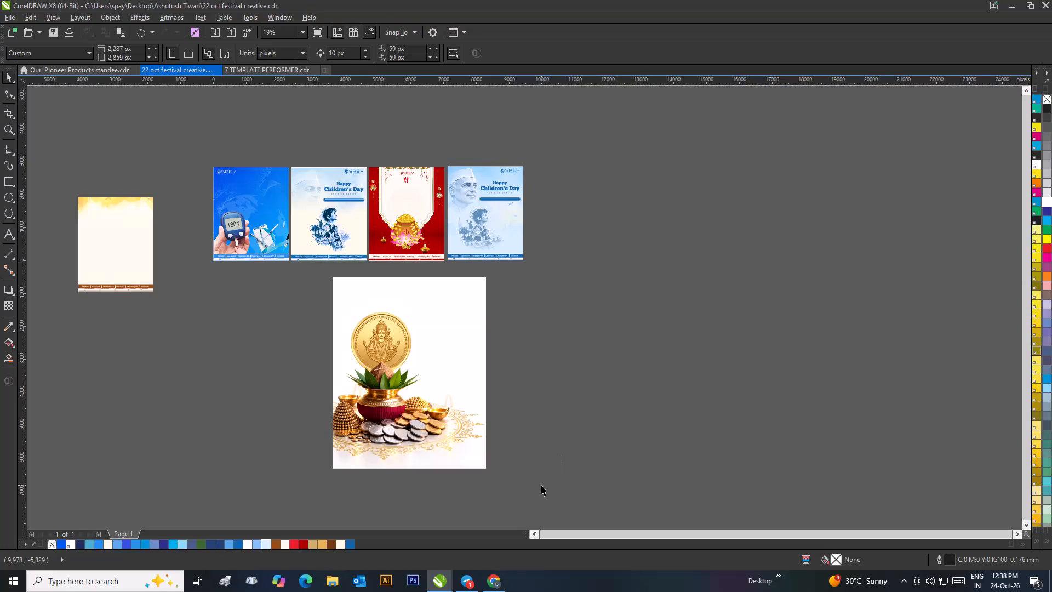
pyautogui.click(552, 452)
pyautogui.click(496, 581)
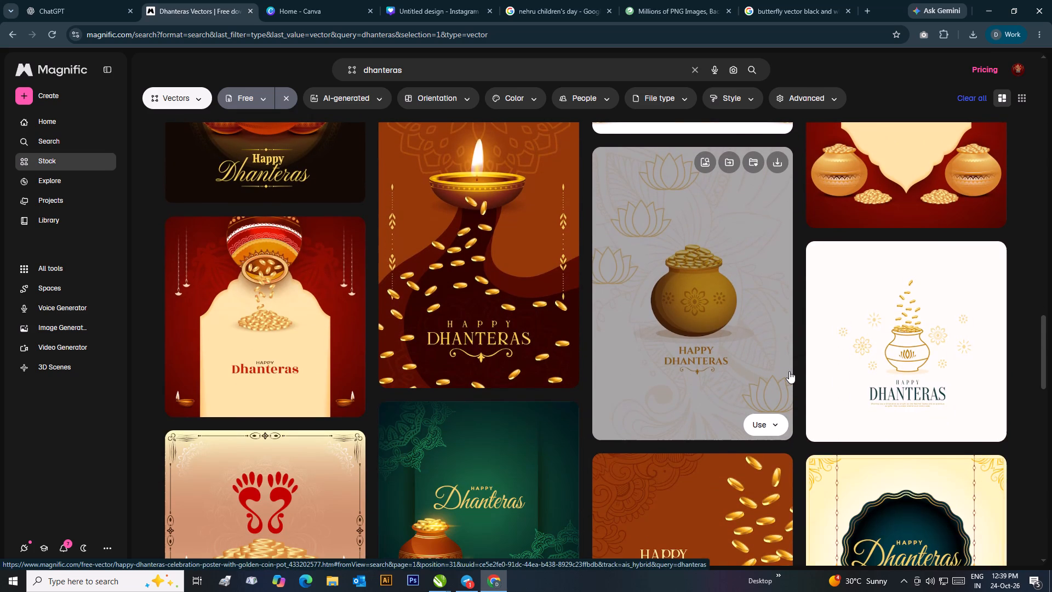
pyautogui.scroll(-3, 789, 371)
pyautogui.scroll(18, 813, 371)
pyautogui.scroll(11, 813, 371)
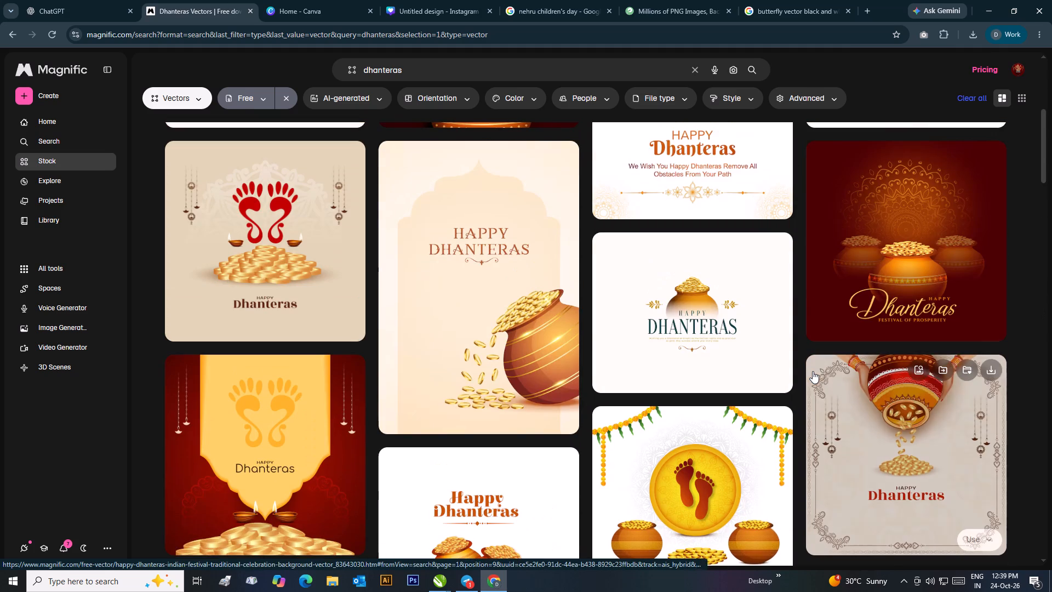
# Download the dark red Dhanteras Festival of Prosperity vector with three gold pots as an EPS file.
pyautogui.click(878, 267)
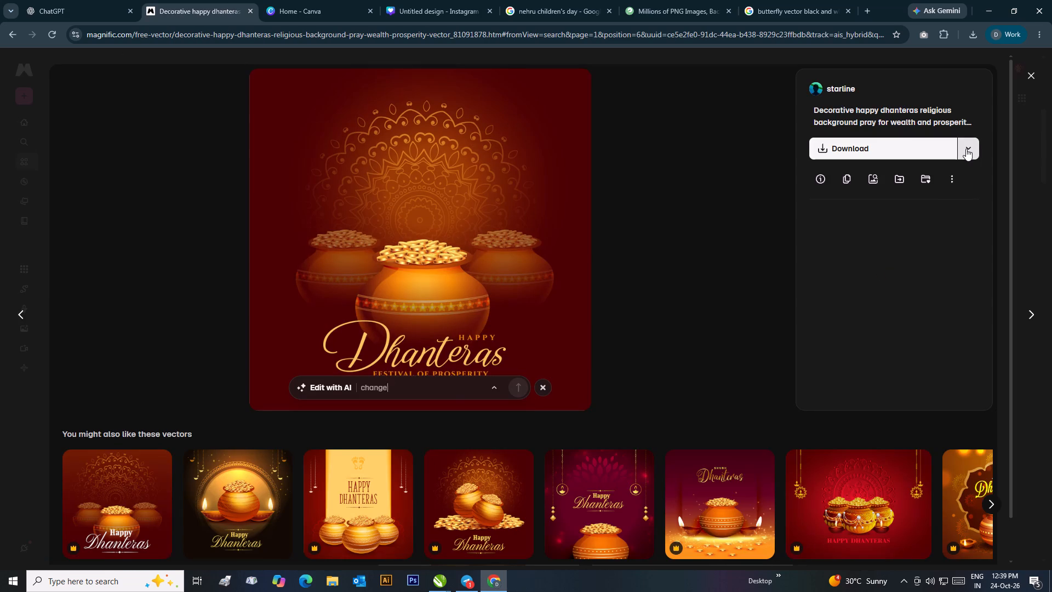
pyautogui.click(966, 149)
pyautogui.click(885, 199)
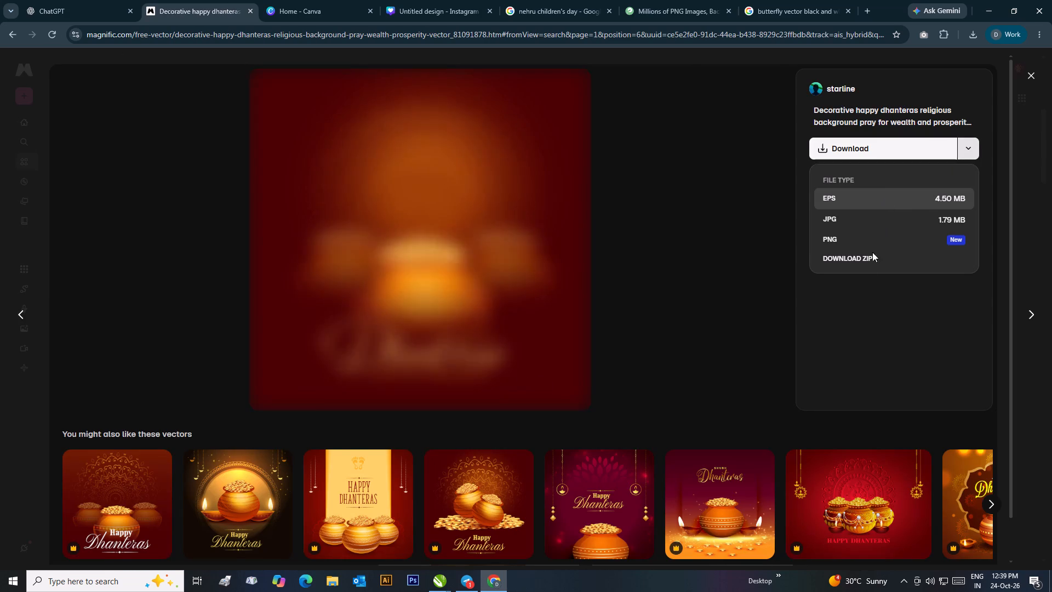
pyautogui.click(605, 356)
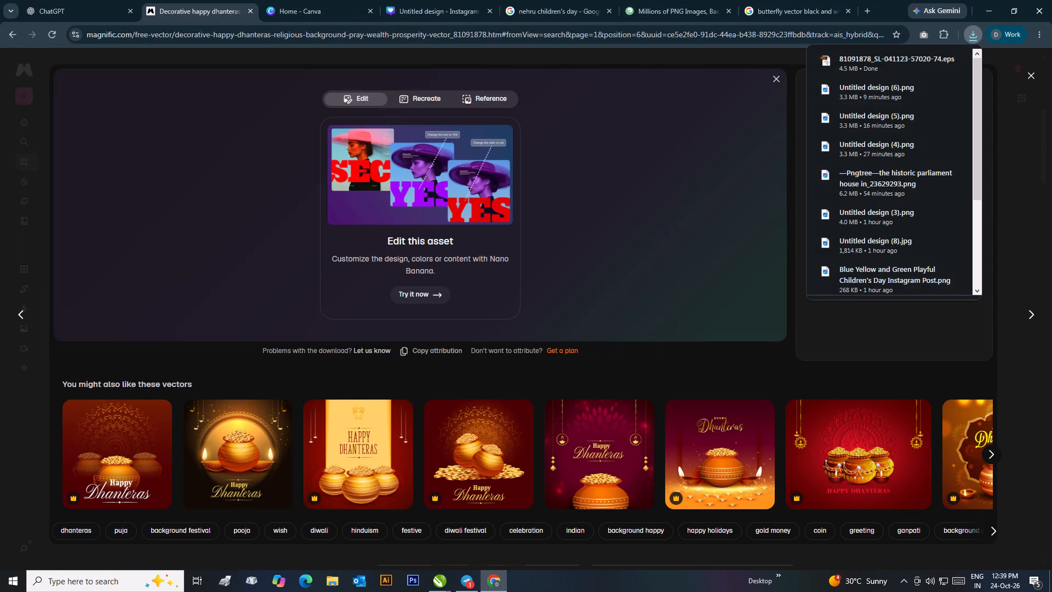
pyautogui.click(437, 582)
pyautogui.click(497, 539)
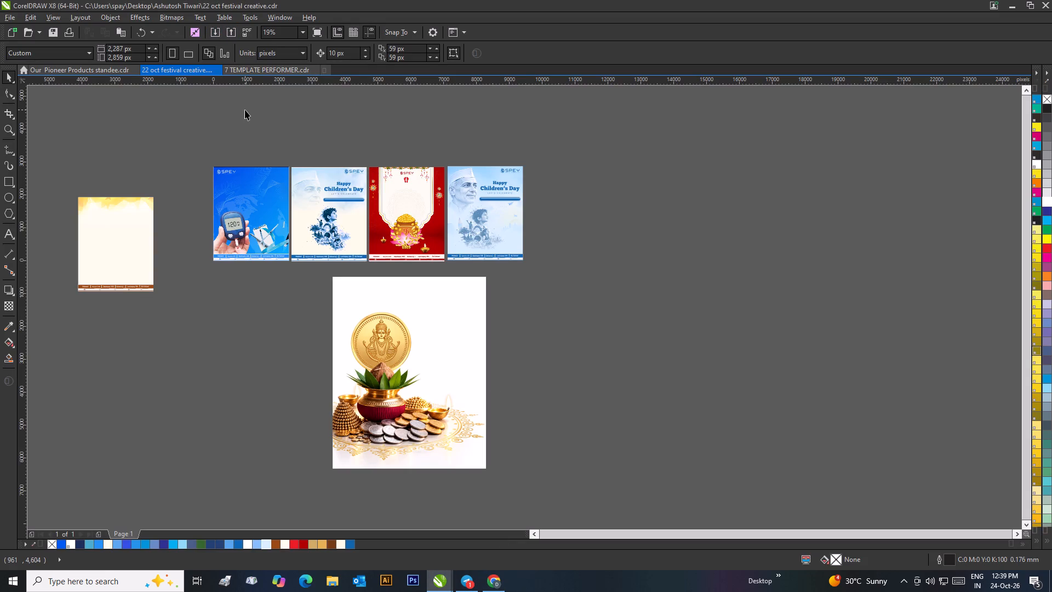
pyautogui.hotkey('ctrl', 'o')
pyautogui.scroll(6, 65, 79)
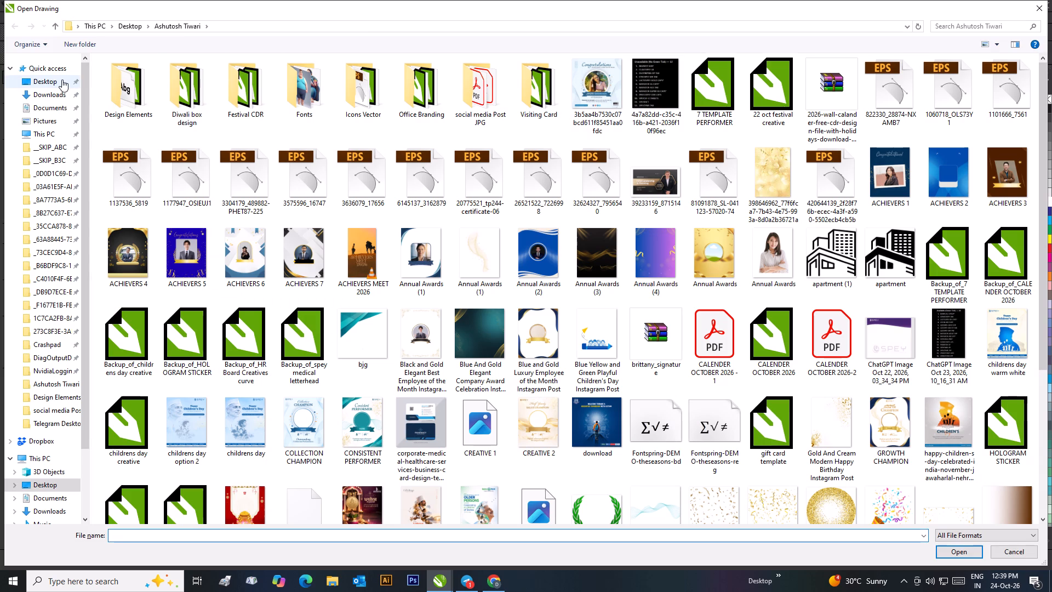
pyautogui.click(61, 67)
pyautogui.doubleClick(155, 252)
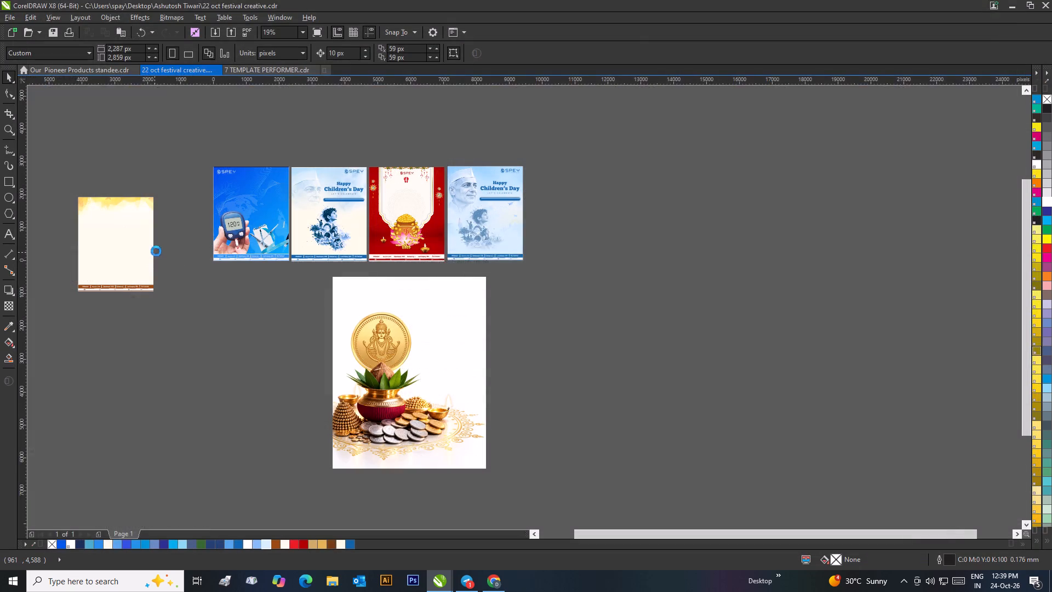
pyautogui.click(487, 325)
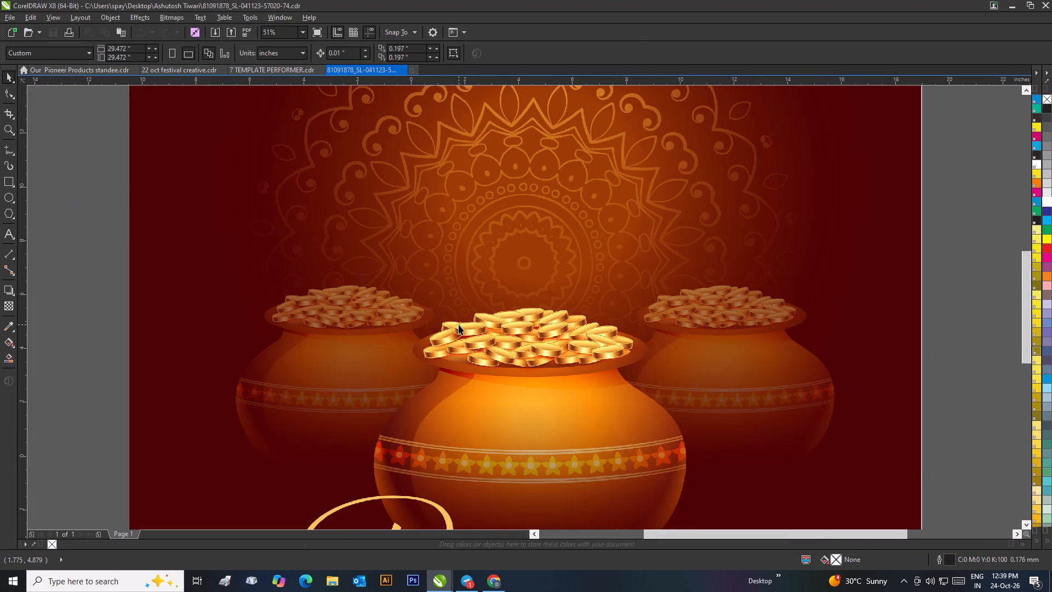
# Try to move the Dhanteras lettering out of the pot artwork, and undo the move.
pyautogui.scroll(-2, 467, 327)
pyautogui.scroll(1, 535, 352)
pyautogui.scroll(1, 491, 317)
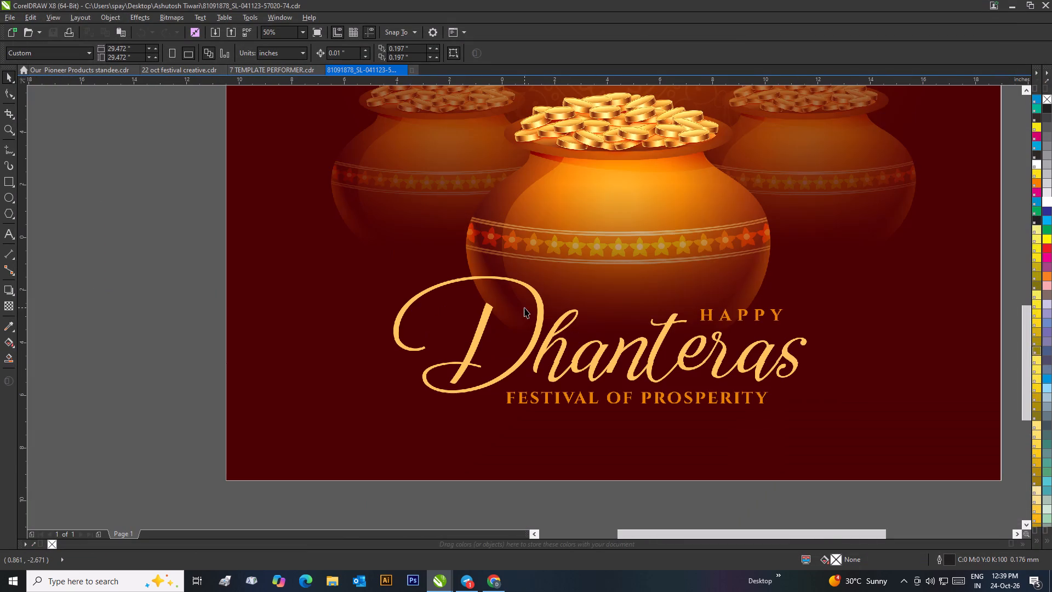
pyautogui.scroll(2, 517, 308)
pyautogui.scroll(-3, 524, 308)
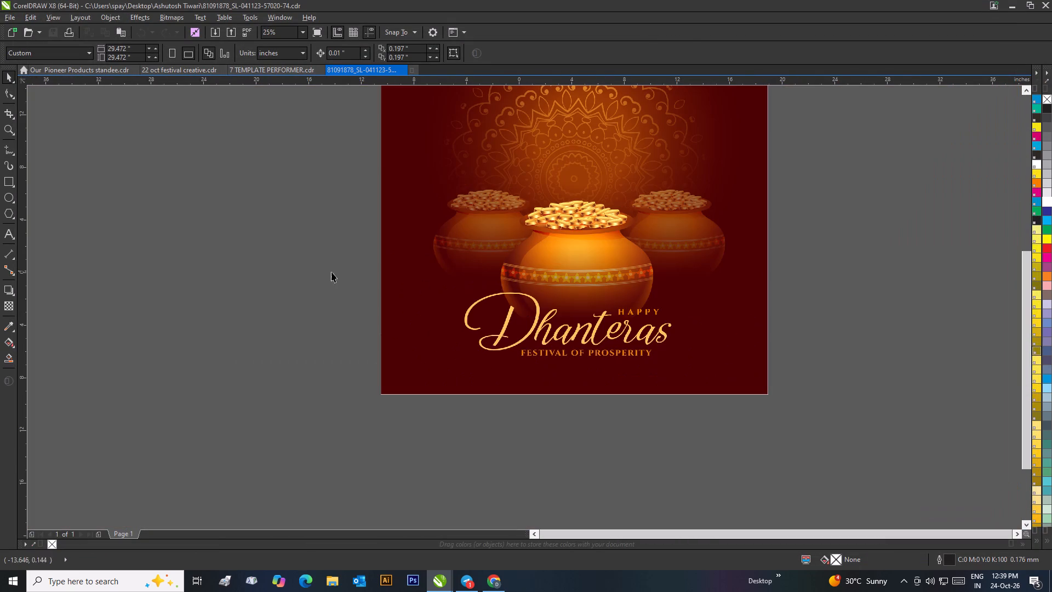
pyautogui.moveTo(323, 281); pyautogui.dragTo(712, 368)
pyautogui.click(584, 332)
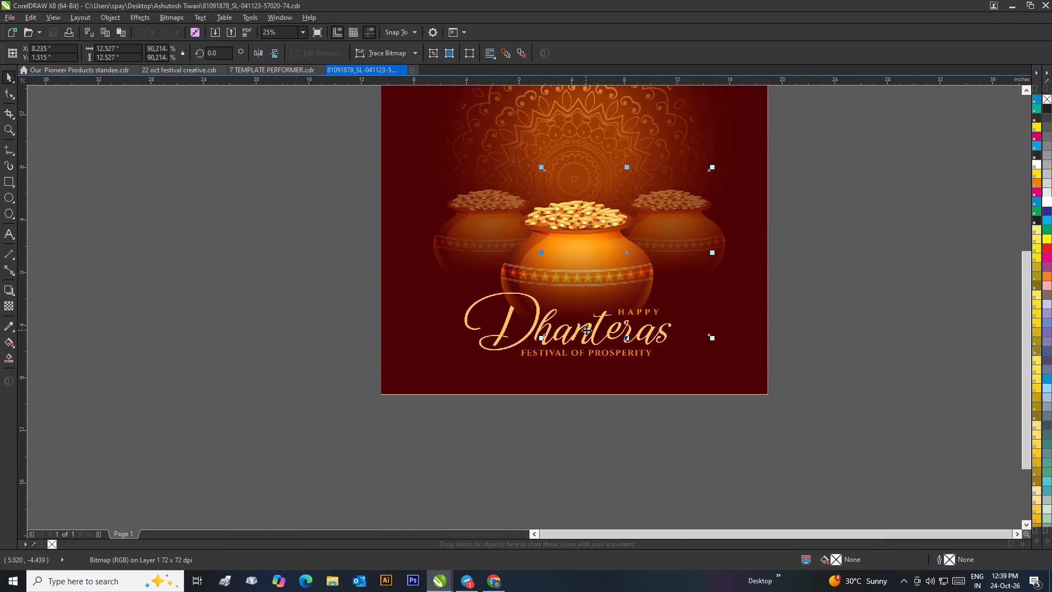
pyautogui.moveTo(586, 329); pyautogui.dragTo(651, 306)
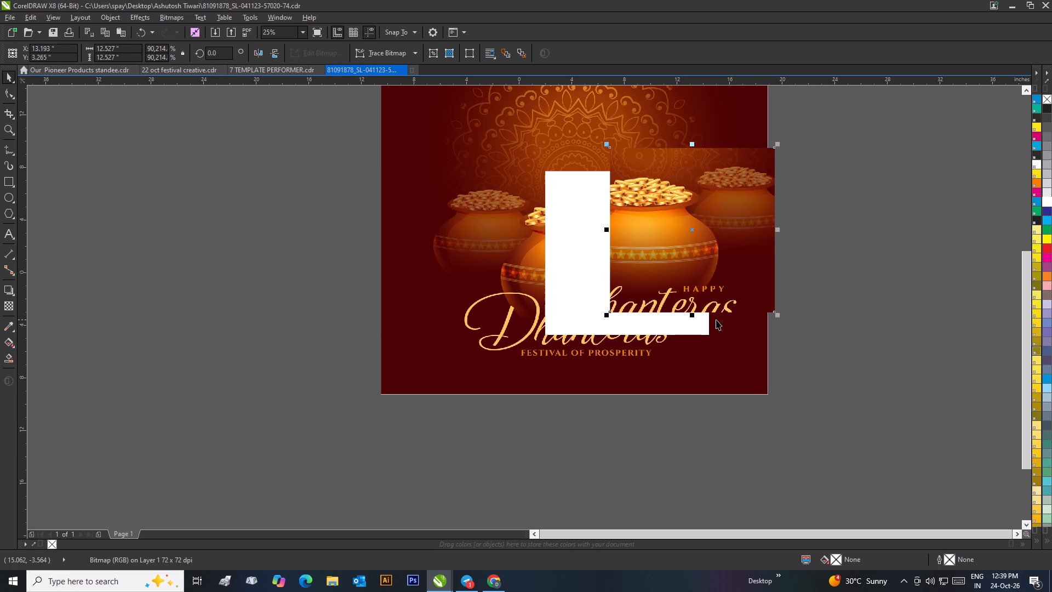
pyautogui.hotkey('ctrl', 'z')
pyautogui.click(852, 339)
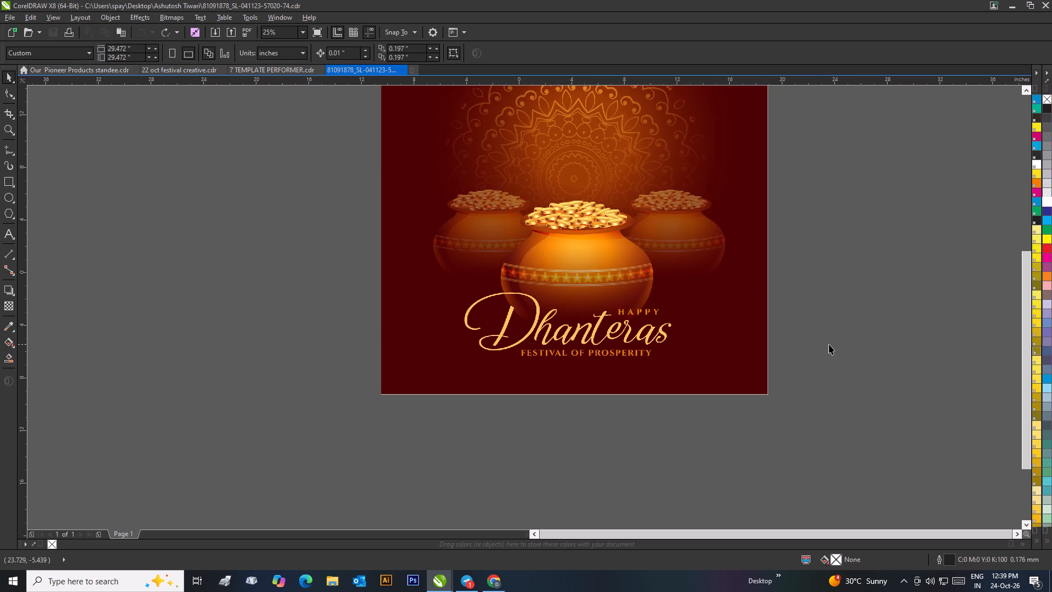
pyautogui.scroll(1, 619, 358)
pyautogui.scroll(-2, 524, 308)
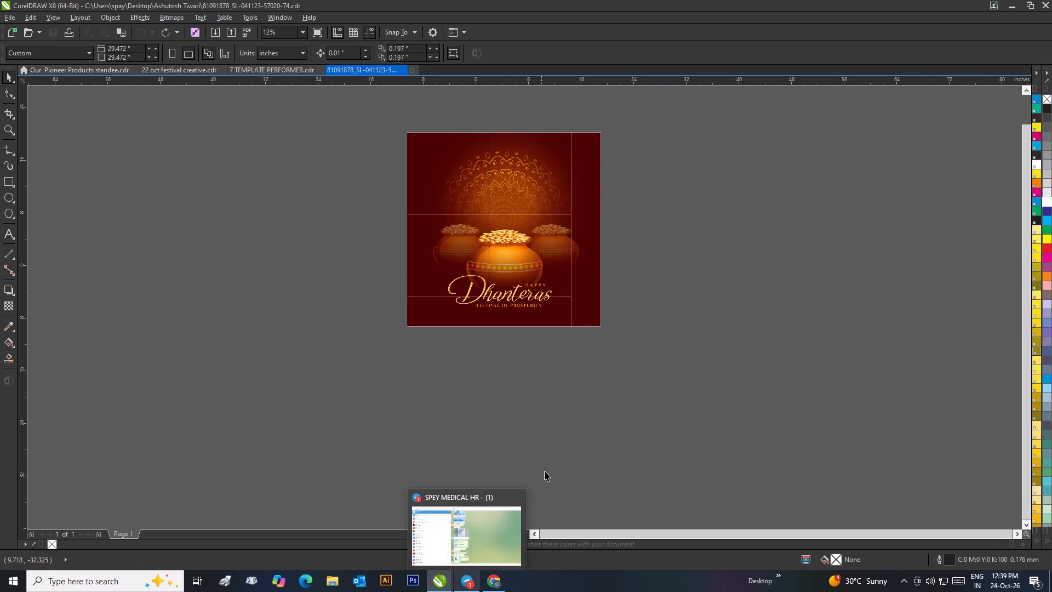
pyautogui.click(558, 399)
pyautogui.click(402, 70)
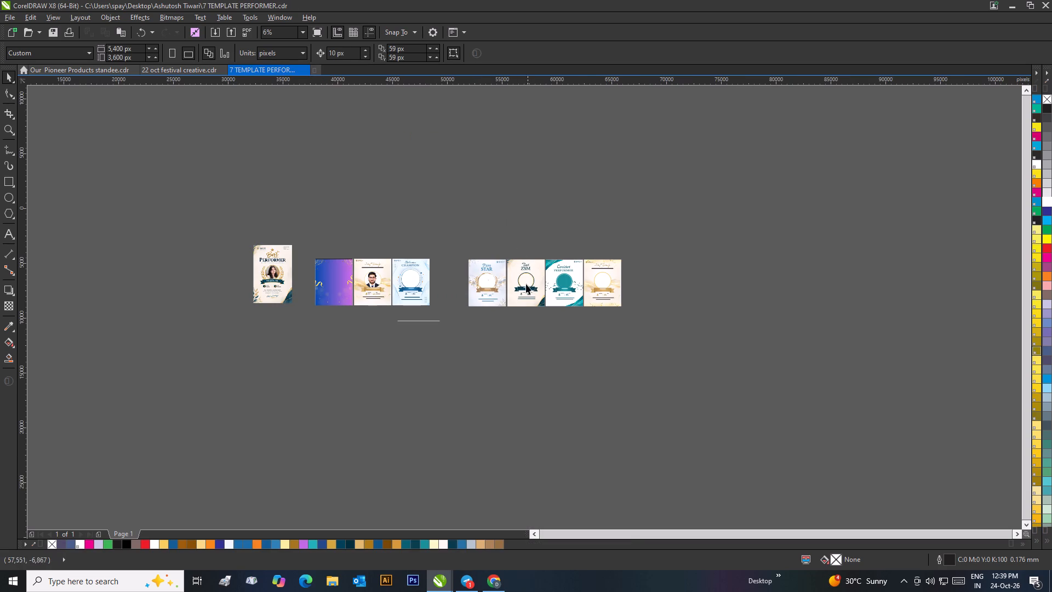
# Switch to Chrome and download the white Happy Dhanteras vector with golden footprints and a coin pot as an EPS file.
pyautogui.click(493, 577)
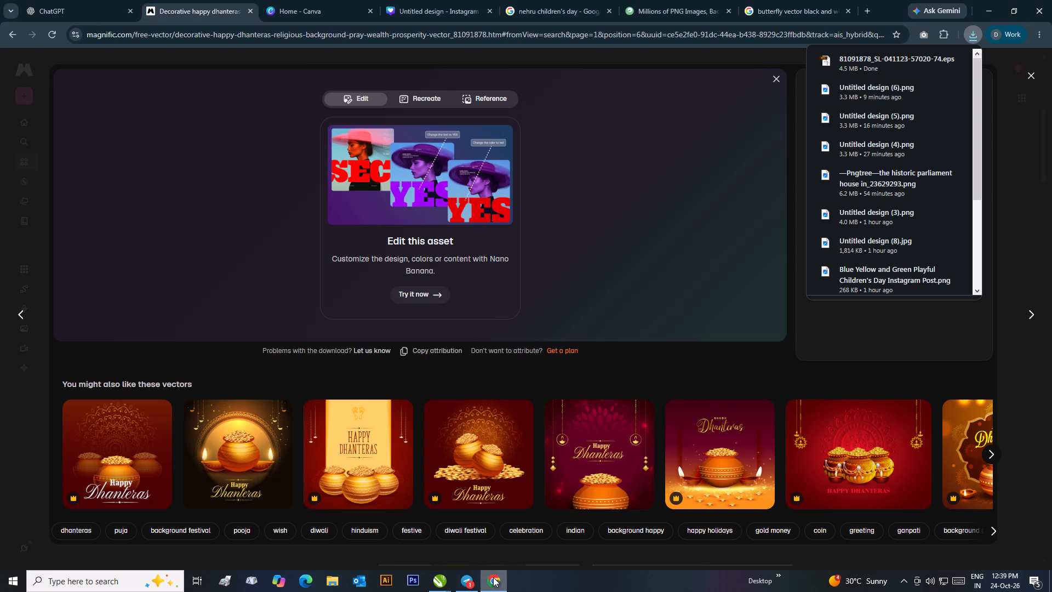
pyautogui.click(1051, 250)
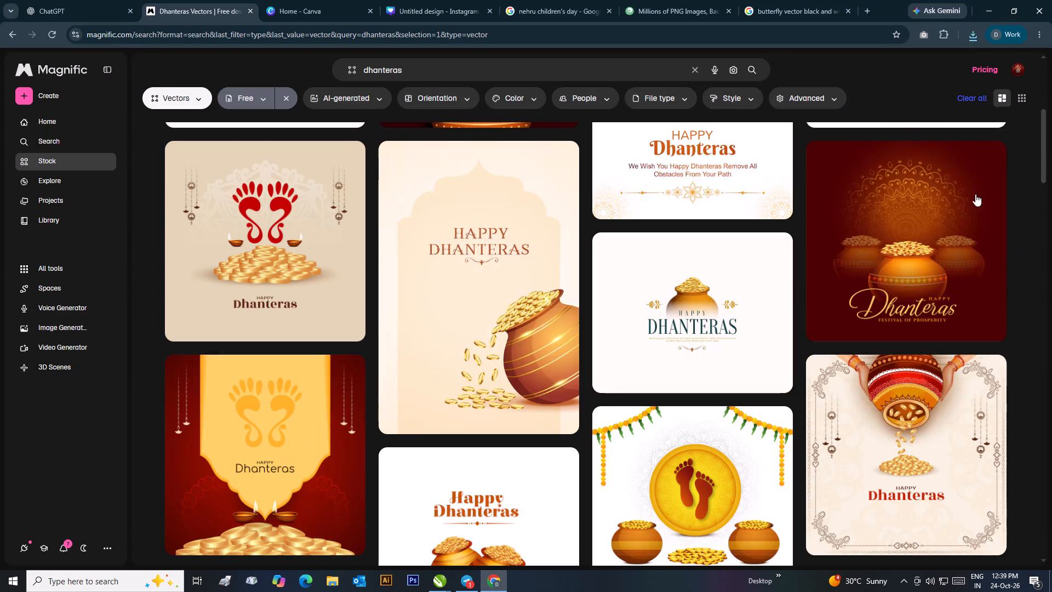
pyautogui.click(660, 195)
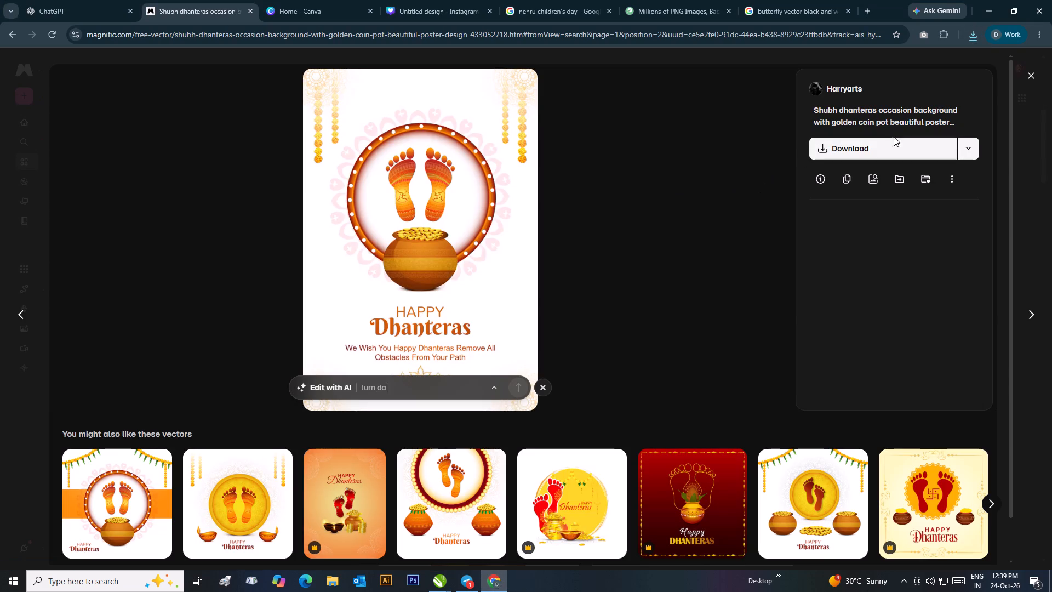
pyautogui.click(965, 148)
pyautogui.click(919, 199)
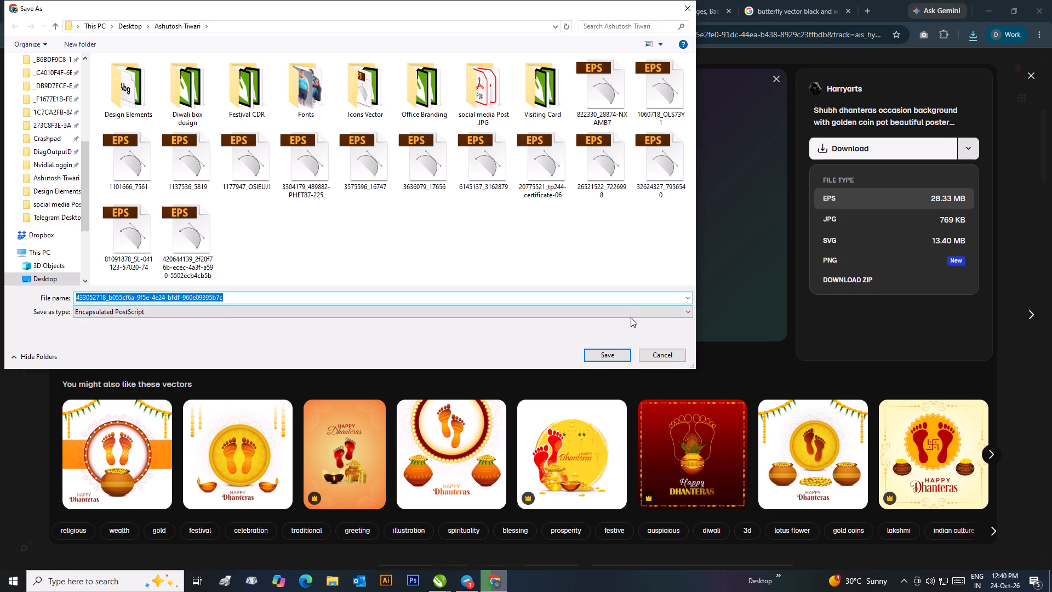
pyautogui.click(607, 350)
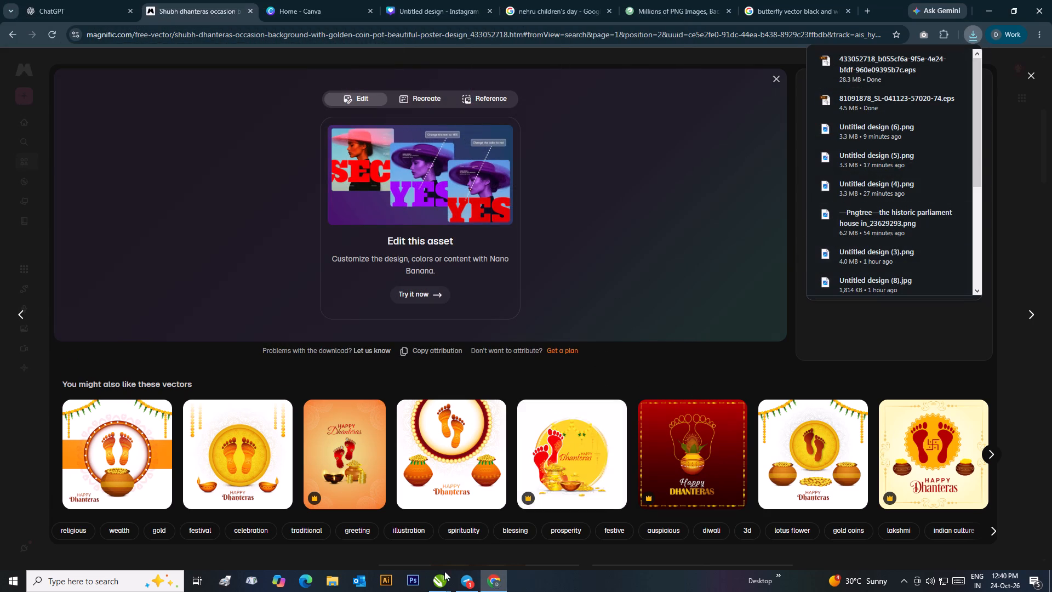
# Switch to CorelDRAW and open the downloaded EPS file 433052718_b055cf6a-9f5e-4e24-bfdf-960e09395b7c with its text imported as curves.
pyautogui.click(434, 580)
pyautogui.click(550, 516)
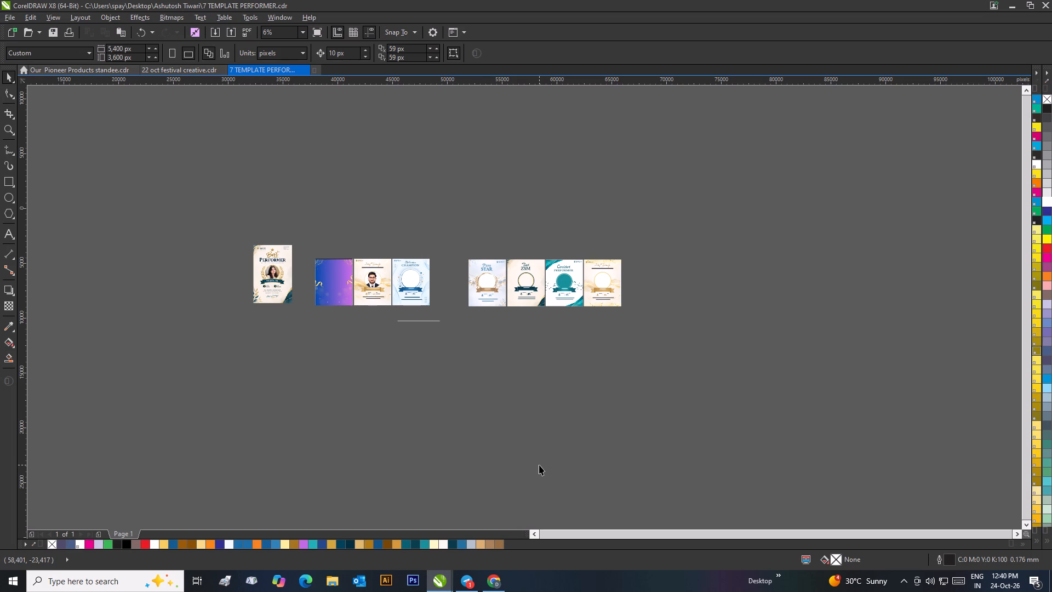
pyautogui.hotkey('ctrl', 'o')
pyautogui.scroll(5, 202, 263)
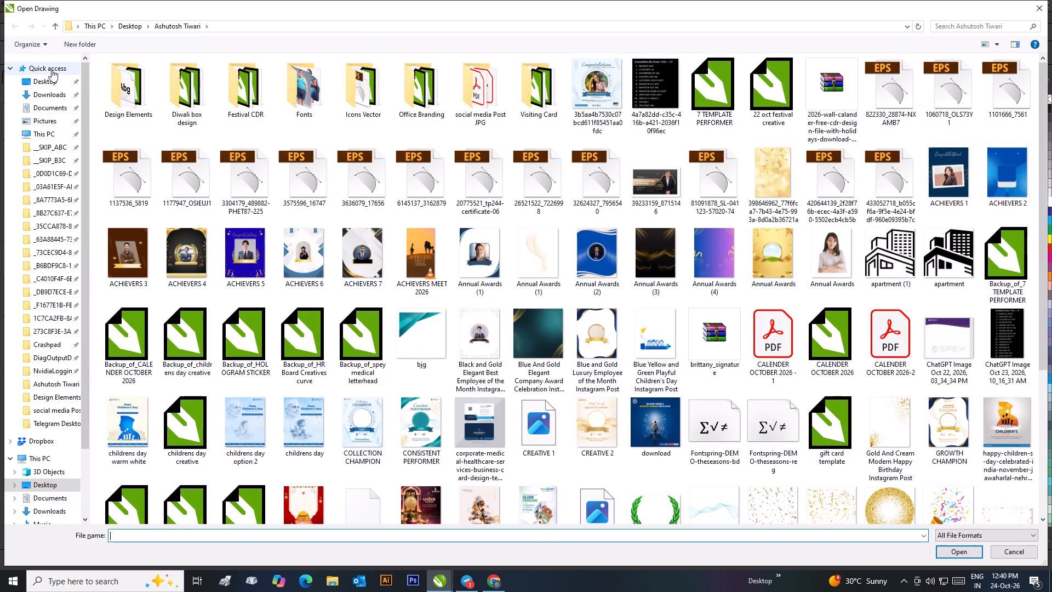
pyautogui.click(52, 70)
pyautogui.doubleClick(156, 248)
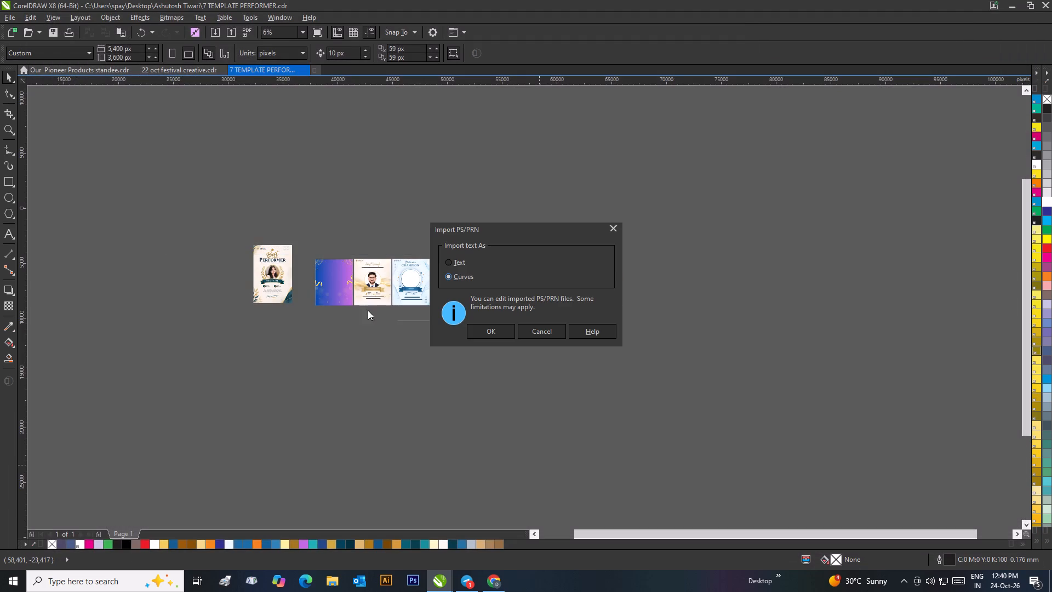
pyautogui.click(498, 331)
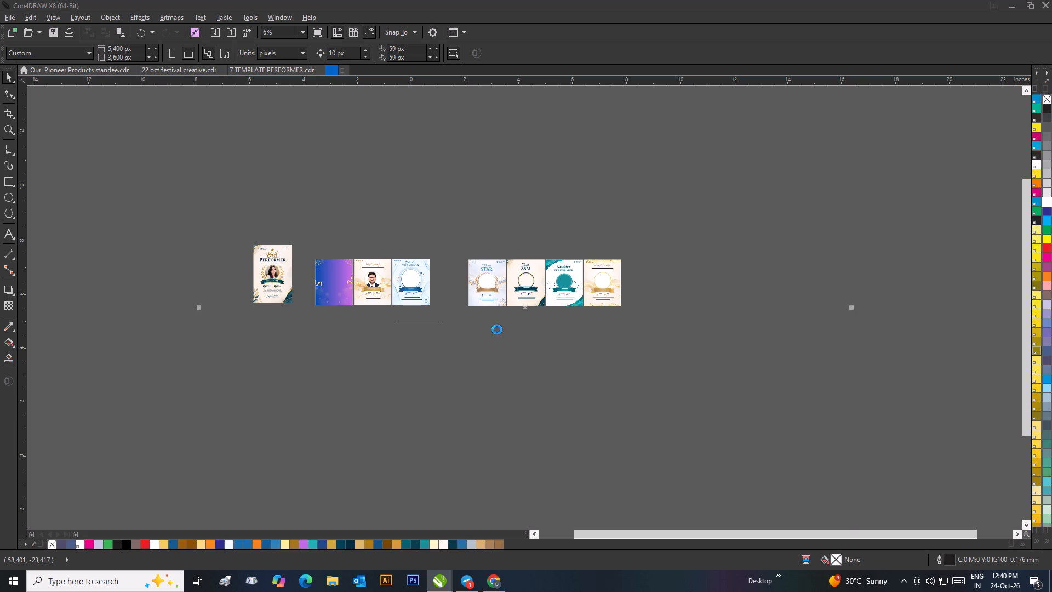
# Group the HAPPY Dhanteras lettering below the coin pot.
pyautogui.scroll(-1, 468, 337)
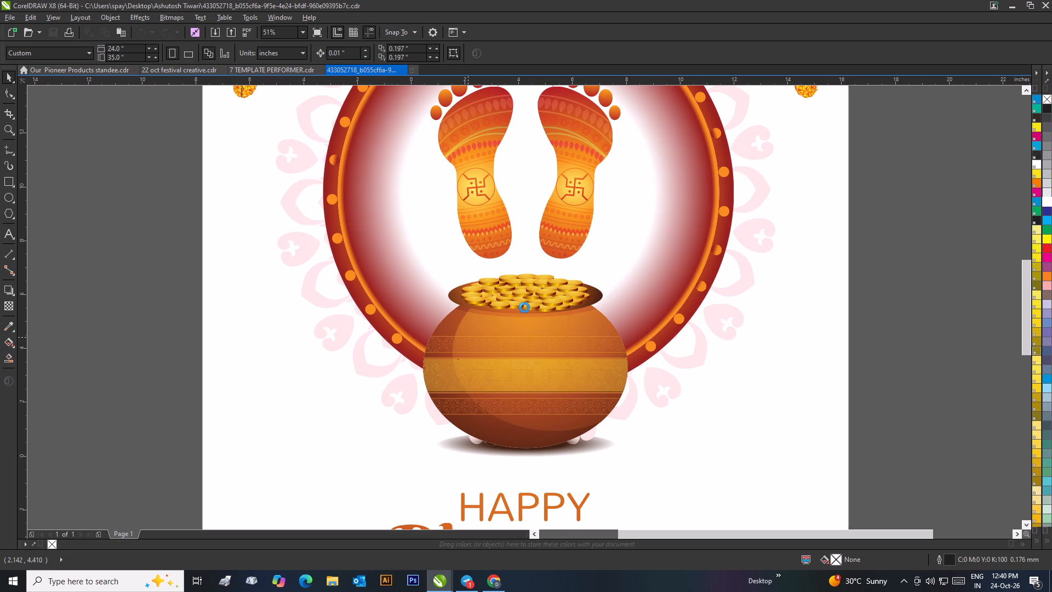
pyautogui.scroll(-1, 524, 308)
pyautogui.scroll(3, 556, 370)
pyautogui.scroll(-1, 506, 295)
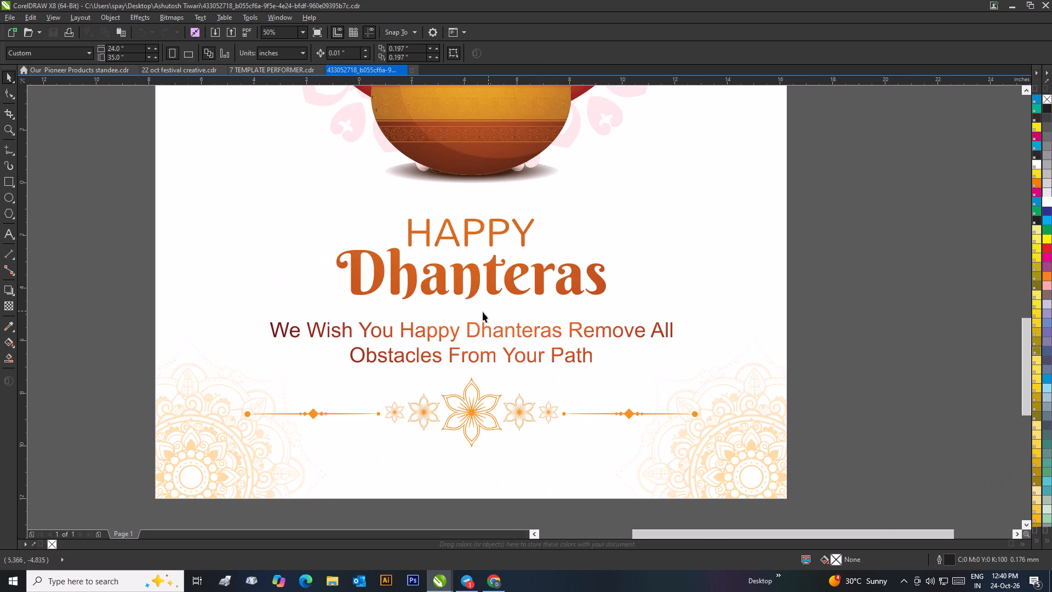
pyautogui.moveTo(136, 201); pyautogui.dragTo(637, 304)
pyautogui.hotkey('ctrl', 'g')
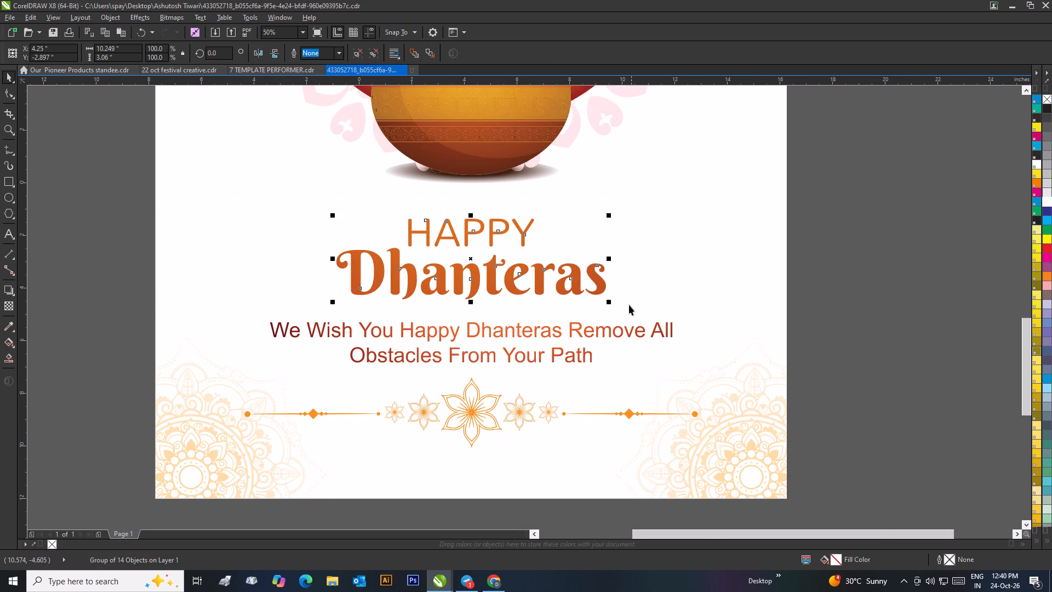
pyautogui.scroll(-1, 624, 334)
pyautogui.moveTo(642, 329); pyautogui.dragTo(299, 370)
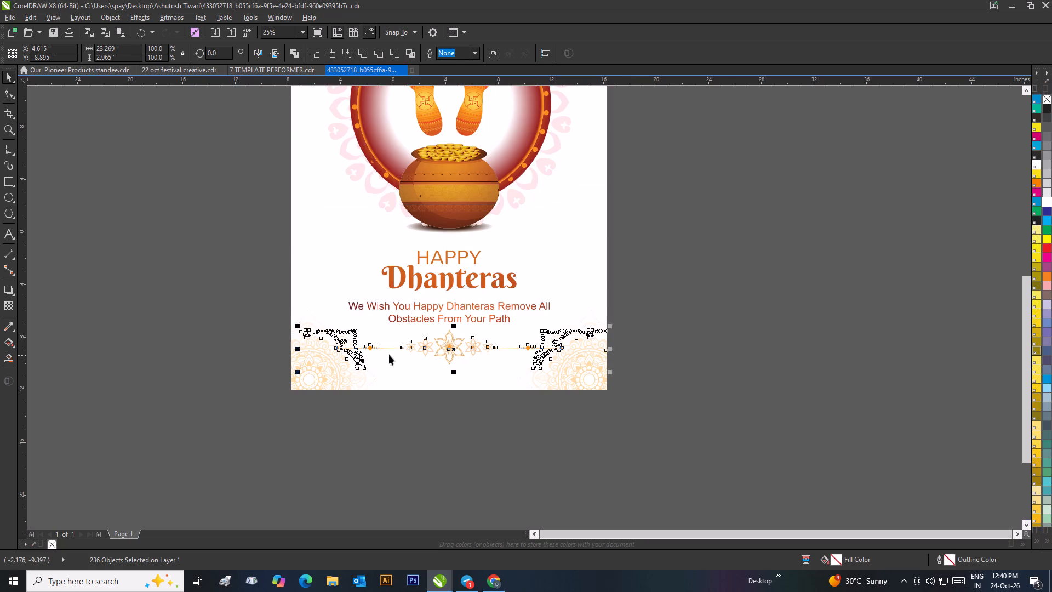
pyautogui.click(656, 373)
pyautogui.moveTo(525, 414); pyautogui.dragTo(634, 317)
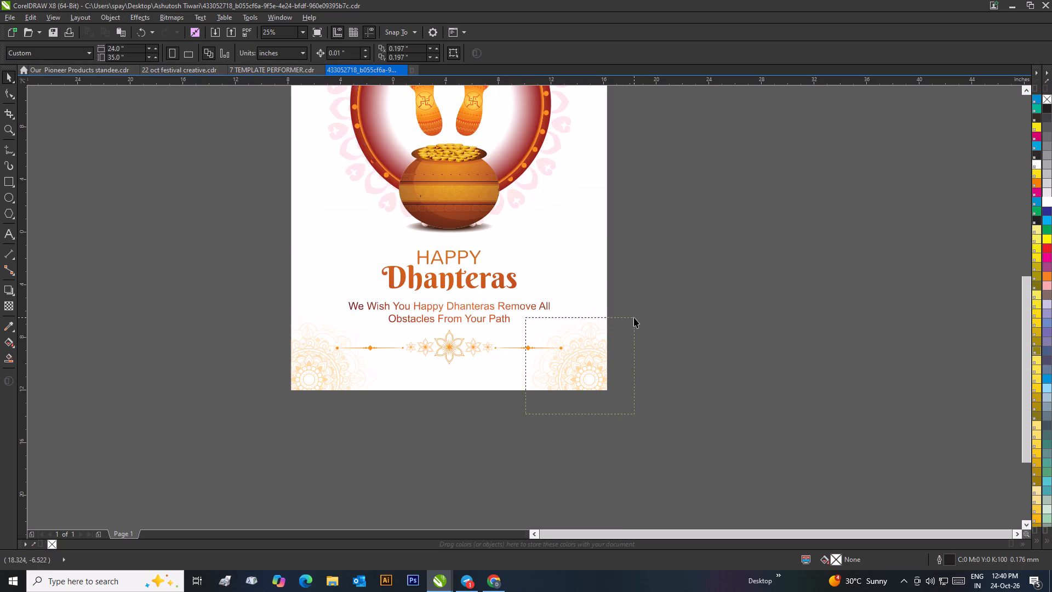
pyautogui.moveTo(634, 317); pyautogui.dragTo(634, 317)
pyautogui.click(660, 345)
# Move the inner and outer parts of the poster's lower-left corner mandala off the page, keeping them fitted together.
pyautogui.moveTo(276, 401); pyautogui.dragTo(359, 320)
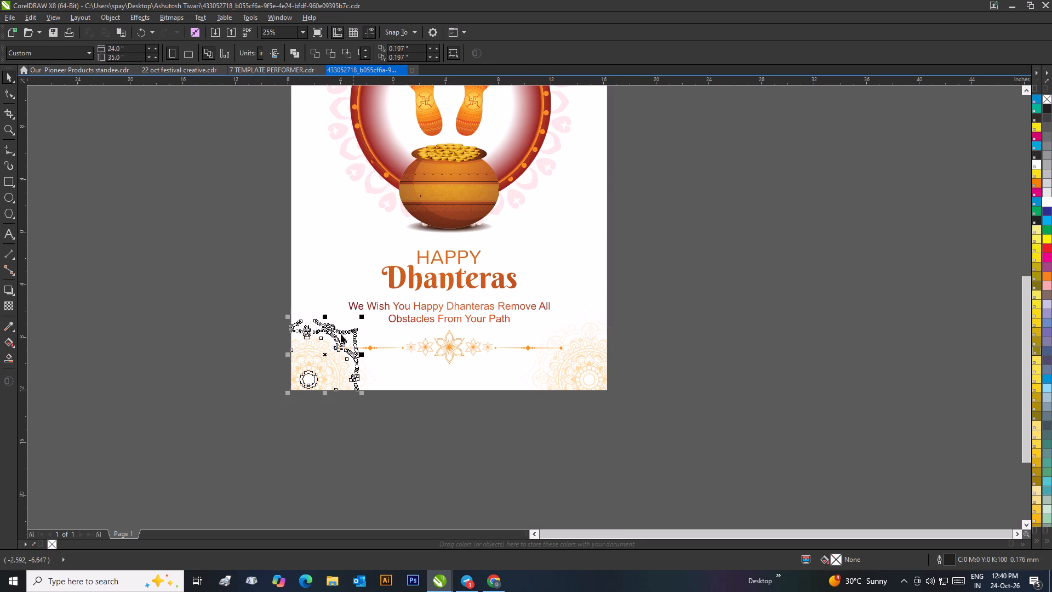
pyautogui.click(306, 373)
pyautogui.moveTo(312, 371); pyautogui.dragTo(242, 396)
pyautogui.click(255, 321)
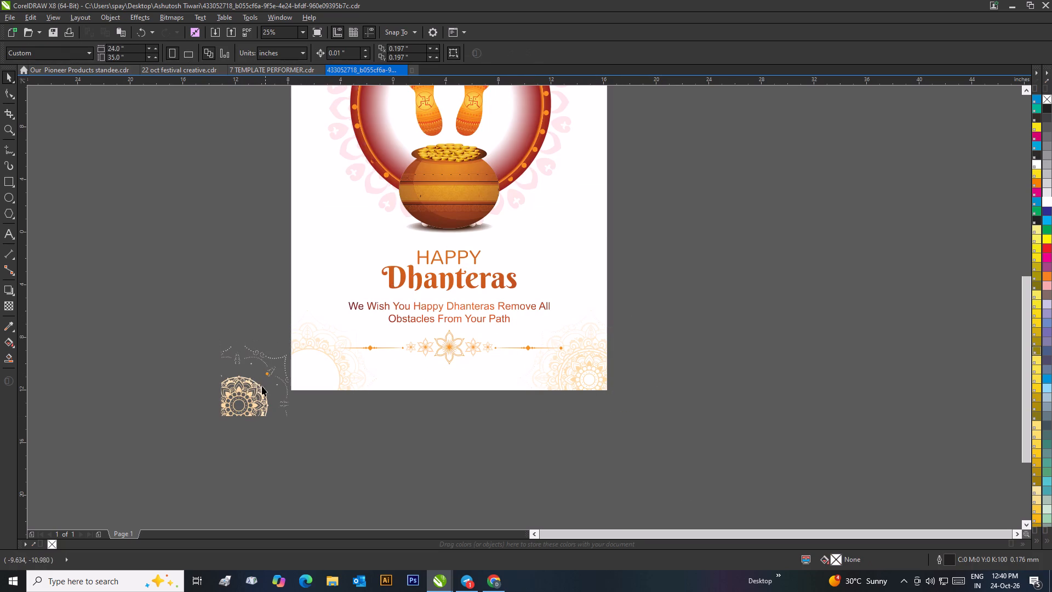
pyautogui.moveTo(337, 361); pyautogui.dragTo(336, 424)
pyautogui.moveTo(343, 427); pyautogui.dragTo(336, 424)
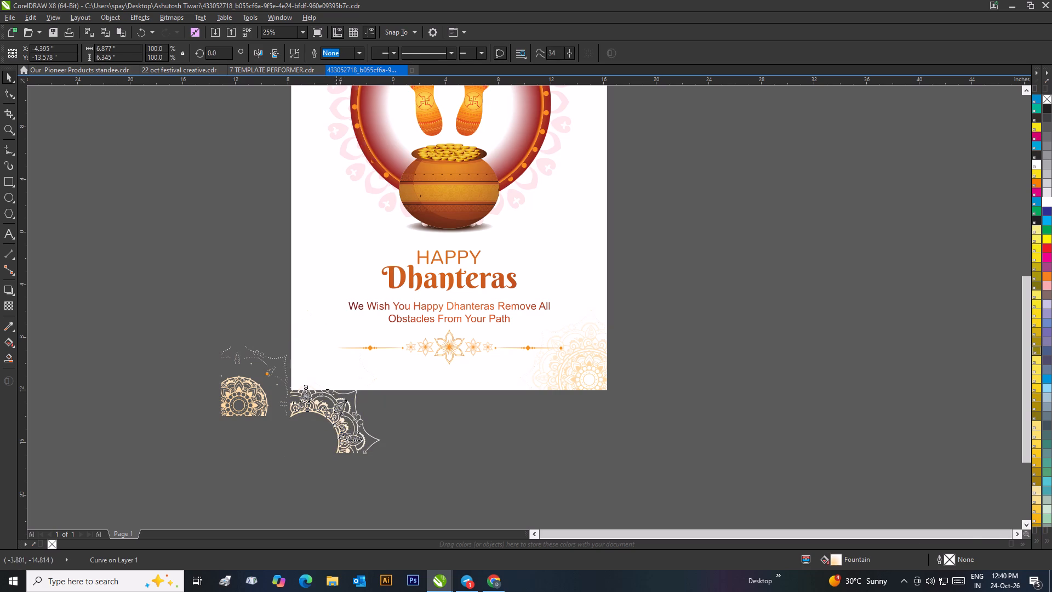
pyautogui.moveTo(336, 424); pyautogui.dragTo(274, 389)
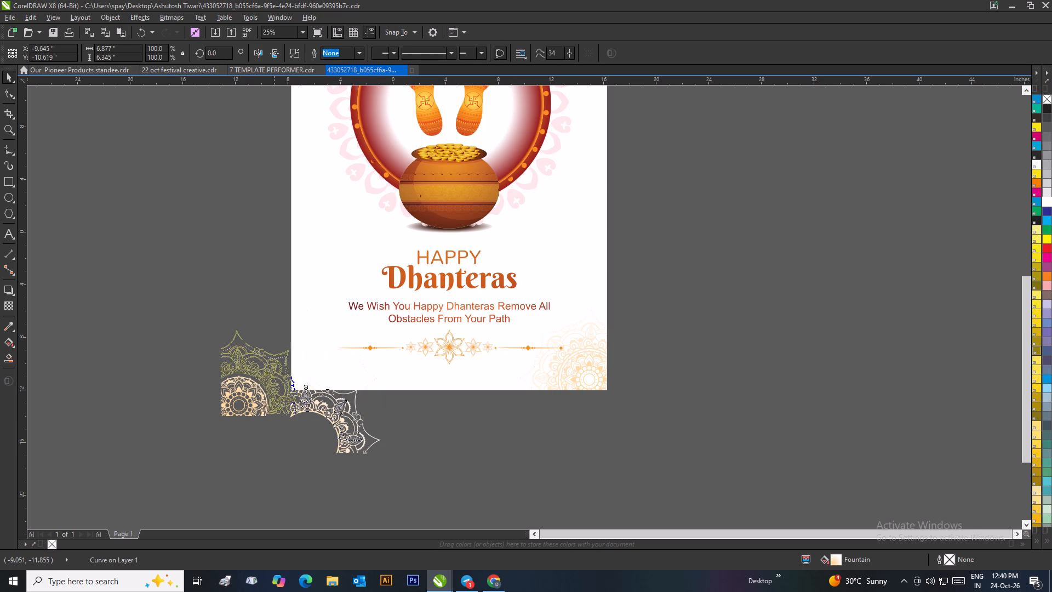
pyautogui.moveTo(274, 389); pyautogui.dragTo(274, 391)
pyautogui.click(283, 452)
# Weld the pieces of the off-page mandala into one shape and move it further away from the poster.
pyautogui.scroll(2, 262, 403)
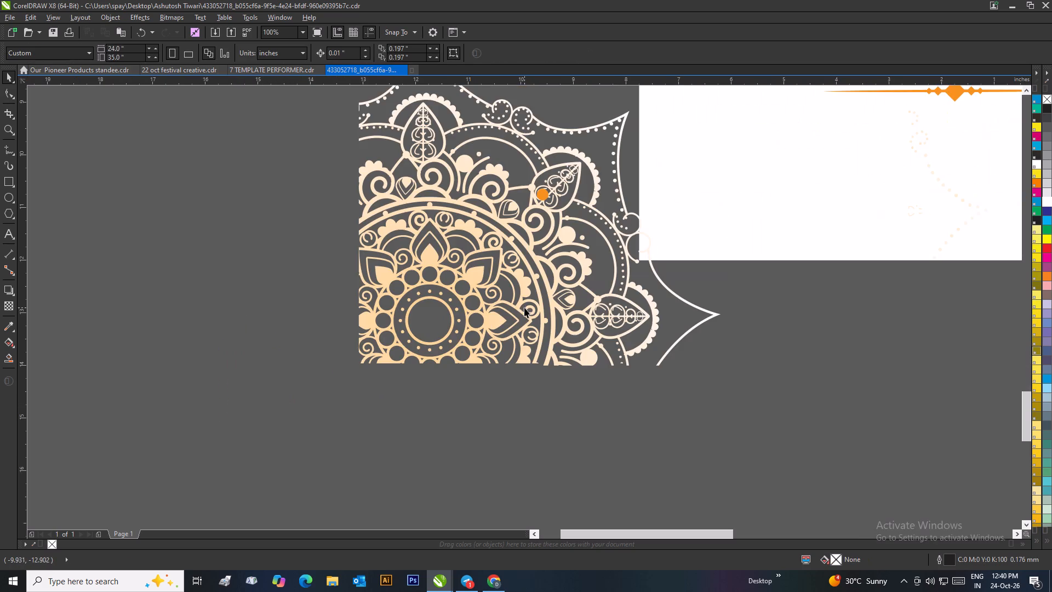
pyautogui.scroll(-1, 525, 304)
pyautogui.moveTo(391, 137); pyautogui.dragTo(649, 374)
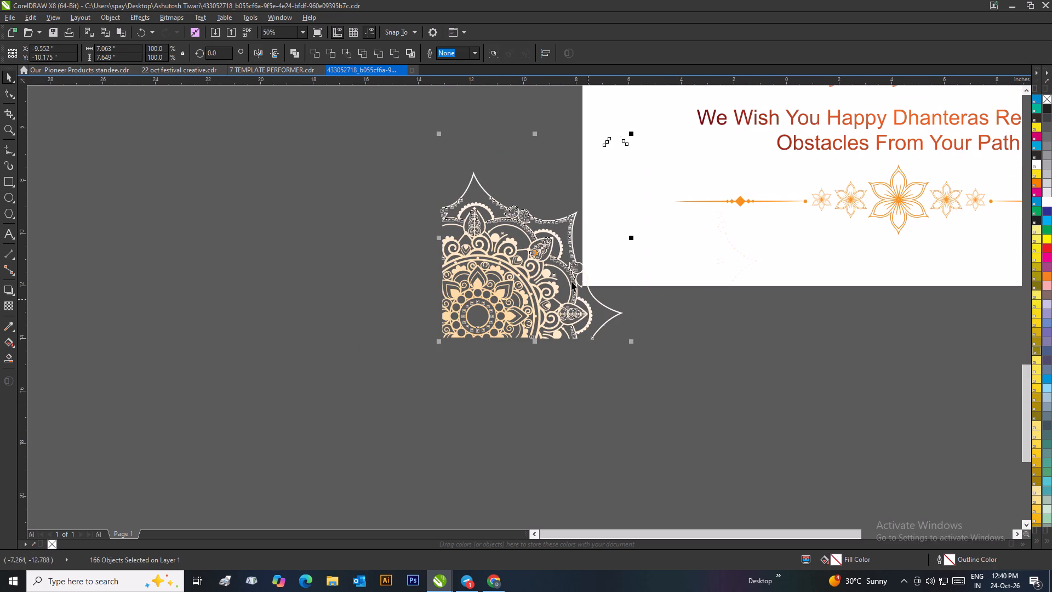
pyautogui.click(311, 54)
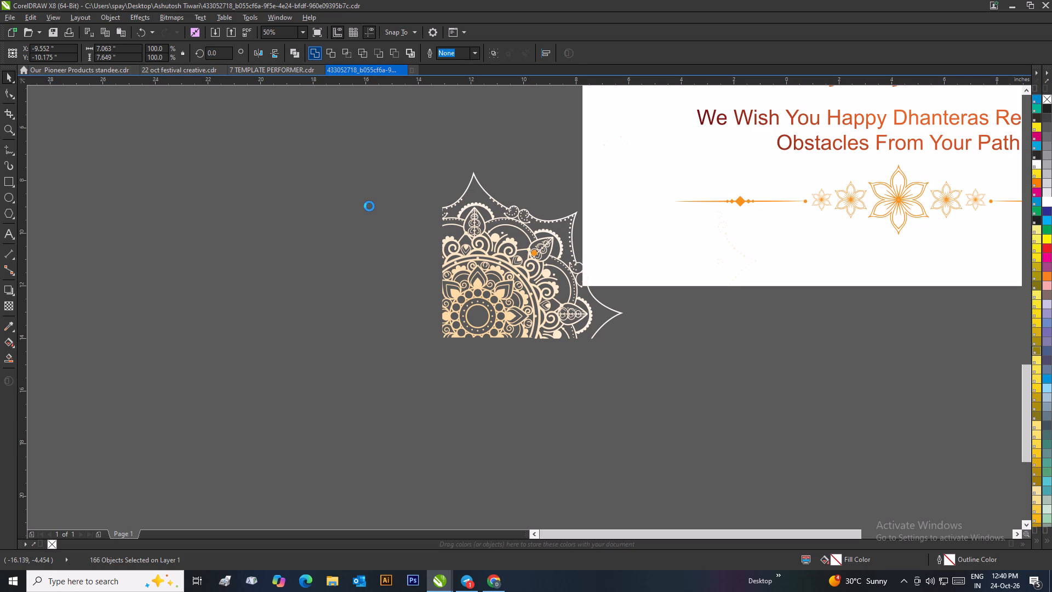
pyautogui.click(379, 227)
pyautogui.moveTo(494, 251); pyautogui.dragTo(295, 268)
pyautogui.click(468, 260)
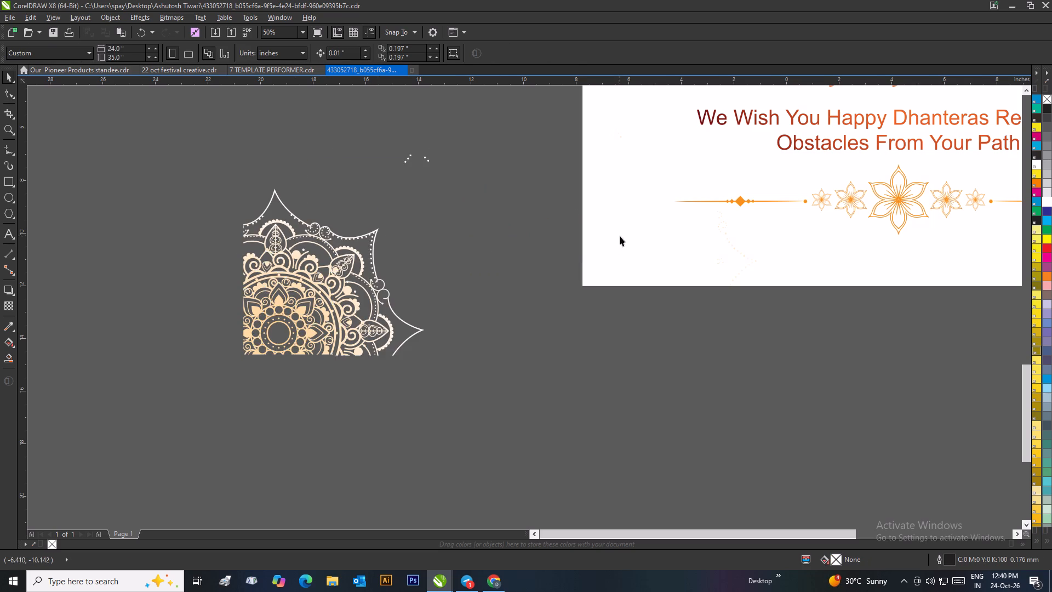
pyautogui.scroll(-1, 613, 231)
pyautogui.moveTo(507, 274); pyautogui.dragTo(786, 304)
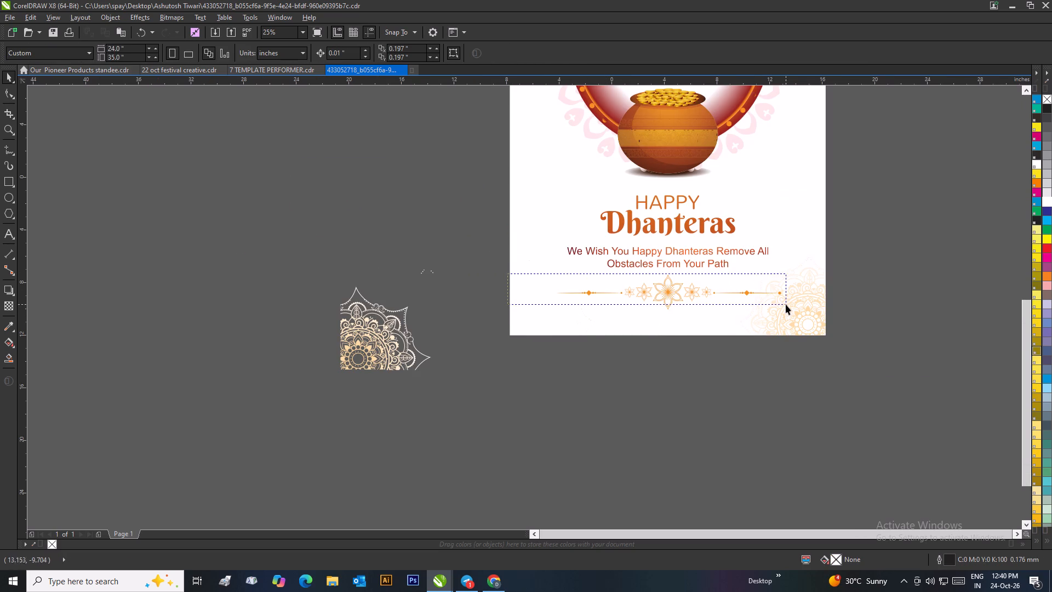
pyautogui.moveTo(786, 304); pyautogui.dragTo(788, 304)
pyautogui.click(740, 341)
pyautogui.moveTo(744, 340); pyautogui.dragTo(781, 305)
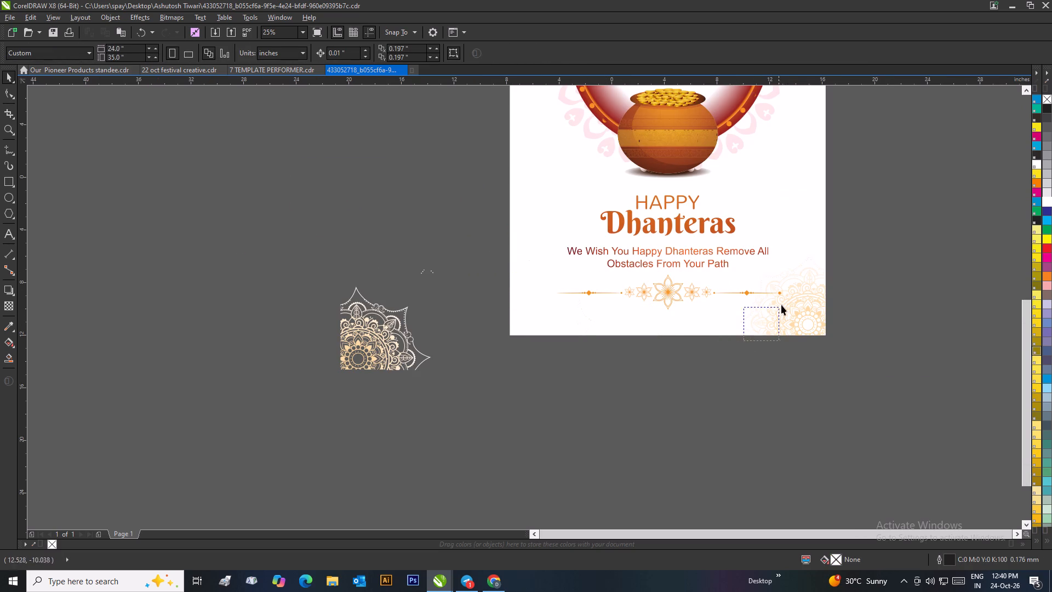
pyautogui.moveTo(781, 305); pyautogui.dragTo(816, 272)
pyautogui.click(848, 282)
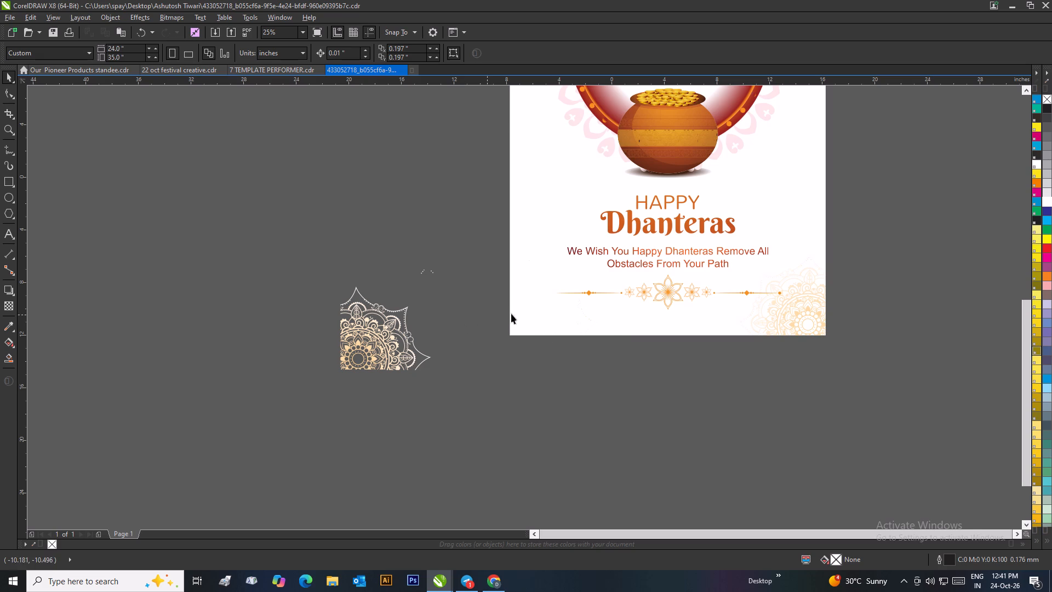
# Delete the mandala artwork in the poster's lower-right corner.
pyautogui.moveTo(731, 353); pyautogui.dragTo(769, 338)
pyautogui.click(797, 311)
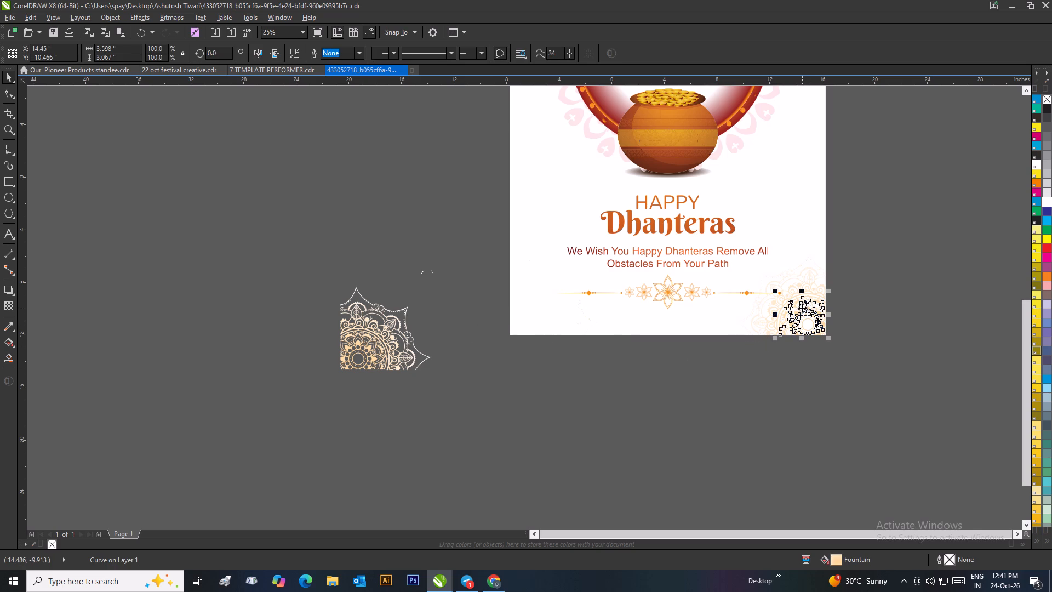
pyautogui.click(804, 287)
pyautogui.click(808, 284)
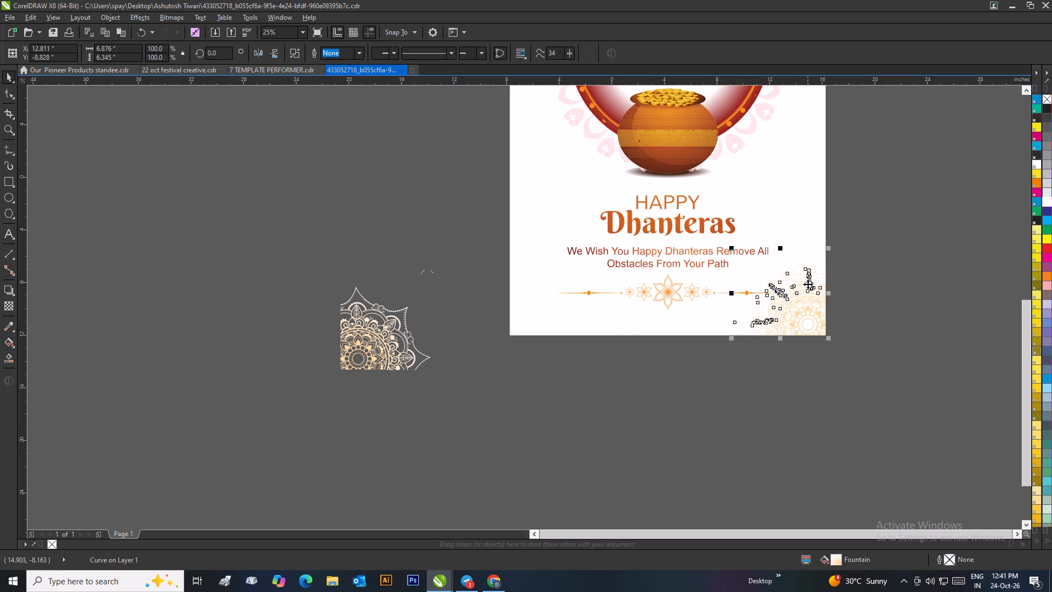
pyautogui.press('Delete')
pyautogui.click(799, 309)
pyautogui.press('Delete')
pyautogui.moveTo(851, 310); pyautogui.dragTo(750, 367)
pyautogui.press('Delete')
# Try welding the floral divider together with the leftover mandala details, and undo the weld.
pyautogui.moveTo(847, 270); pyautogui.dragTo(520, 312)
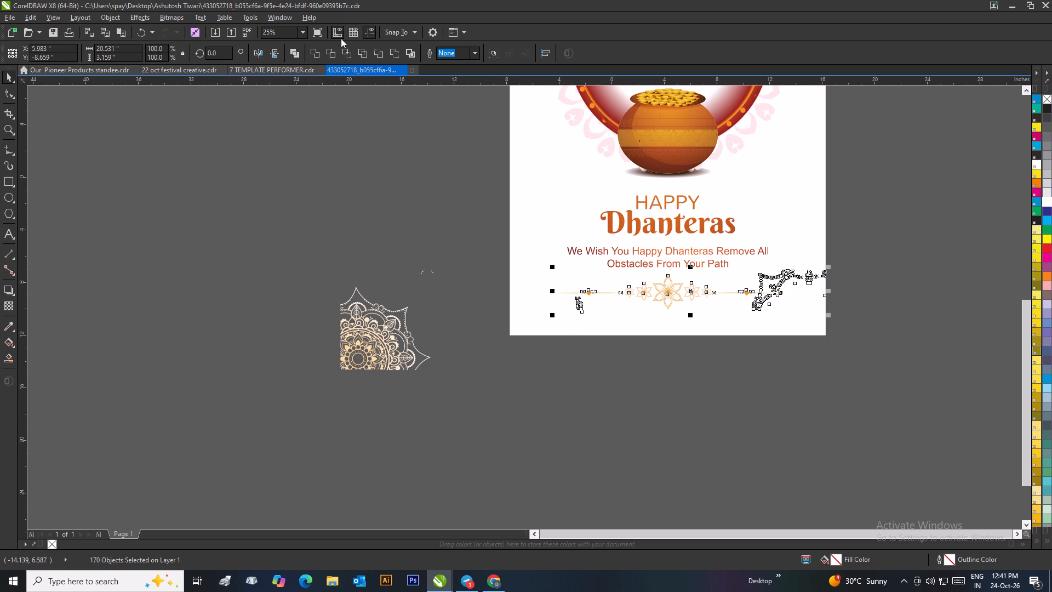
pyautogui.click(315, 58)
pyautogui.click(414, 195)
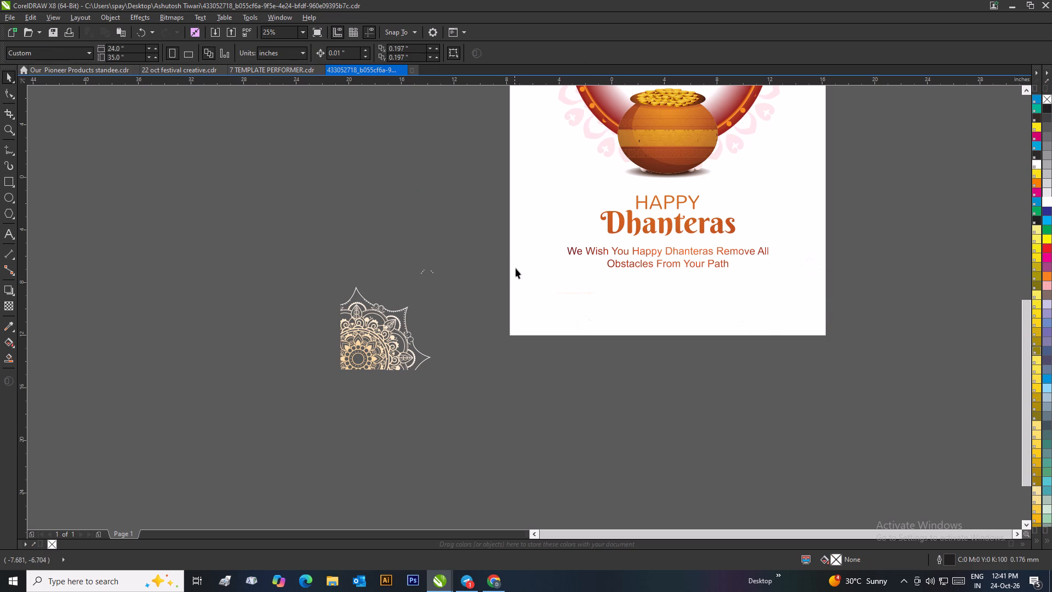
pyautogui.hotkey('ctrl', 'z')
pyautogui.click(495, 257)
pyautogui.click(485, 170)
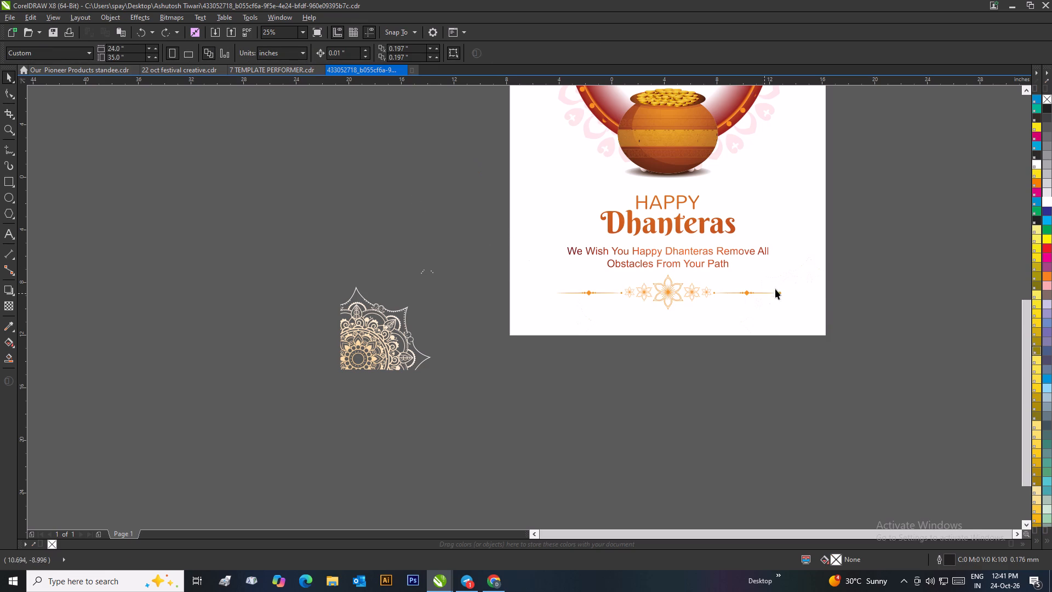
# Delete the floral divider and the leftover mandala details below the greeting text.
pyautogui.moveTo(853, 271); pyautogui.dragTo(468, 317)
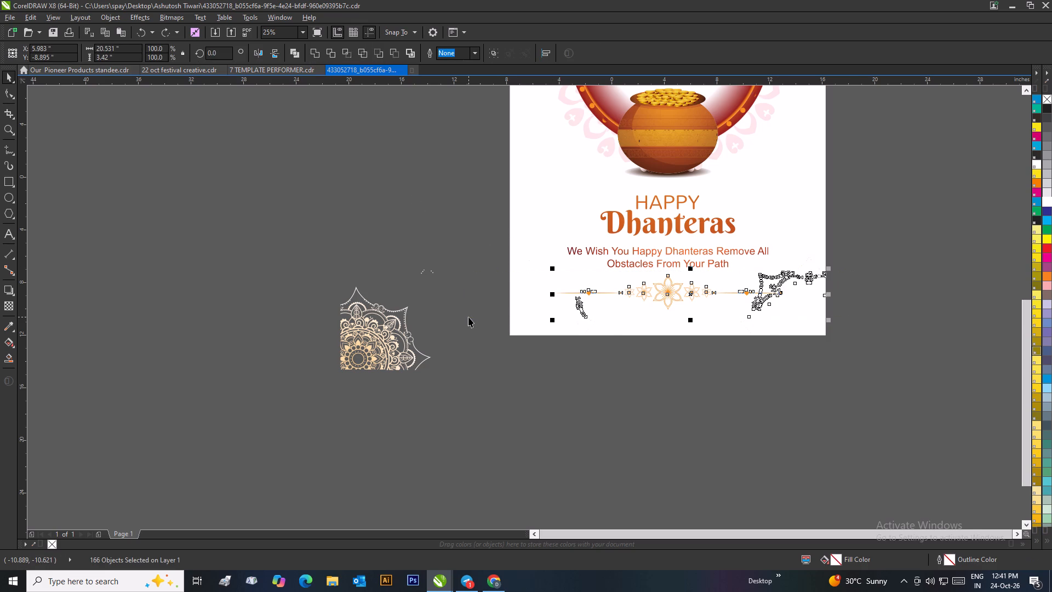
pyautogui.press('Delete')
# Select the whole HAPPY Dhanteras lettering as one group.
pyautogui.moveTo(479, 193); pyautogui.dragTo(499, 201)
pyautogui.moveTo(494, 182); pyautogui.dragTo(668, 243)
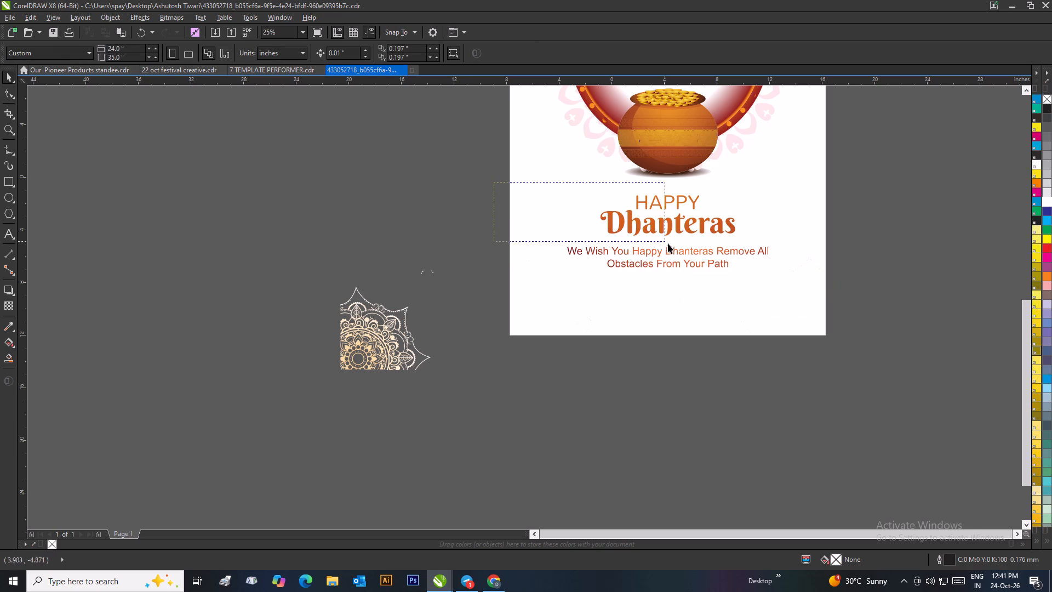
pyautogui.moveTo(668, 243); pyautogui.dragTo(764, 239)
pyautogui.hotkey('ctrl', 'g')
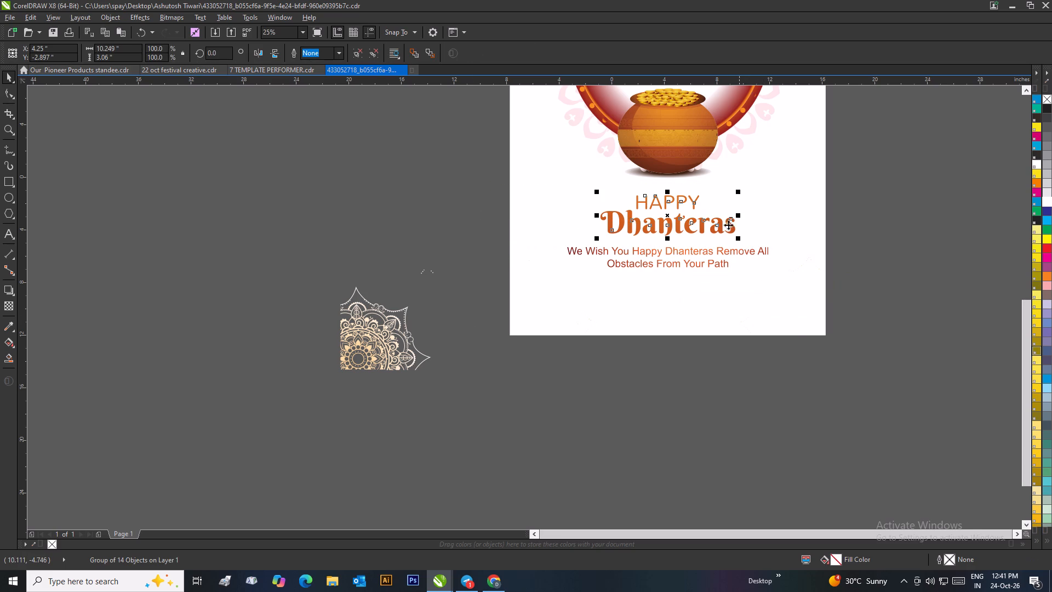
# Copy the HAPPY Dhanteras lettering into the 22 oct festival creative document and place it over the red Dhanteras poster.
pyautogui.rightClick(677, 223)
pyautogui.click(697, 349)
pyautogui.click(179, 67)
pyautogui.click(295, 111)
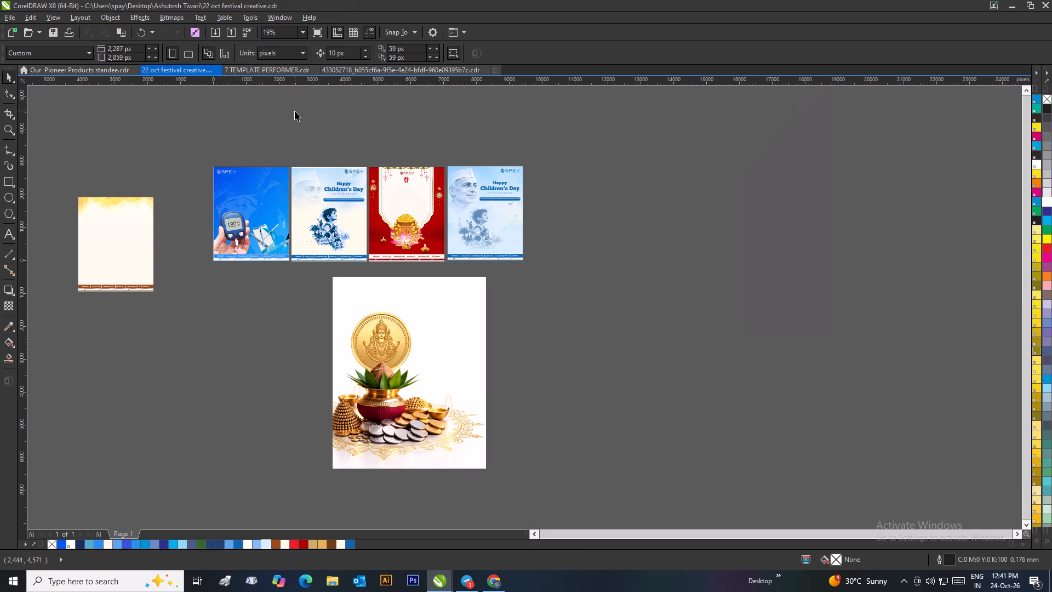
pyautogui.hotkey('ctrl', 'v')
pyautogui.moveTo(256, 305); pyautogui.dragTo(412, 215)
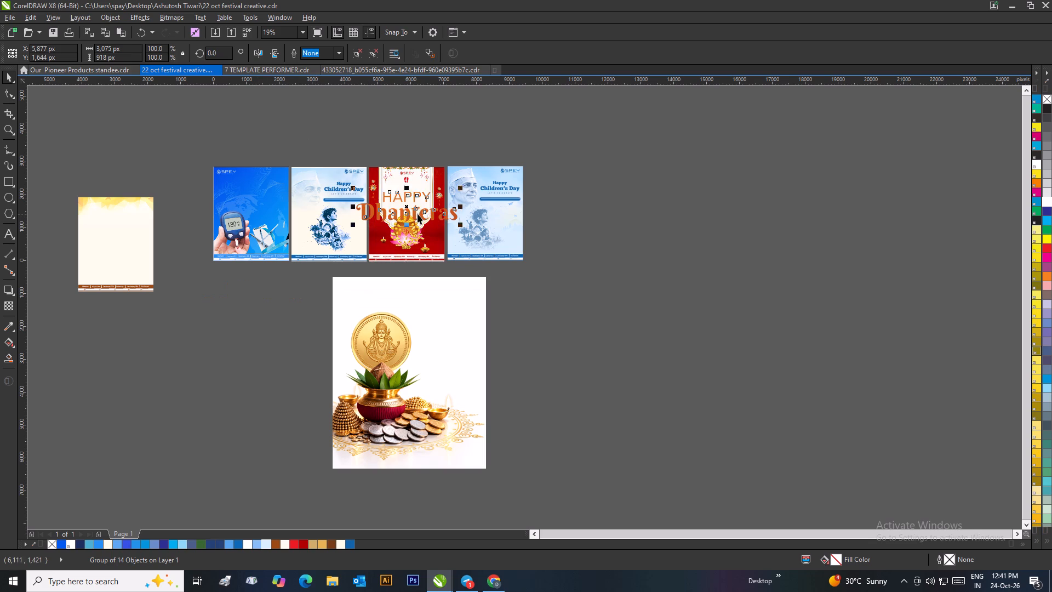
# Scale the lettering down to about 978 px wide and centre it on the poster's white panel below the footprints.
pyautogui.scroll(2, 418, 214)
pyautogui.click(688, 339)
pyautogui.click(678, 328)
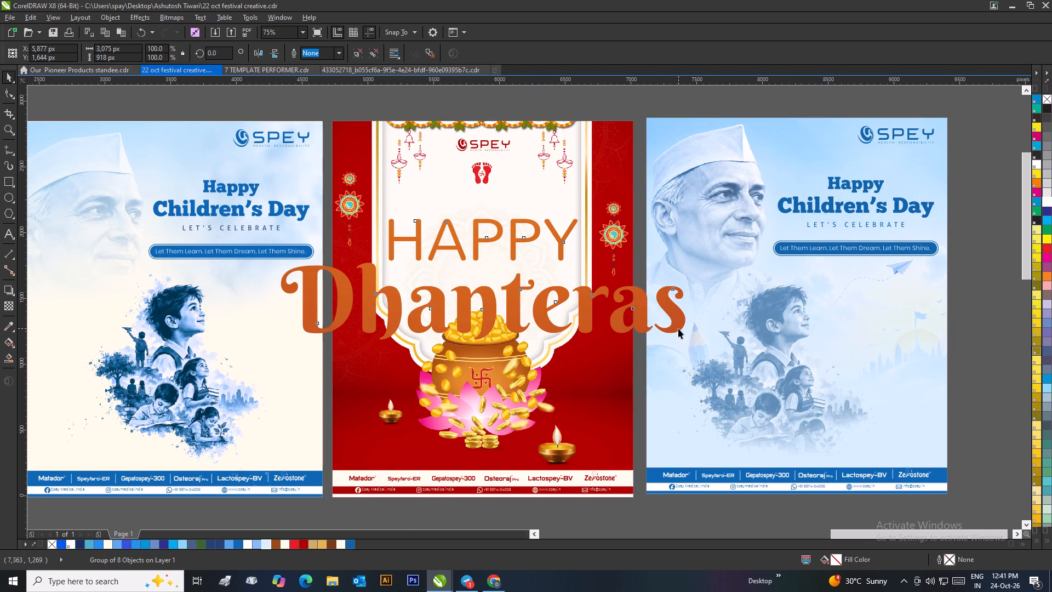
pyautogui.moveTo(691, 343); pyautogui.dragTo(387, 351)
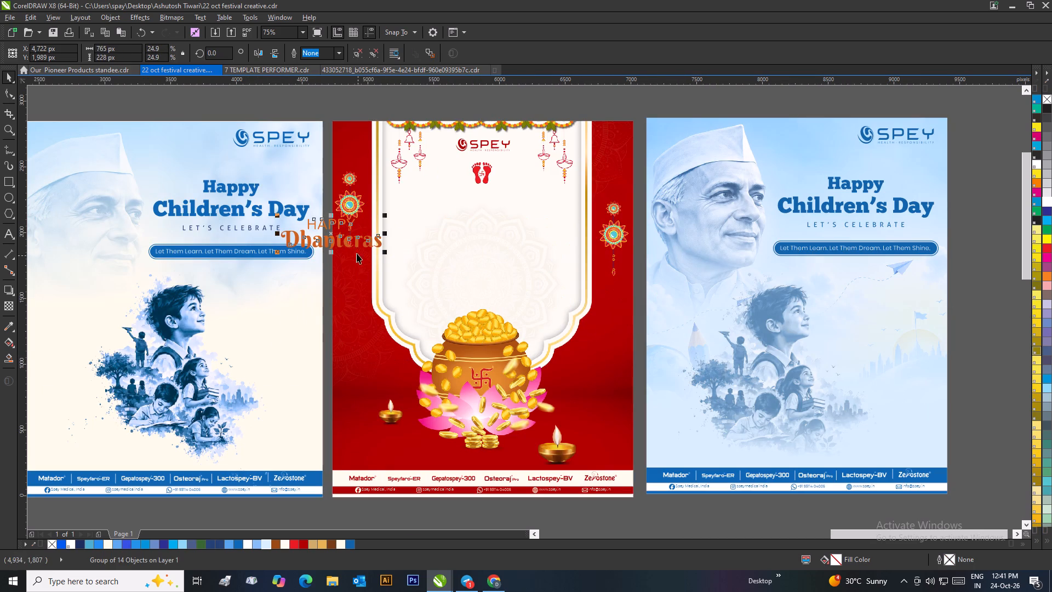
pyautogui.moveTo(349, 242); pyautogui.dragTo(502, 225)
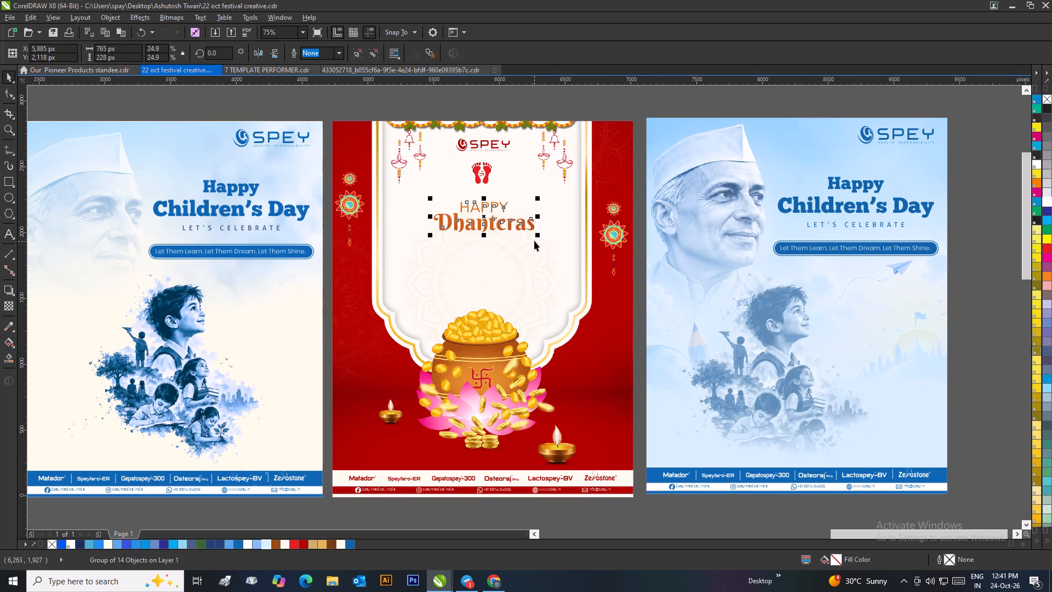
pyautogui.moveTo(540, 237); pyautogui.dragTo(568, 249)
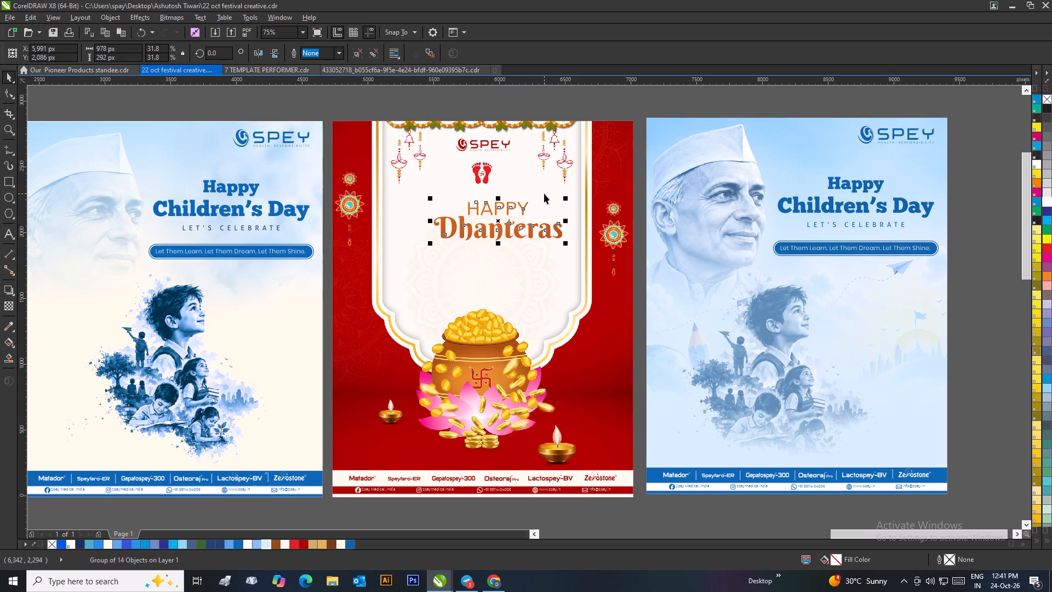
pyautogui.keyDown('shift'); pyautogui.click(544, 193); pyautogui.keyUp('shift')
pyautogui.press('c')
pyautogui.scroll(-1, 539, 200)
pyautogui.click(782, 327)
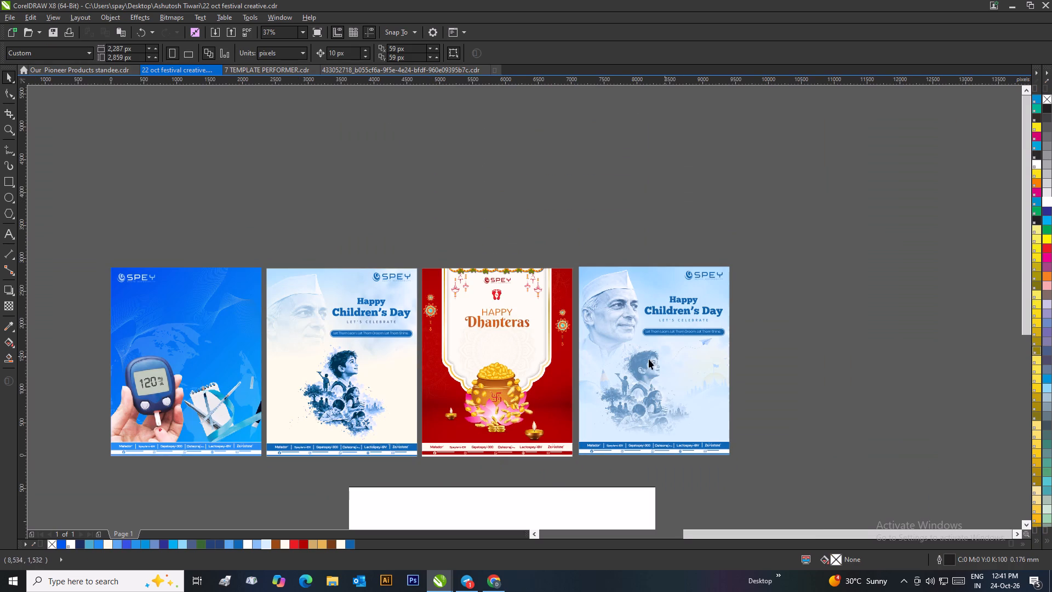
# Delete both Children's Day posters on either side of the red Dhanteras poster.
pyautogui.click(615, 310)
pyautogui.press('Delete')
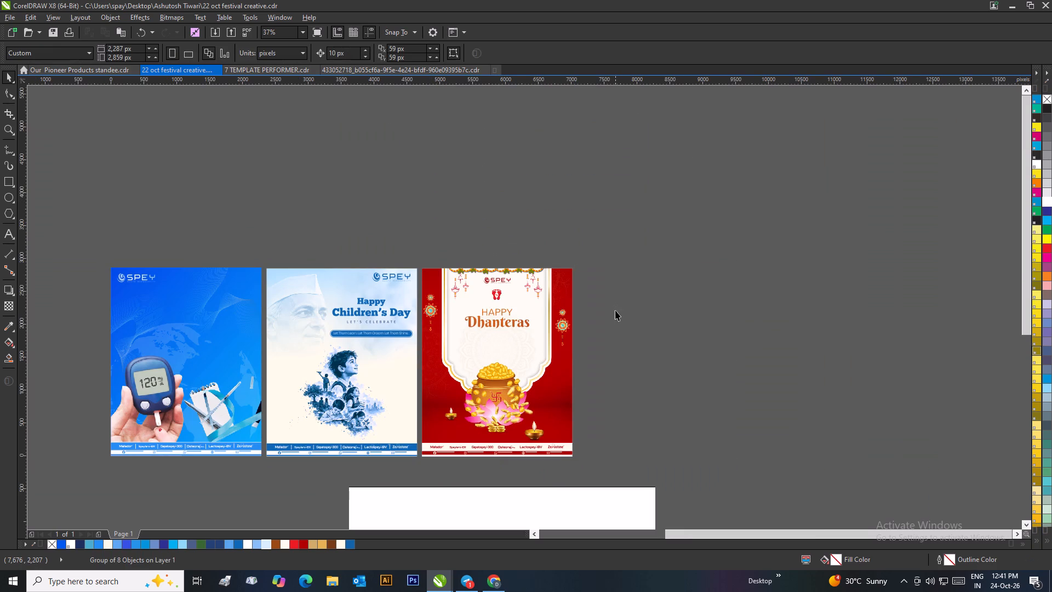
pyautogui.moveTo(259, 246); pyautogui.dragTo(419, 470)
pyautogui.press('Delete')
pyautogui.click(621, 348)
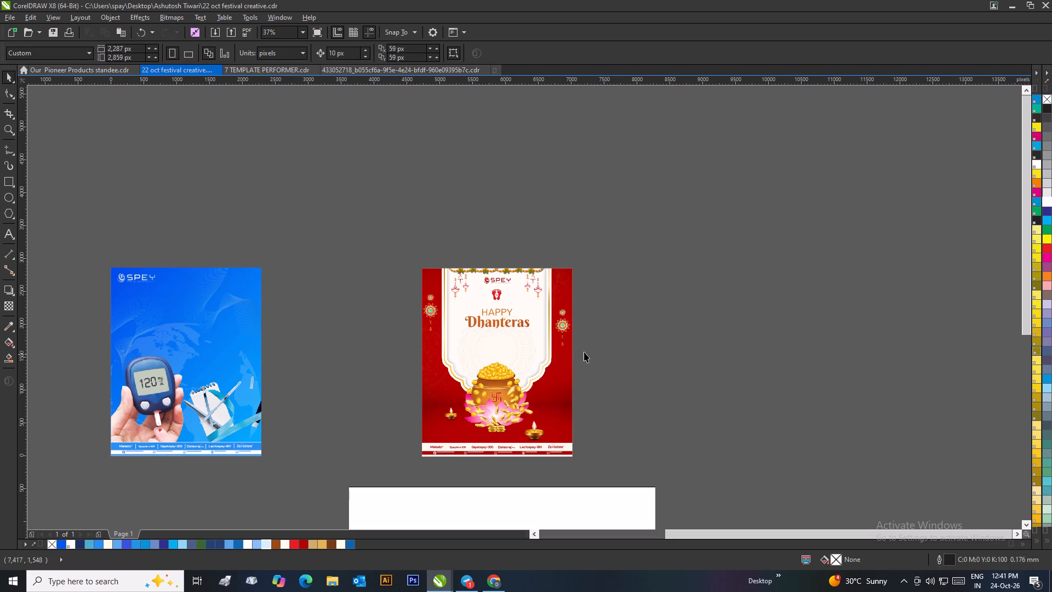
pyautogui.click(608, 415)
pyautogui.click(627, 371)
# Move the orange HAPPY Dhanteras lettering off the poster onto the empty canvas to its right.
pyautogui.scroll(1, 528, 325)
pyautogui.click(499, 306)
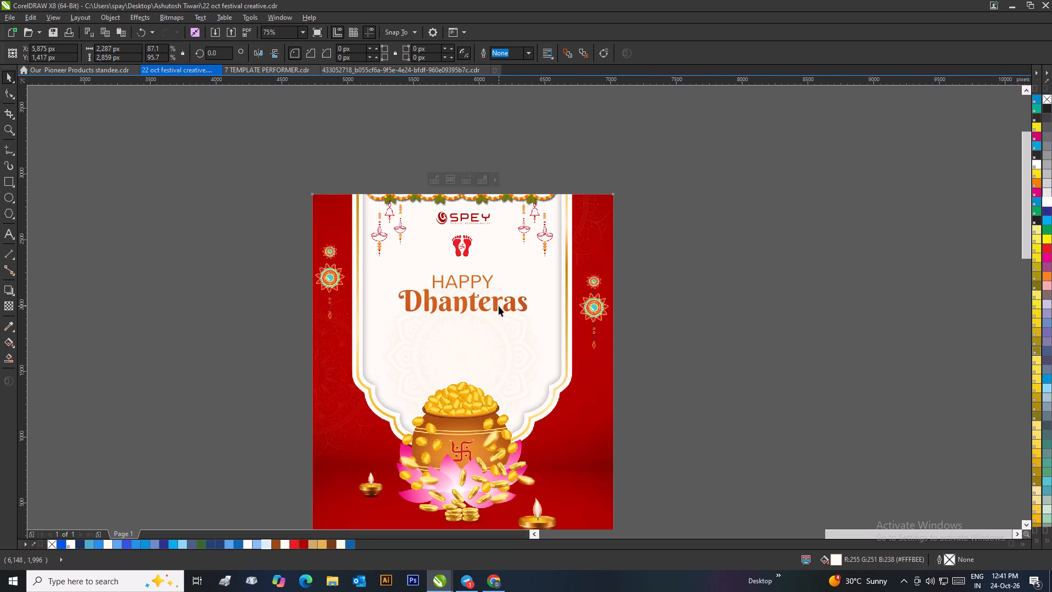
pyautogui.moveTo(494, 303); pyautogui.dragTo(803, 282)
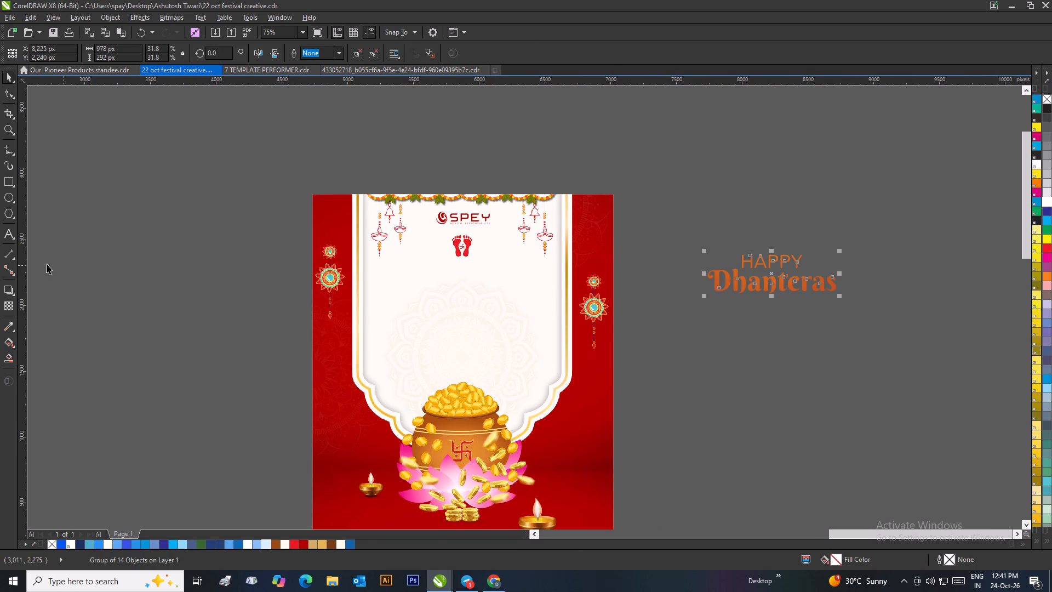
# Add the artistic text "happy dhanteras" on the poster's white panel below the footprints.
pyautogui.click(7, 231)
pyautogui.click(394, 277)
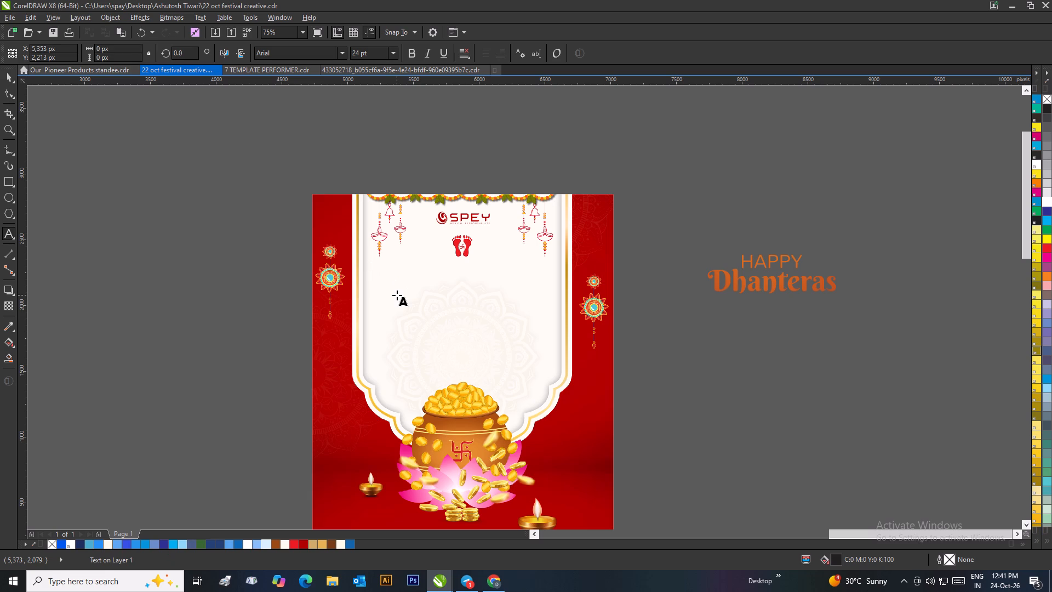
pyautogui.write('happy')
pyautogui.press('space')
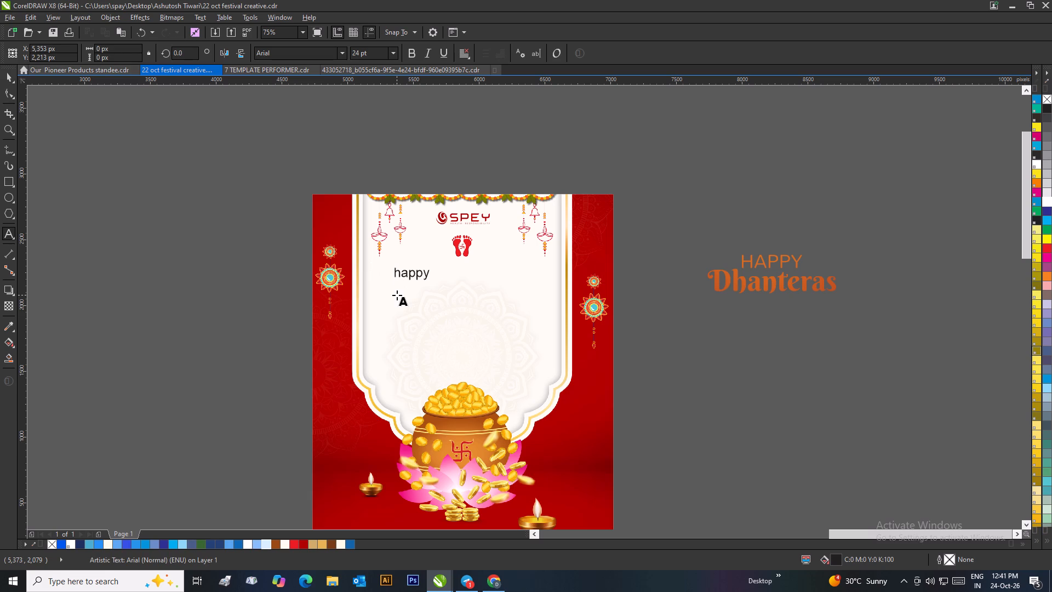
pyautogui.write('dhan')
pyautogui.write('teras')
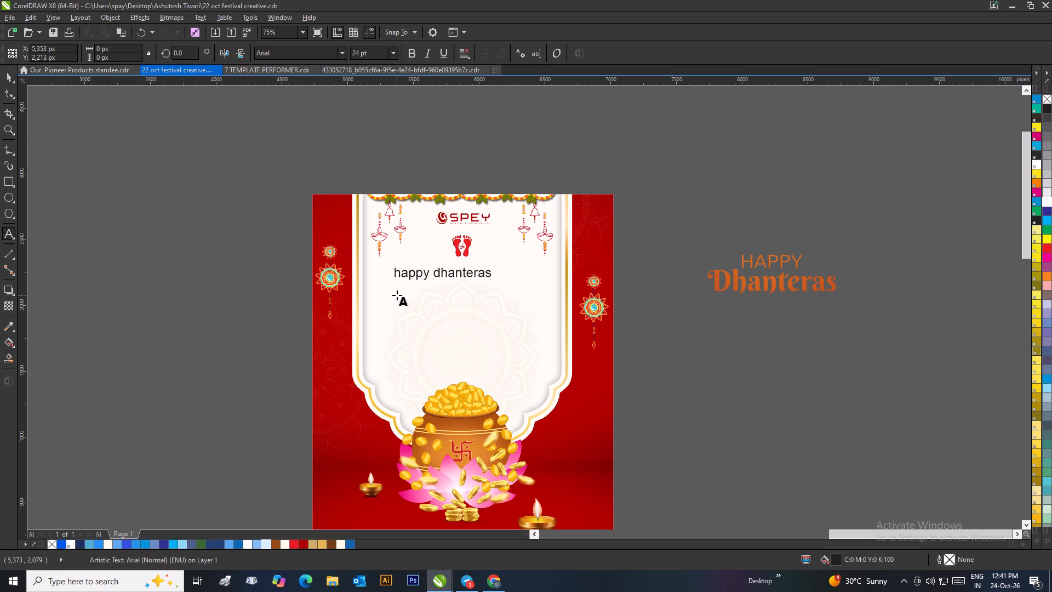
# Change the greeting's case to title case, with its first word in uppercase, so it reads "HAPPY Dhanteras".
pyautogui.hotkey('ctrl', 'a')
pyautogui.rightClick(450, 275)
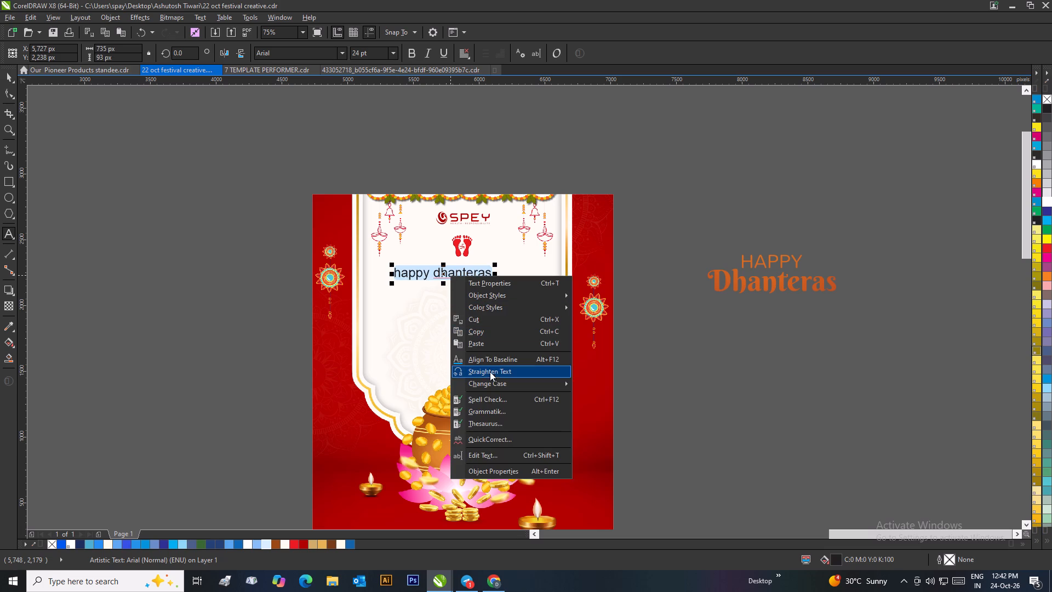
pyautogui.click(594, 420)
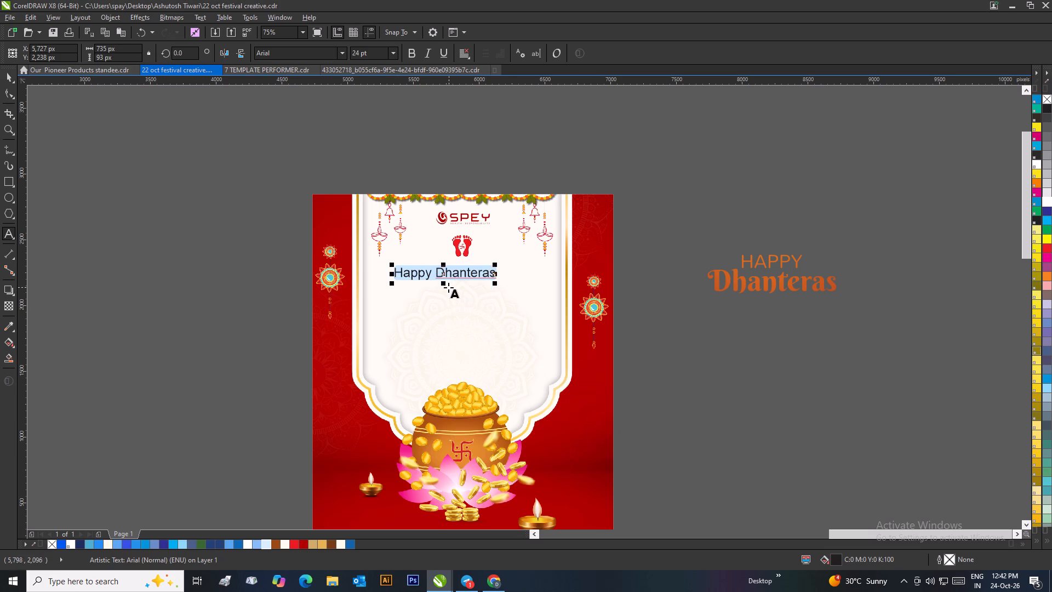
pyautogui.click(430, 273)
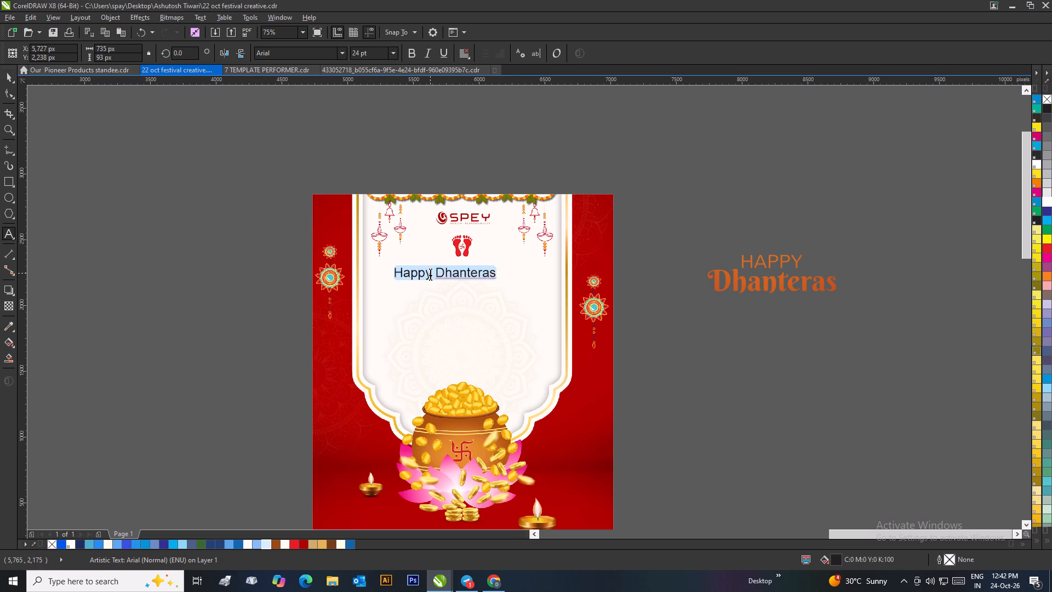
pyautogui.moveTo(431, 274); pyautogui.dragTo(397, 276)
pyautogui.rightClick(420, 276)
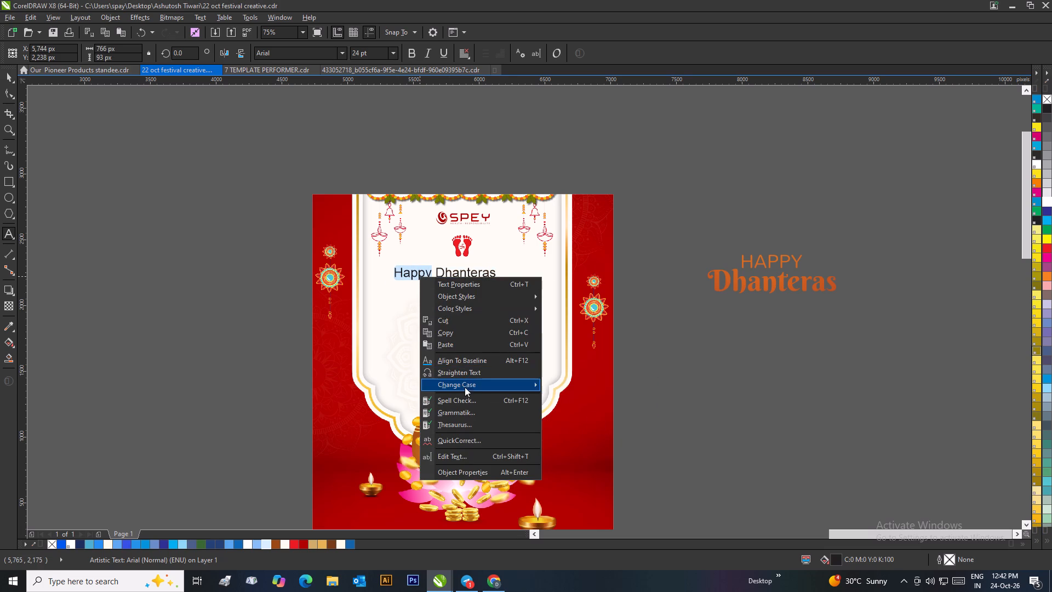
pyautogui.click(562, 406)
# Put Dhanteras on a second line and break the greeting apart into separate text objects.
pyautogui.click(442, 276)
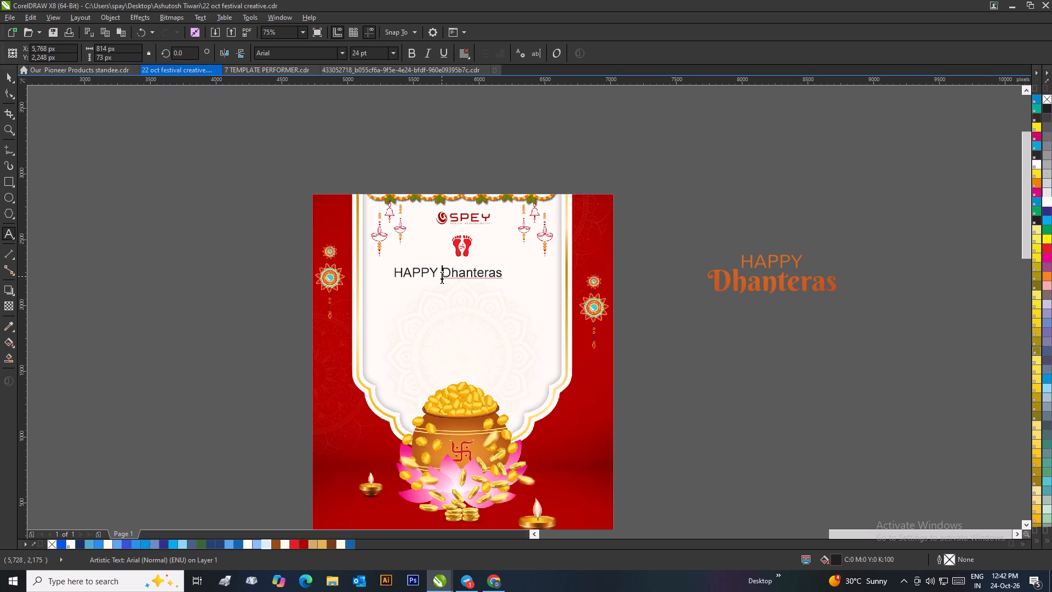
pyautogui.press('Return')
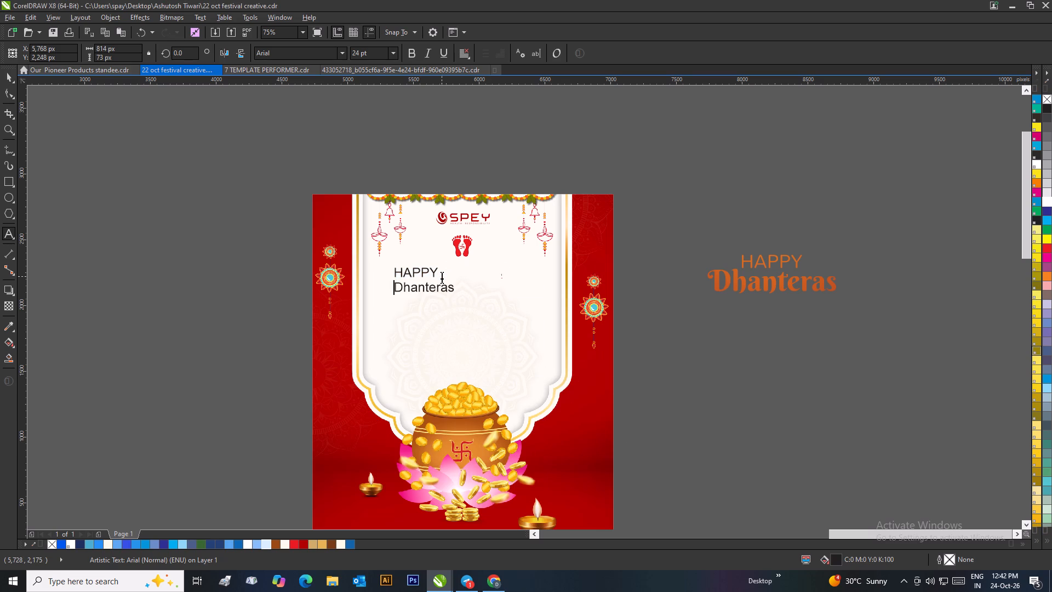
pyautogui.click(10, 77)
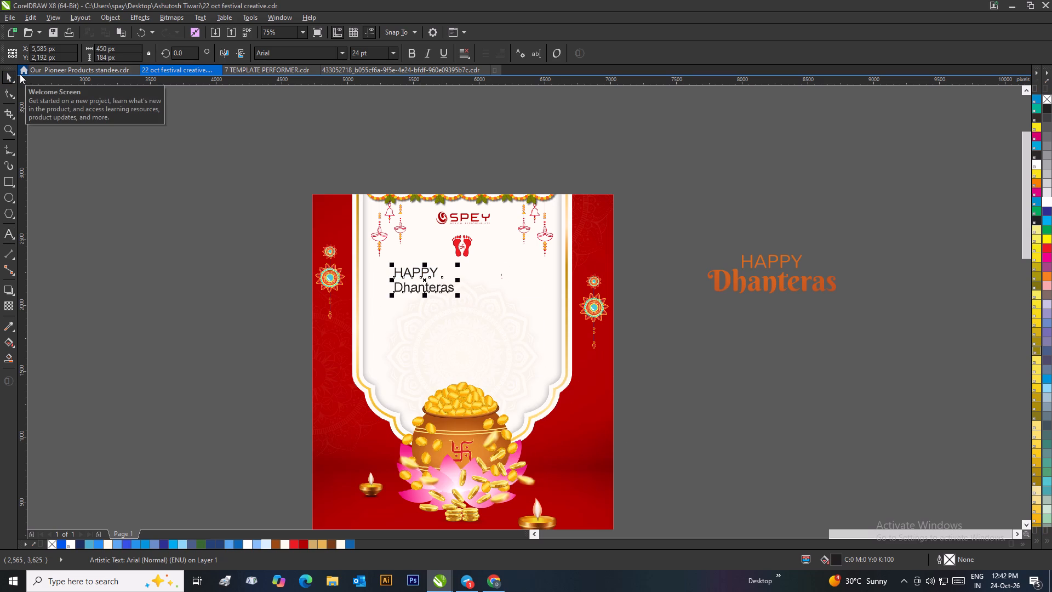
pyautogui.hotkey('ctrl', 'k')
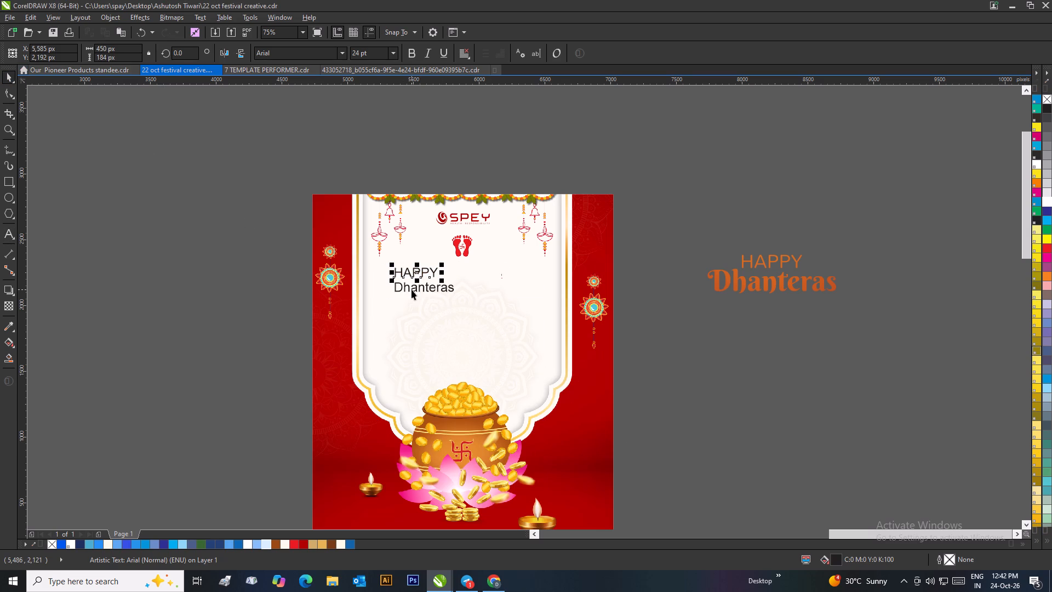
# Set the font of the word Dhanteras to AriaScriptSSK.
pyautogui.click(411, 289)
pyautogui.click(341, 49)
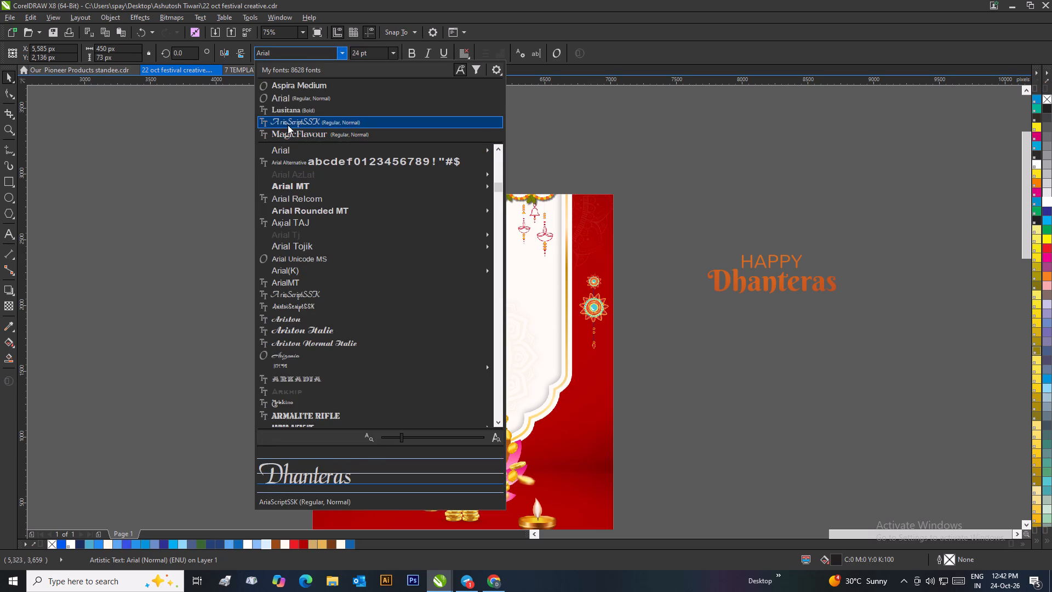
pyautogui.click(288, 125)
pyautogui.click(287, 136)
# Enlarge Dhanteras to about 799 px wide on the white panel and place HAPPY above it.
pyautogui.scroll(1, 424, 289)
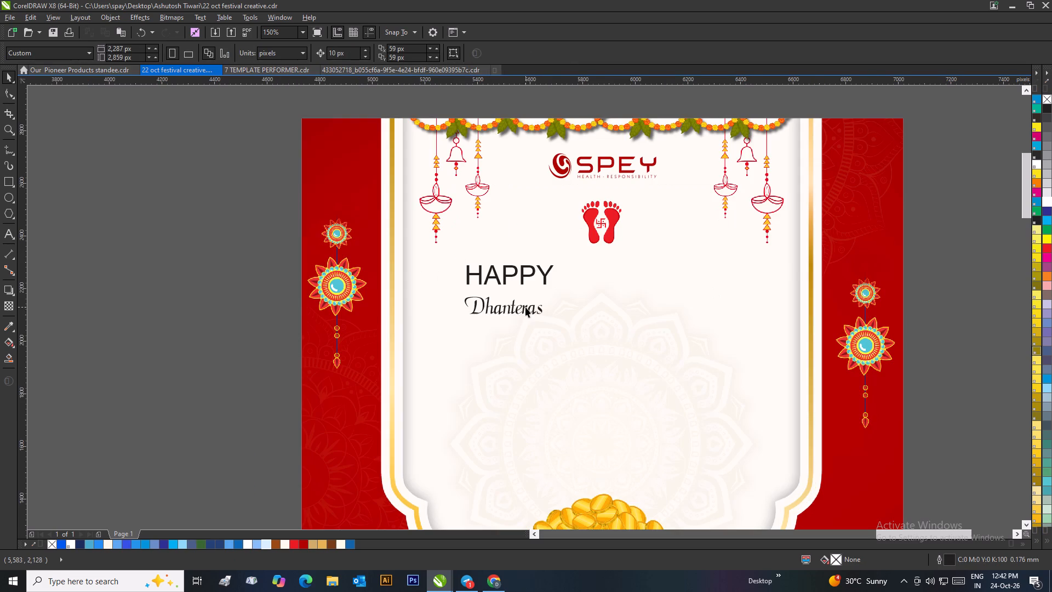
pyautogui.moveTo(512, 304); pyautogui.dragTo(568, 292)
pyautogui.moveTo(603, 308); pyautogui.dragTo(728, 363)
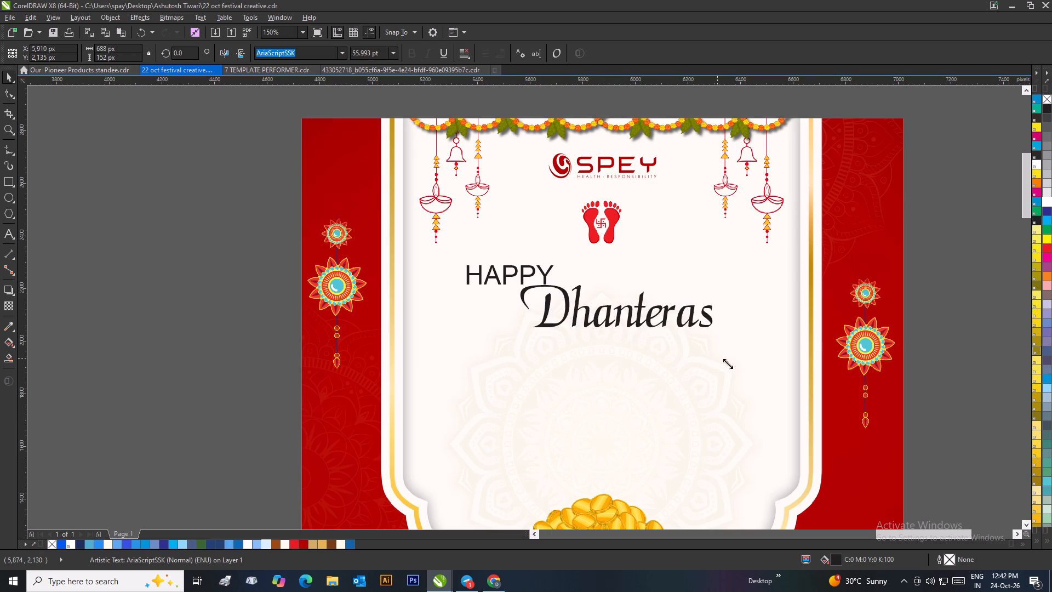
pyautogui.moveTo(728, 363); pyautogui.dragTo(735, 365)
pyautogui.moveTo(650, 314); pyautogui.dragTo(601, 332)
pyautogui.moveTo(546, 279); pyautogui.dragTo(650, 300)
# Preview alternative fonts on the word HAPPY.
pyautogui.click(341, 56)
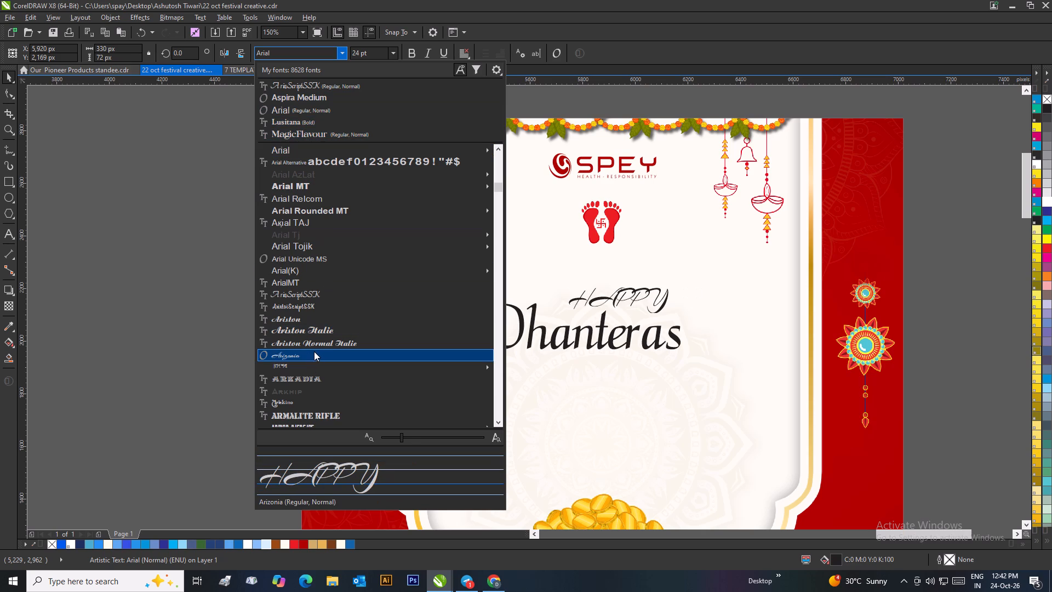
pyautogui.click(213, 319)
# Preview alternative fonts on the word Dhanteras and search the font list for "amst".
pyautogui.click(518, 316)
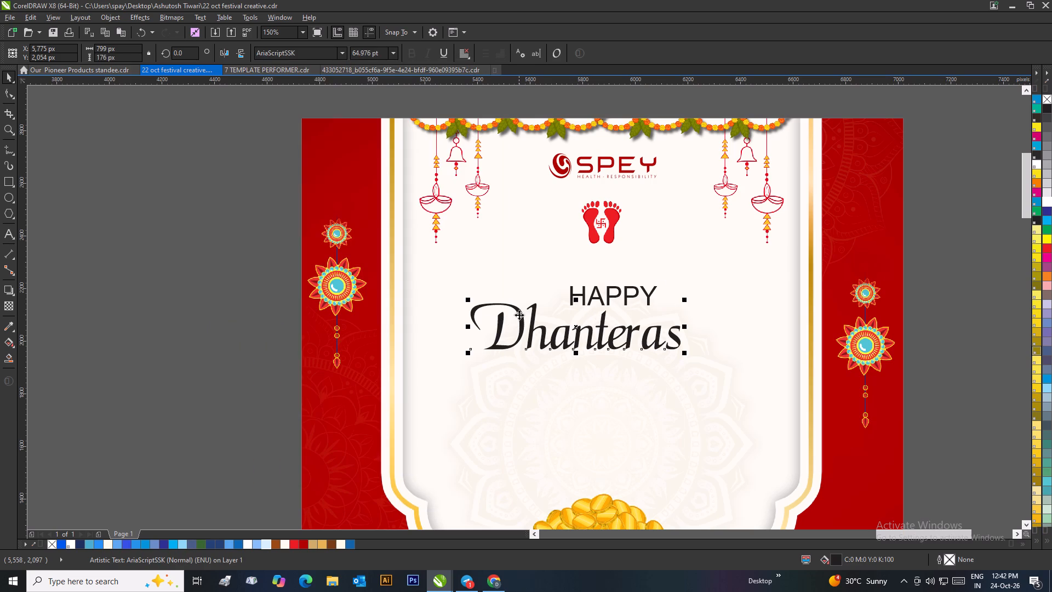
pyautogui.click(342, 52)
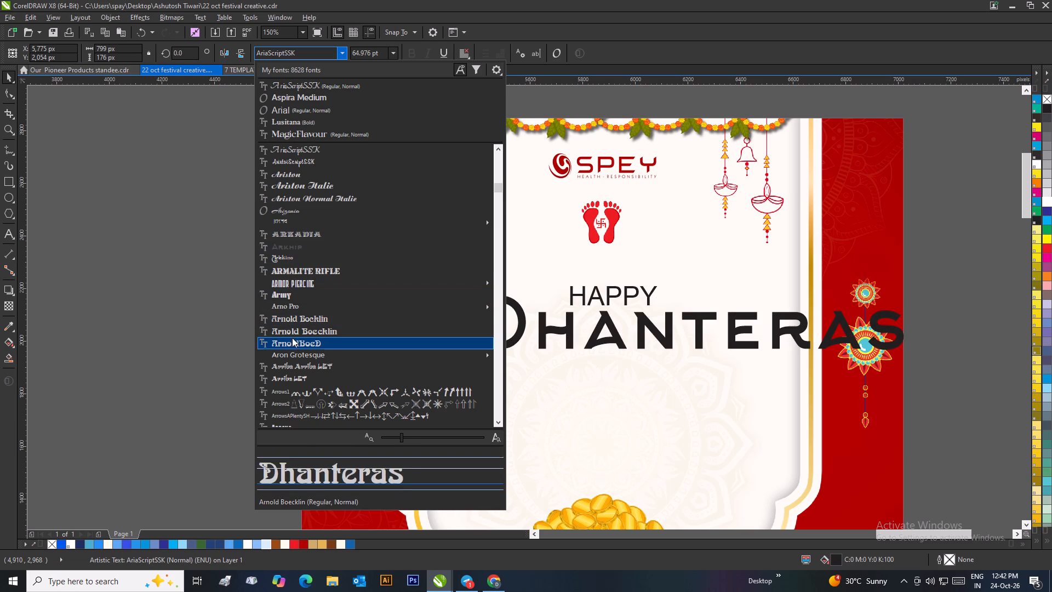
pyautogui.click(313, 55)
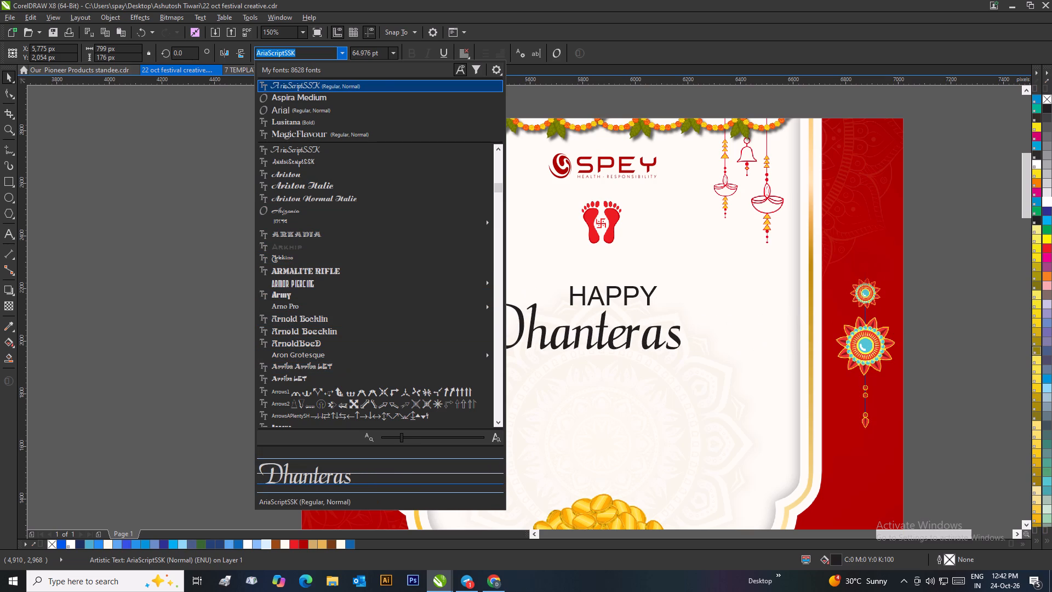
pyautogui.press('BackSpace')
pyautogui.write('amst')
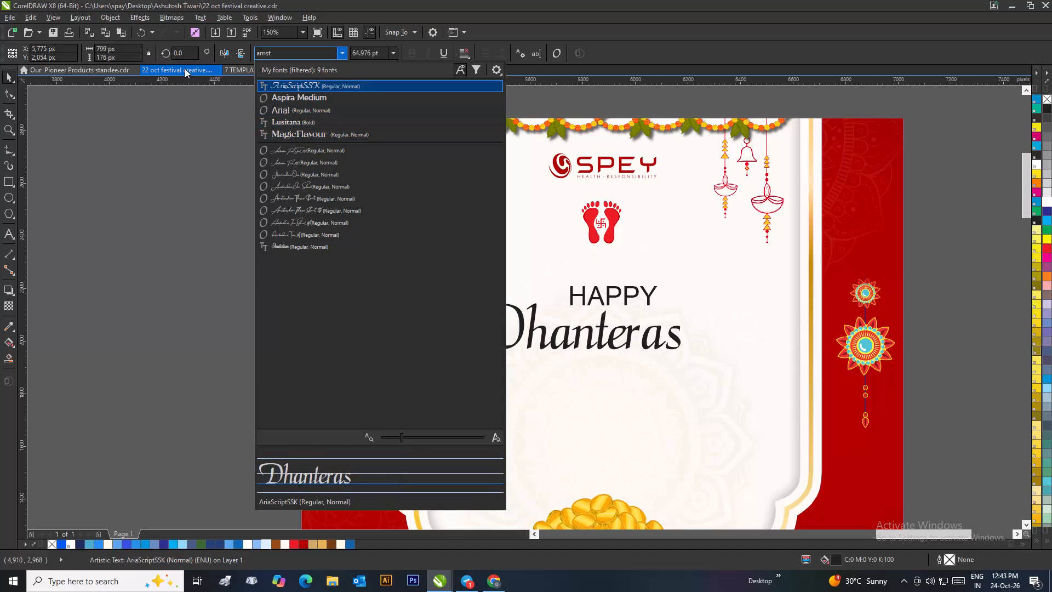
pyautogui.doubleClick(4, 76)
pyautogui.click(117, 145)
# Move Dhanteras about 75 px right and 73 px down, leaving a wider gap below HAPPY.
pyautogui.scroll(-2, 183, 175)
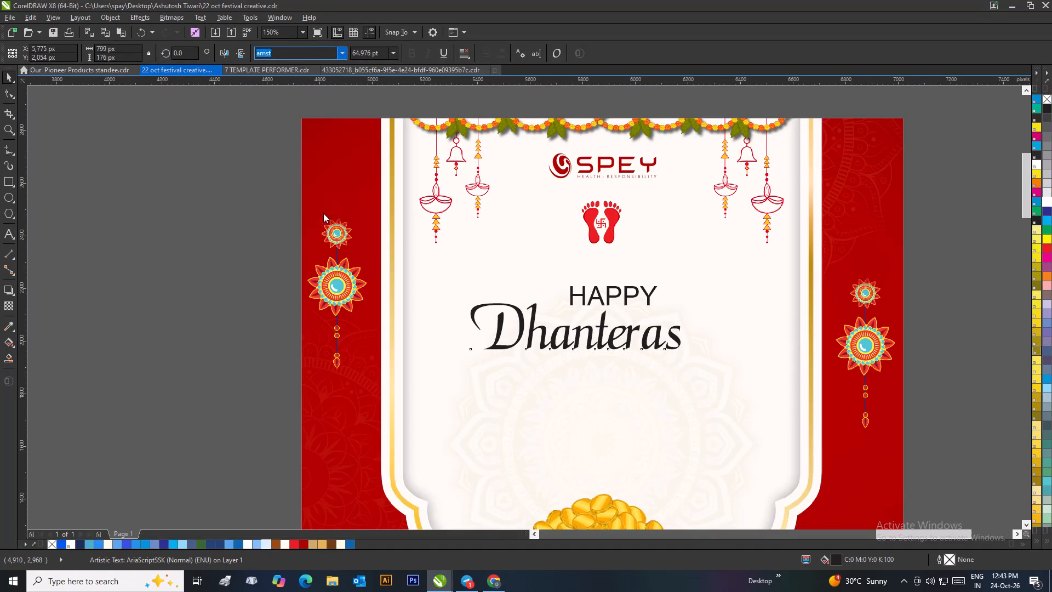
pyautogui.scroll(1, 672, 363)
pyautogui.moveTo(498, 300); pyautogui.dragTo(517, 319)
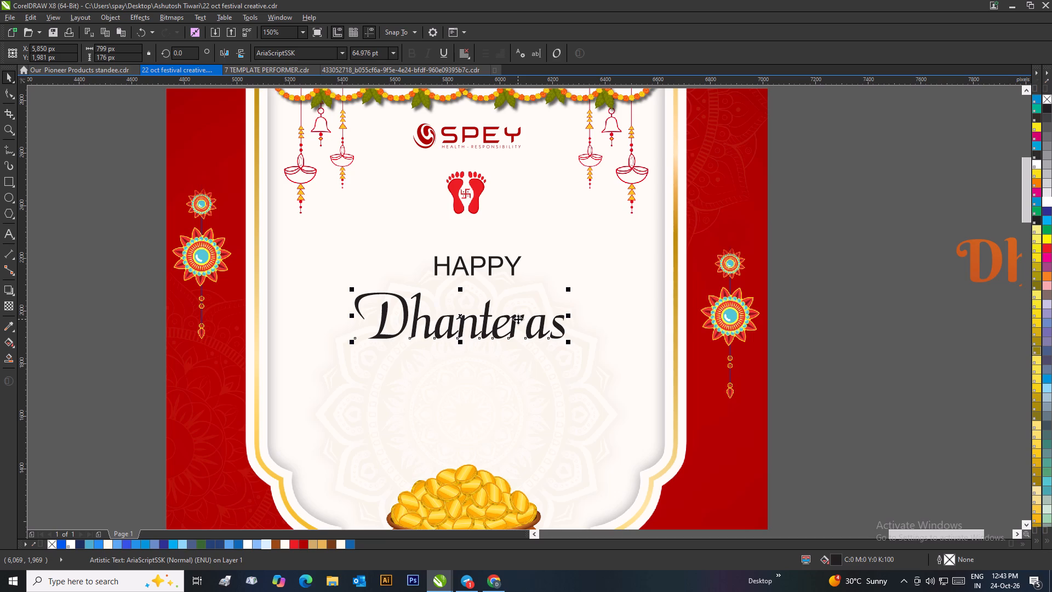
# Move Dhanteras up so it sits close beneath the word HAPPY.
pyautogui.scroll(-3, 503, 322)
pyautogui.click(581, 262)
pyautogui.scroll(2, 558, 314)
pyautogui.moveTo(406, 287); pyautogui.dragTo(405, 276)
# Shrink HAPPY to about 237 px wide and place it above the final letters of Dhanteras.
pyautogui.click(403, 258)
pyautogui.scroll(1, 403, 258)
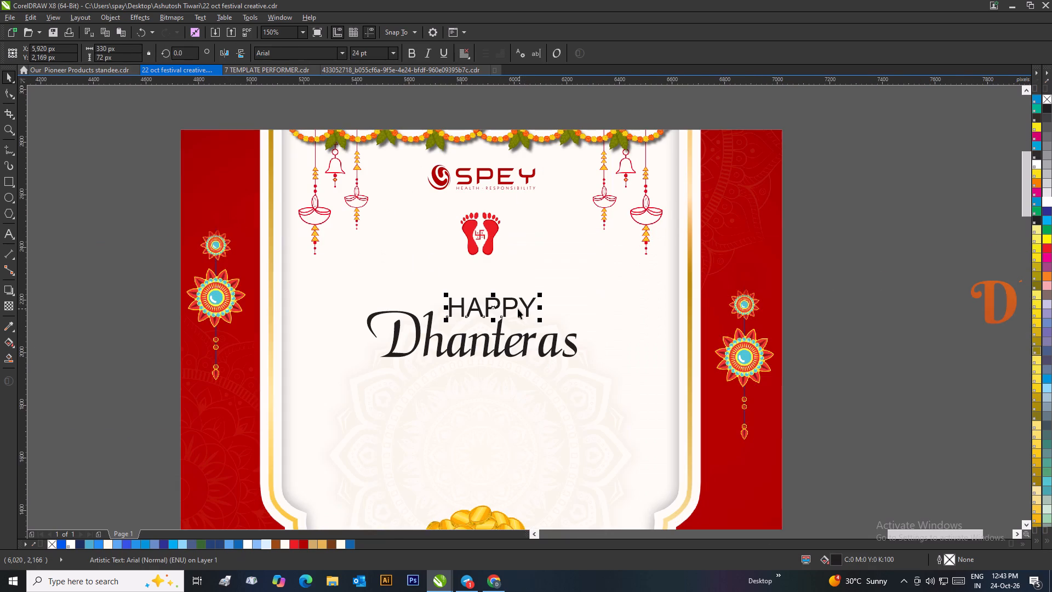
pyautogui.moveTo(541, 322); pyautogui.dragTo(517, 332)
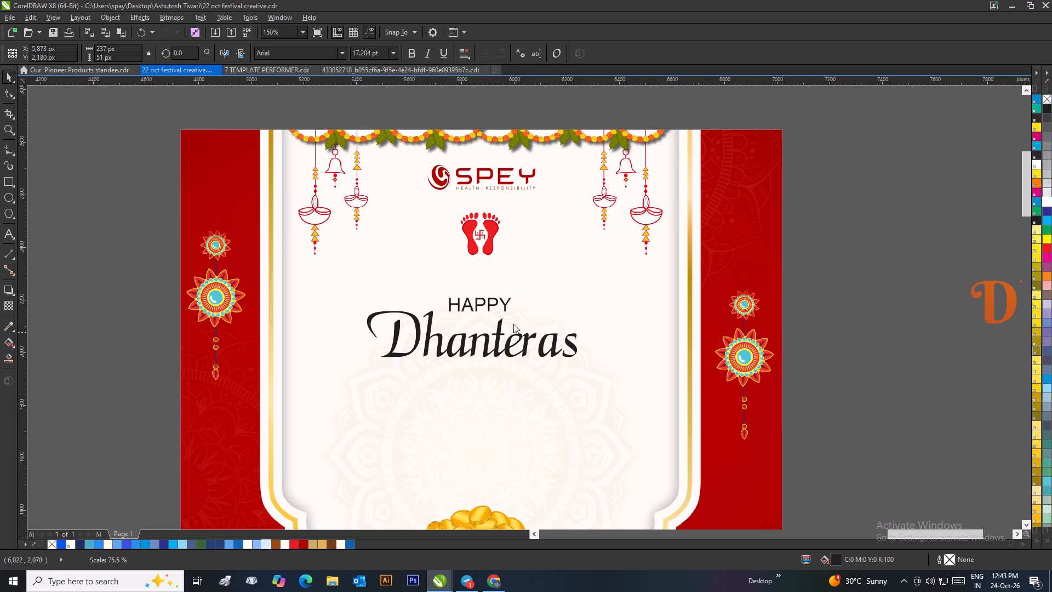
pyautogui.moveTo(488, 304); pyautogui.dragTo(551, 305)
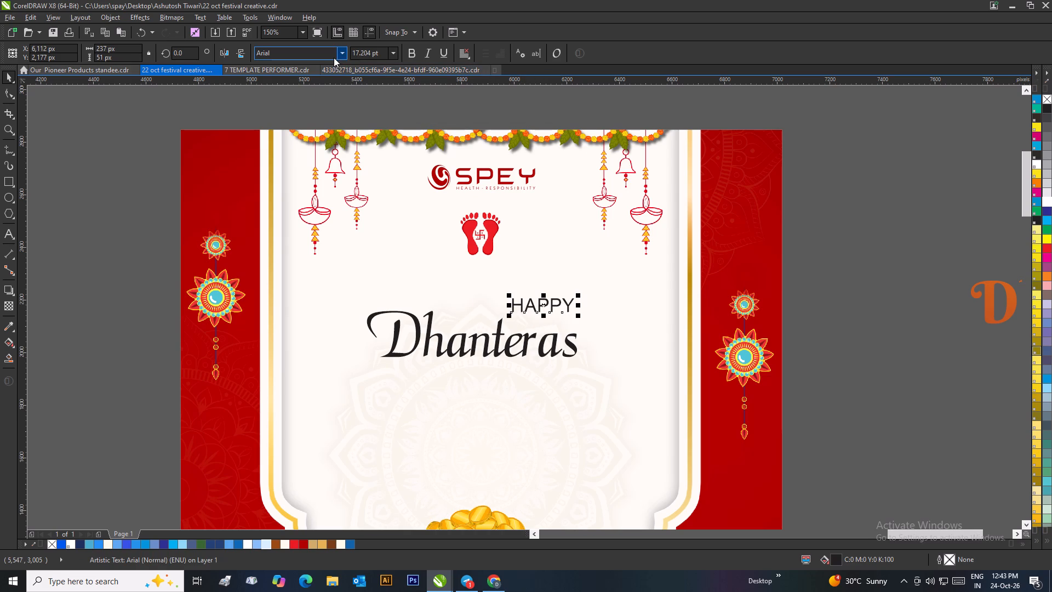
# Set the font of the word HAPPY to Arno Pro (Regular, Normal).
pyautogui.click(348, 52)
pyautogui.click(344, 54)
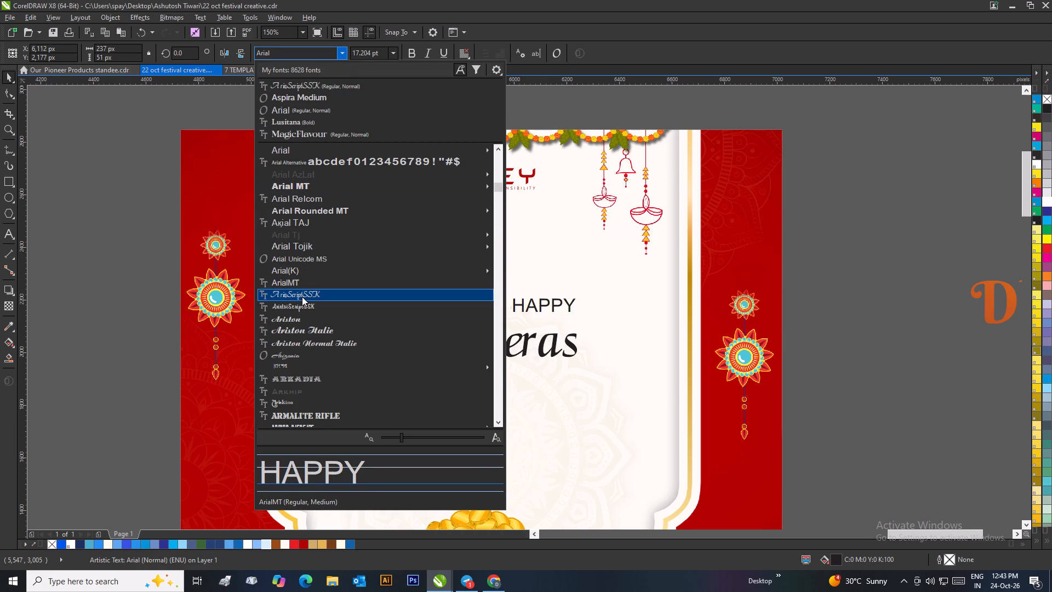
pyautogui.scroll(-3, 306, 312)
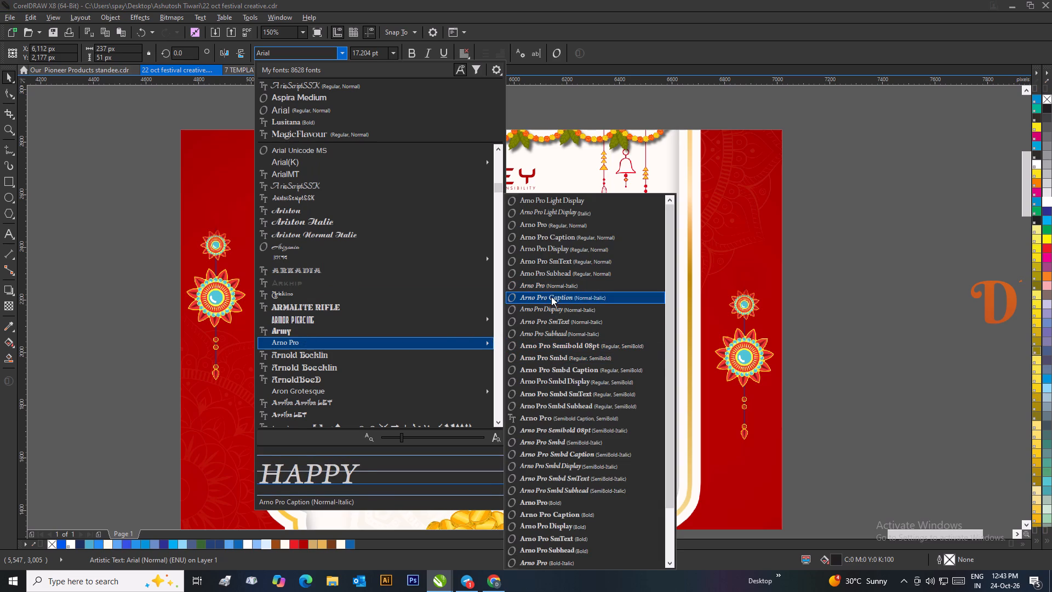
pyautogui.click(536, 226)
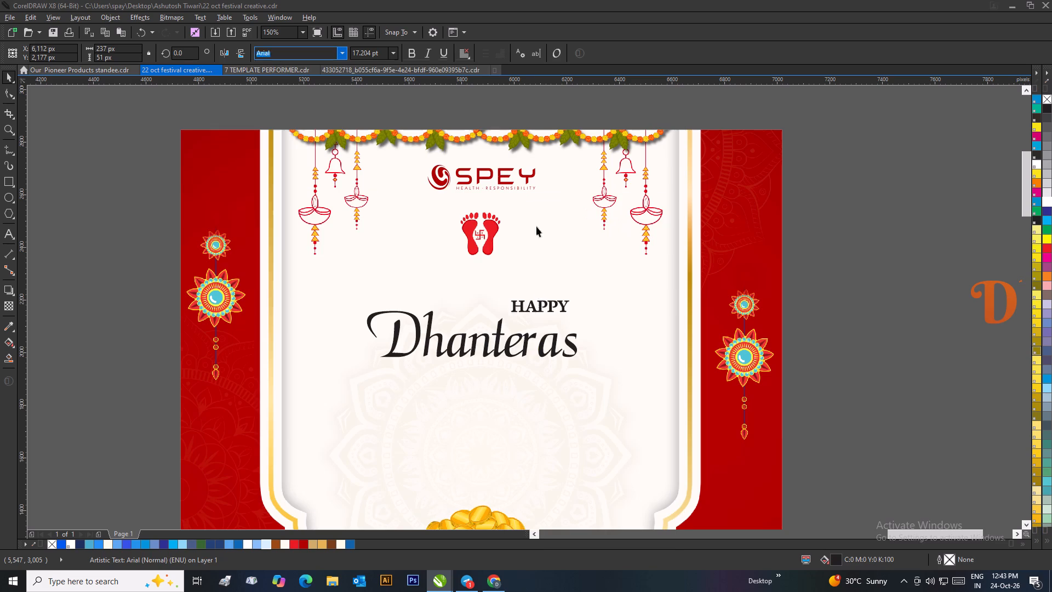
pyautogui.click(825, 325)
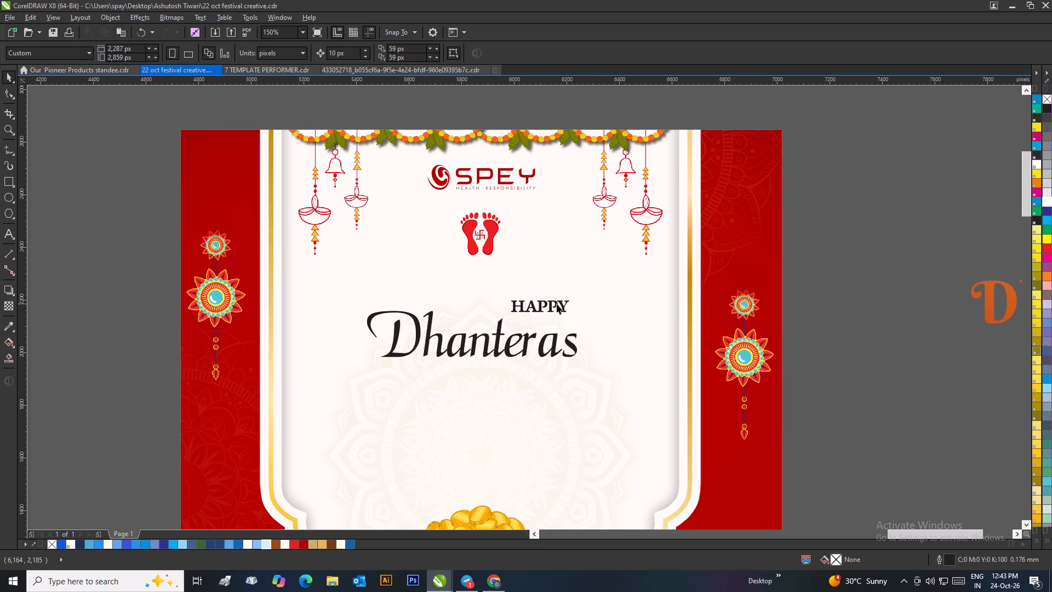
# Try HAPPY above the middle of Dhanteras, and finally place it flush with the end of that word.
pyautogui.moveTo(557, 304); pyautogui.dragTo(493, 303)
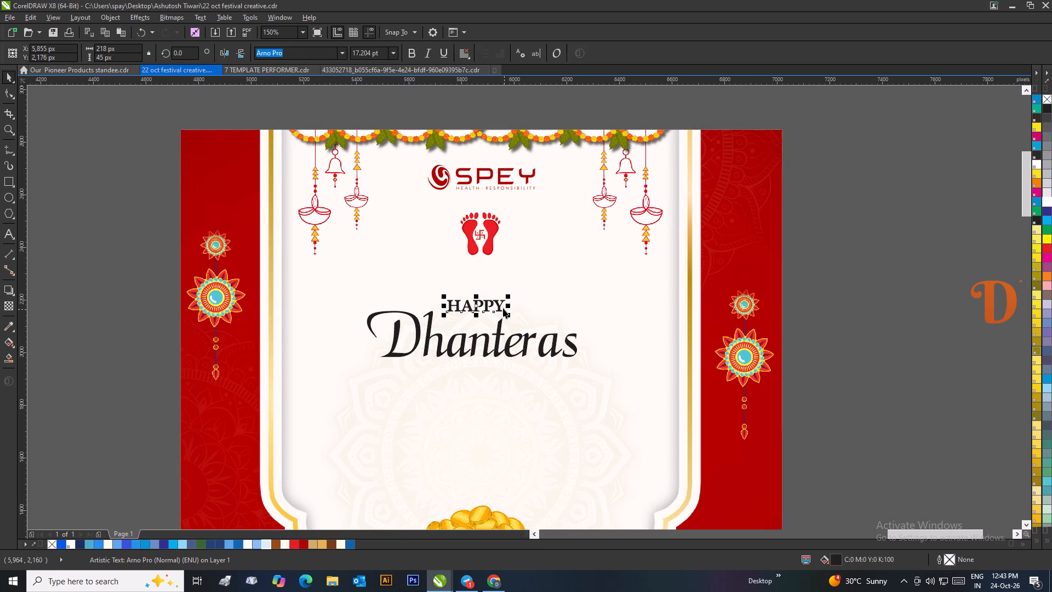
pyautogui.moveTo(499, 306); pyautogui.dragTo(573, 317)
pyautogui.click(821, 332)
pyautogui.scroll(-1, 578, 288)
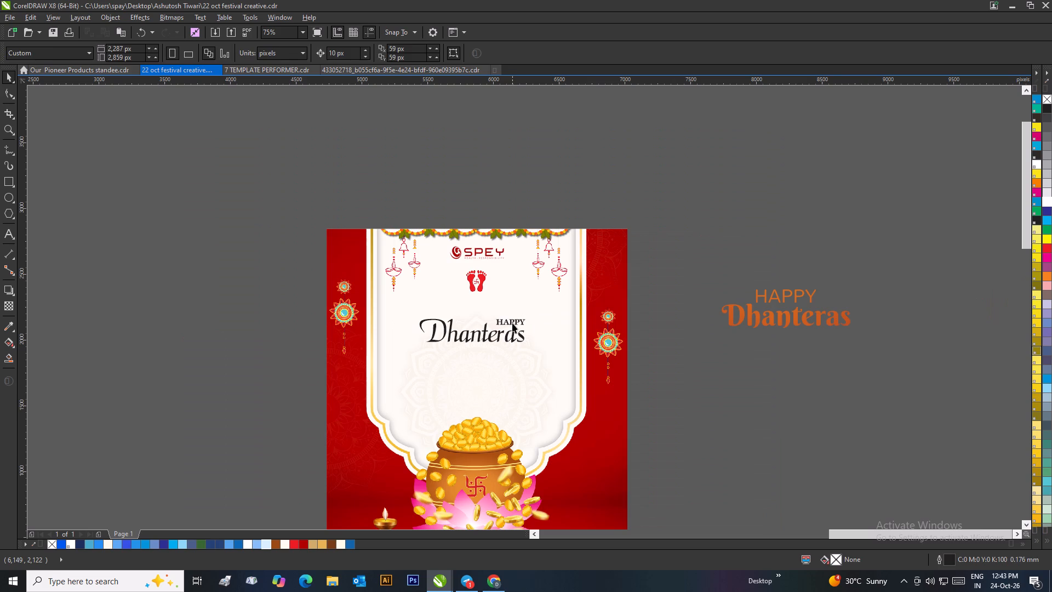
pyautogui.click(512, 323)
pyautogui.click(676, 363)
pyautogui.scroll(-2, 611, 341)
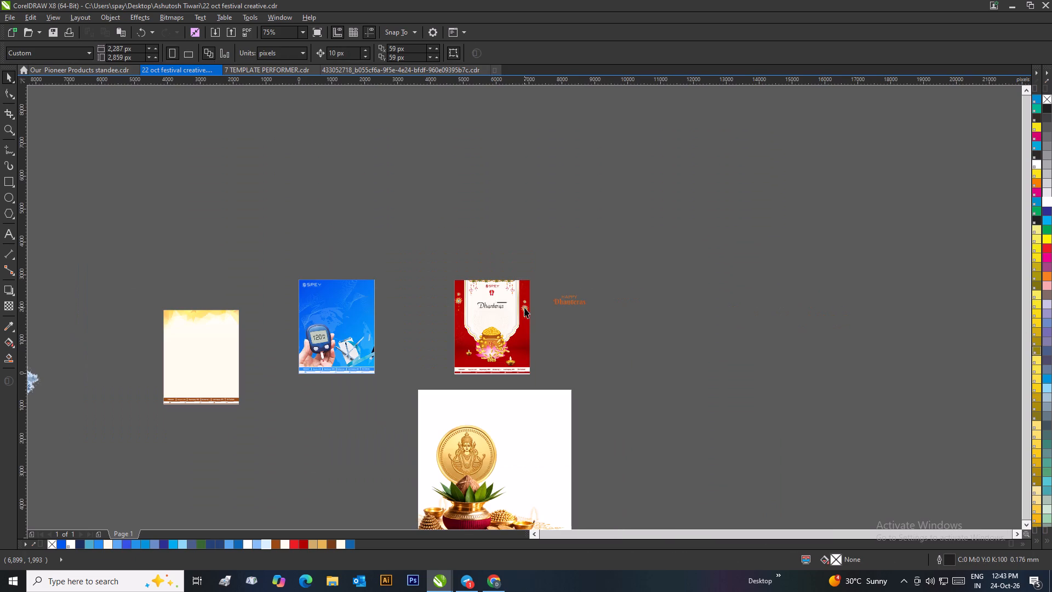
# Switch to the downloaded vector document and delete the white background shape behind its artwork.
pyautogui.click(341, 71)
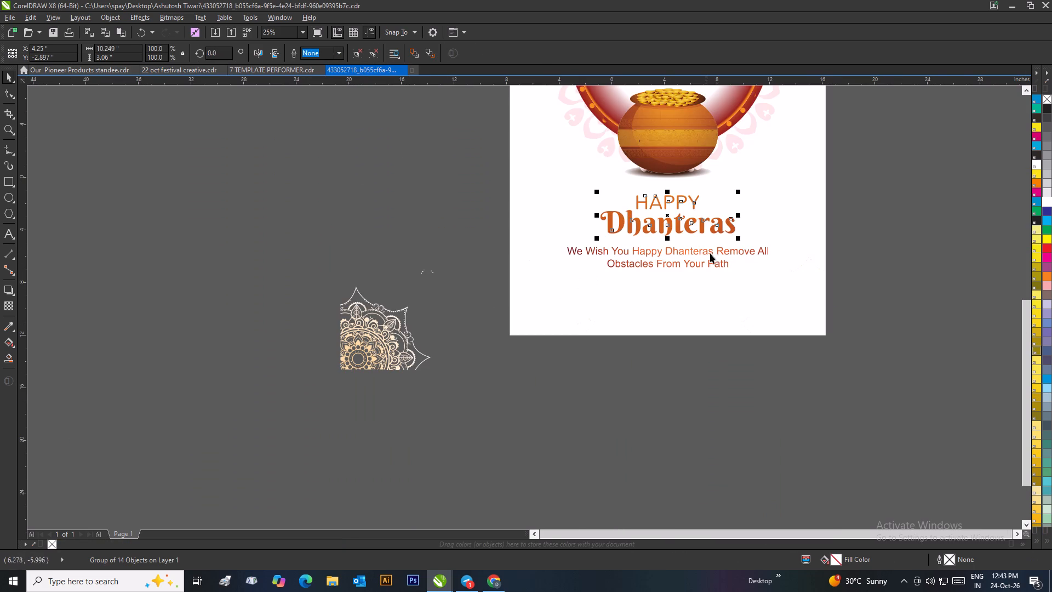
pyautogui.moveTo(837, 247); pyautogui.dragTo(533, 266)
pyautogui.moveTo(492, 238); pyautogui.dragTo(503, 245)
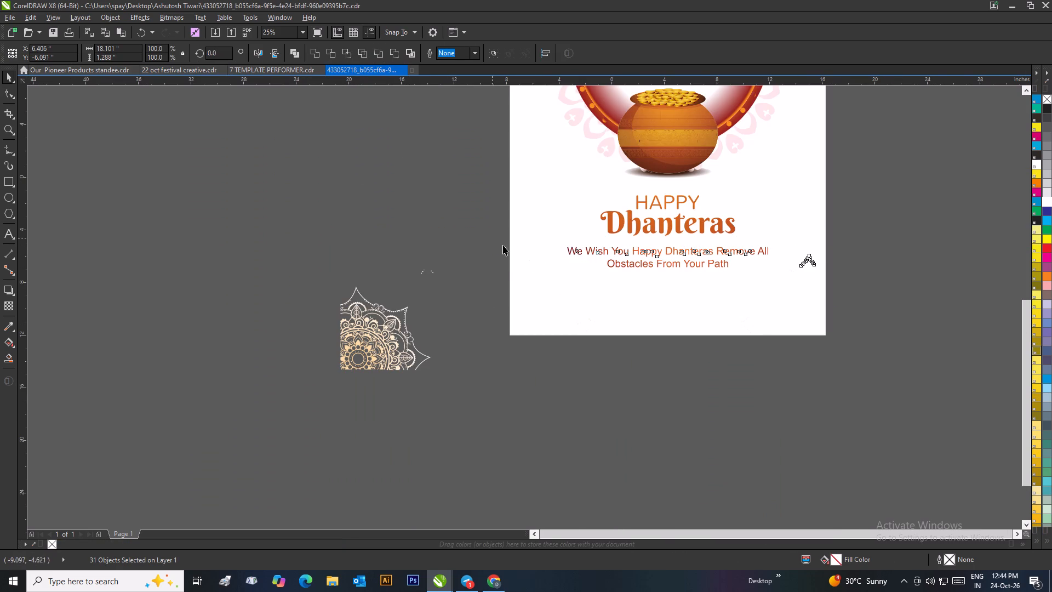
pyautogui.moveTo(503, 245); pyautogui.dragTo(791, 278)
pyautogui.moveTo(693, 256); pyautogui.dragTo(686, 256)
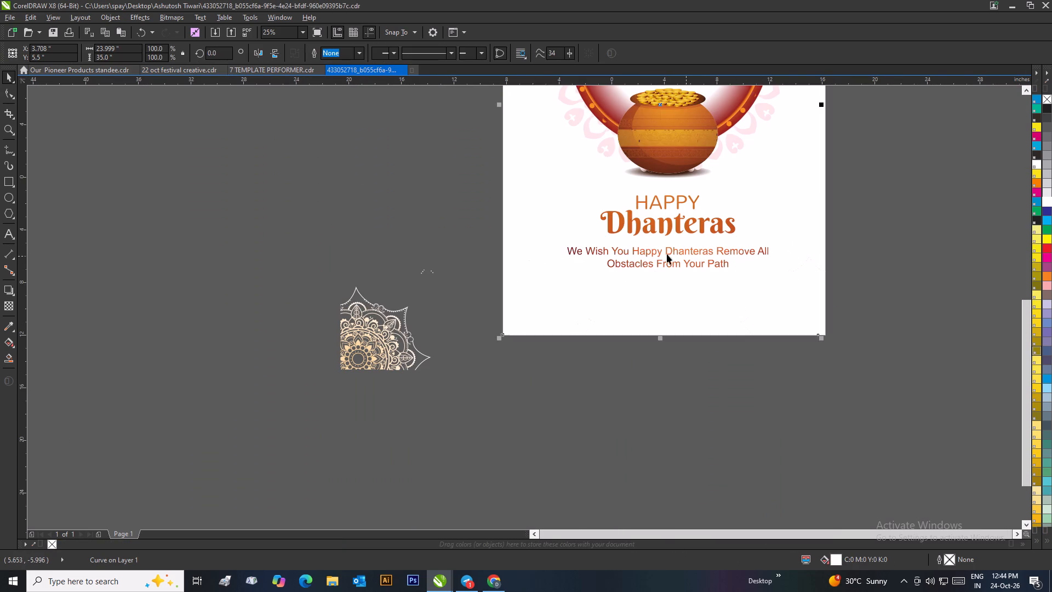
pyautogui.press('Delete')
pyautogui.click(520, 227)
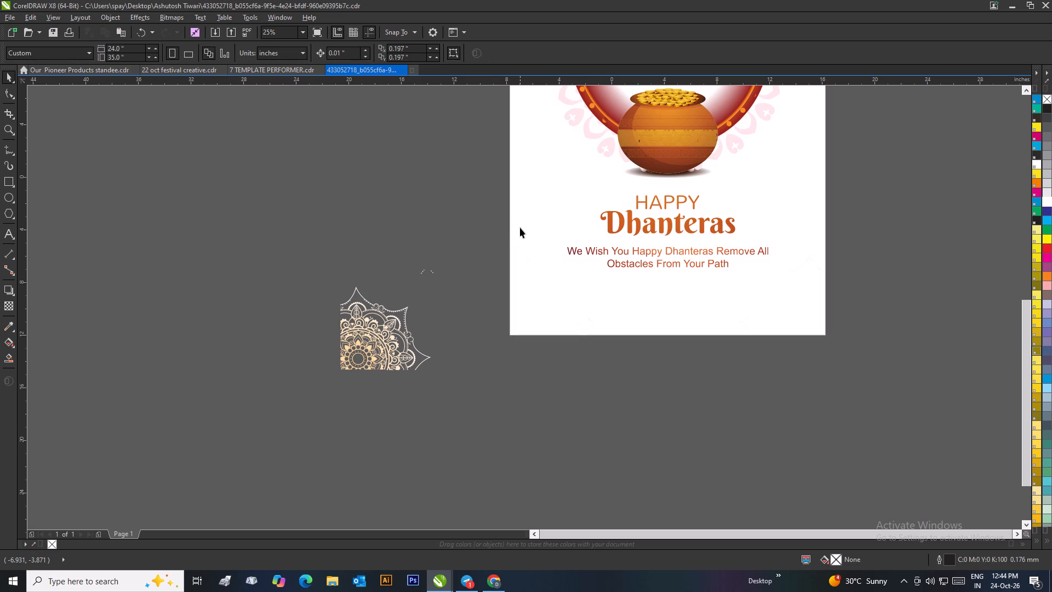
# Move the "We Wish You Happy Dhanteras Remove All Obstacles From Your Path" tagline off the page onto empty space.
pyautogui.moveTo(506, 242); pyautogui.dragTo(776, 274)
pyautogui.moveTo(683, 251); pyautogui.dragTo(409, 183)
pyautogui.click(273, 141)
pyautogui.moveTo(218, 148); pyautogui.dragTo(295, 251)
pyautogui.press('Delete')
# Weld all the tagline letters into a single curve and copy it.
pyautogui.moveTo(254, 155); pyautogui.dragTo(283, 187)
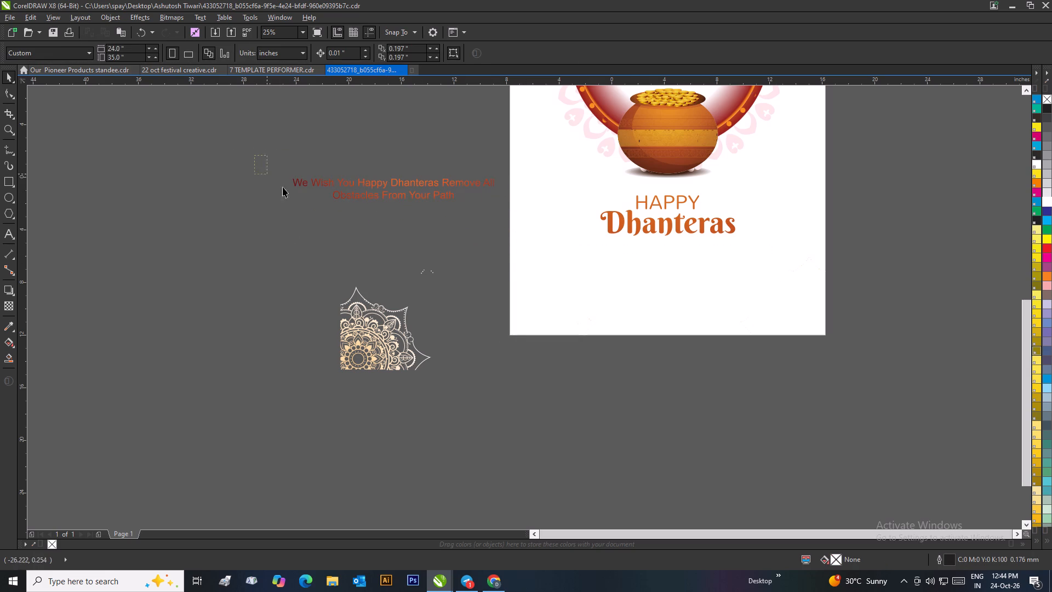
pyautogui.moveTo(283, 187); pyautogui.dragTo(508, 229)
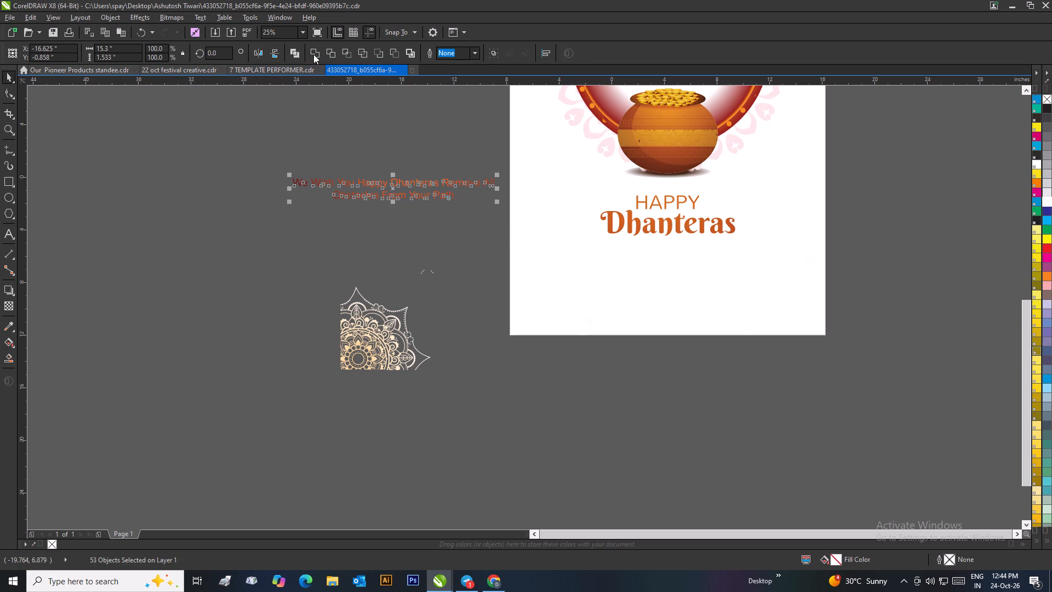
pyautogui.click(313, 52)
pyautogui.rightClick(391, 186)
pyautogui.click(430, 299)
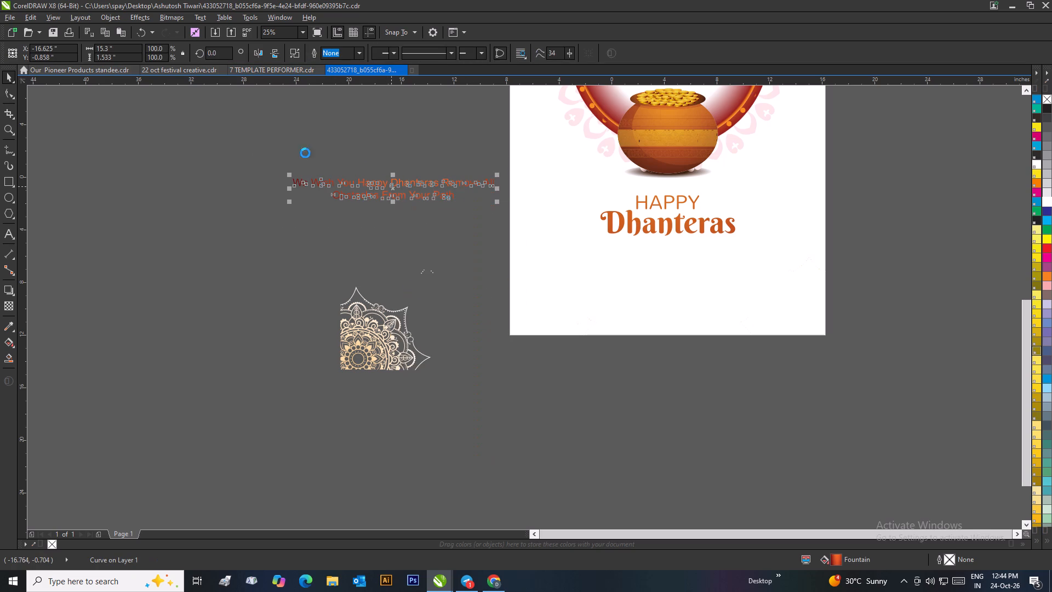
# Paste the tagline into the 22 oct festival creative document, scale it to about 1,160 px wide and place it beneath Dhanteras.
pyautogui.click(198, 75)
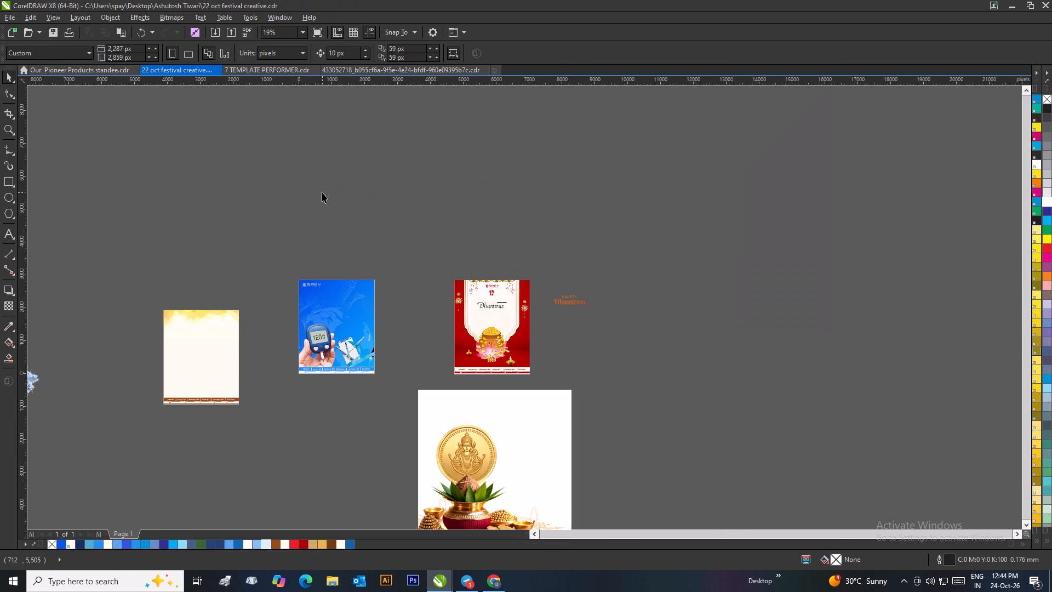
pyautogui.hotkey('ctrl', 'v')
pyautogui.moveTo(142, 386); pyautogui.dragTo(263, 384)
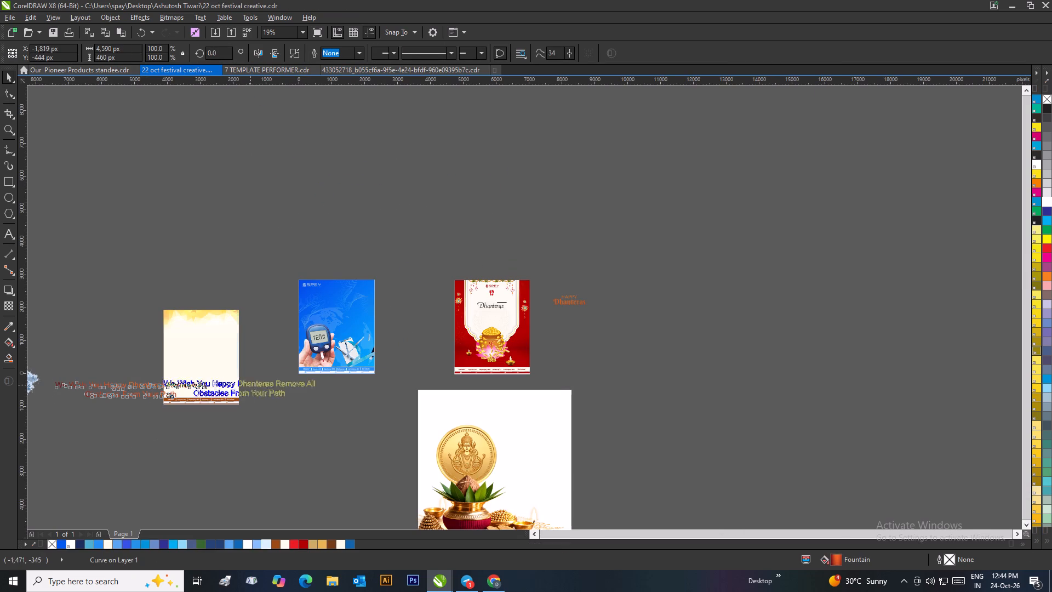
pyautogui.moveTo(263, 384); pyautogui.dragTo(509, 329)
pyautogui.scroll(3, 509, 328)
pyautogui.scroll(-2, 532, 305)
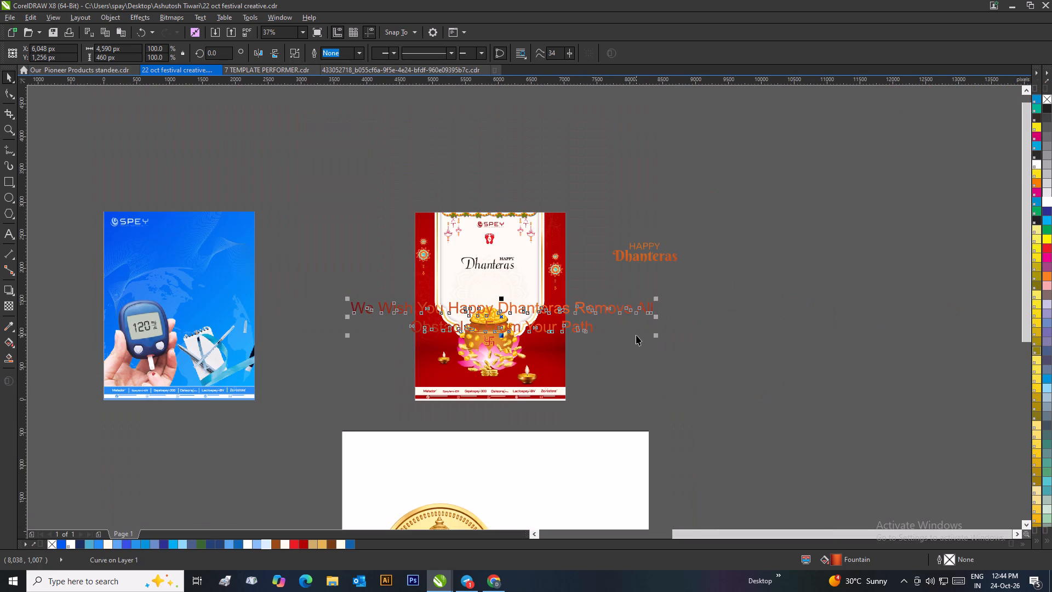
pyautogui.moveTo(657, 339); pyautogui.dragTo(431, 345)
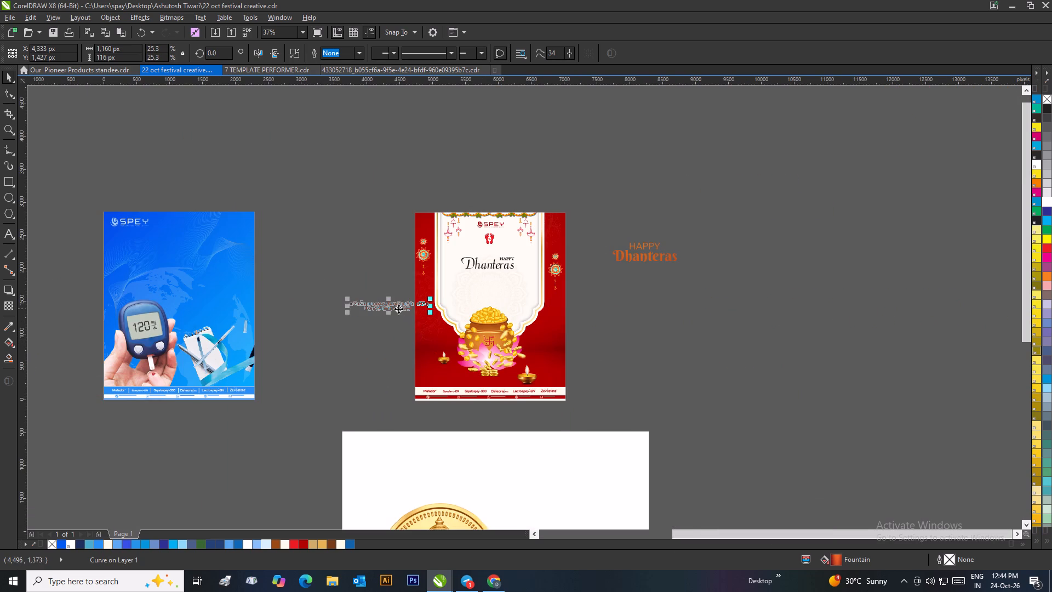
pyautogui.moveTo(398, 308); pyautogui.dragTo(499, 285)
# Centre the tagline horizontally on the poster.
pyautogui.keyDown('shift'); pyautogui.click(531, 267); pyautogui.keyUp('shift')
pyautogui.press('c')
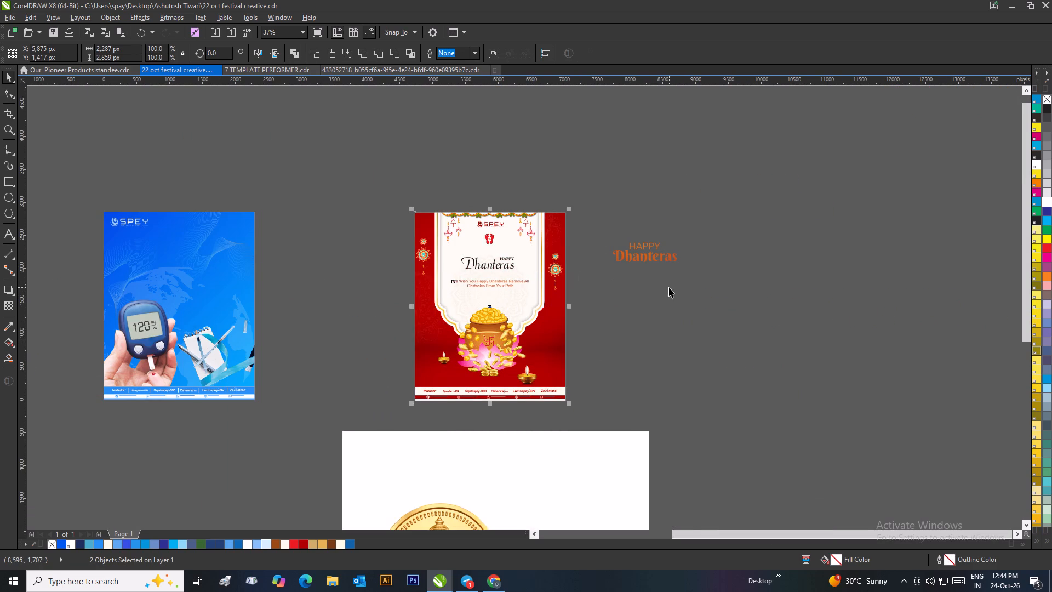
pyautogui.moveTo(660, 308); pyautogui.dragTo(655, 308)
# Fill the tagline with dark red #AF0001.
pyautogui.click(507, 281)
pyautogui.scroll(1, 494, 305)
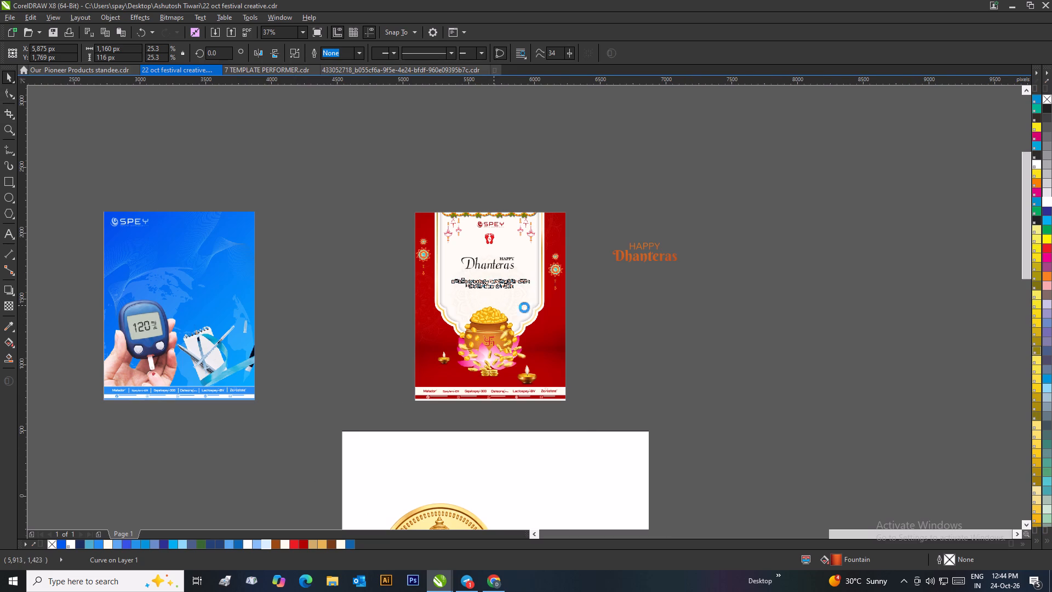
pyautogui.click(302, 545)
pyautogui.click(263, 392)
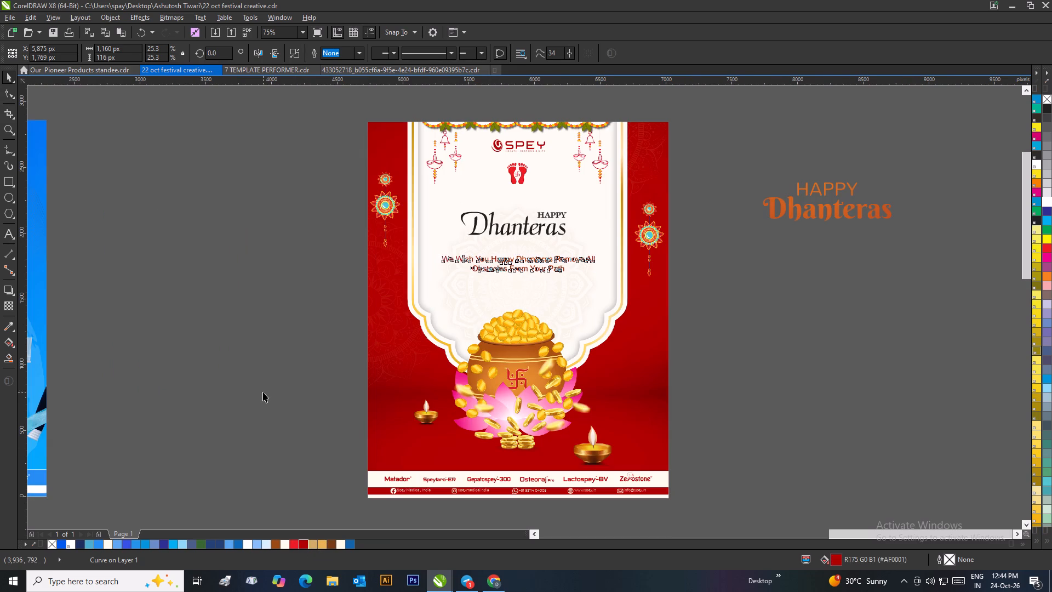
# Try brown #763C14 on HAPPY and Dhanteras, settling on dark red #AF0001 as the fill for both.
pyautogui.moveTo(692, 193); pyautogui.dragTo(431, 241)
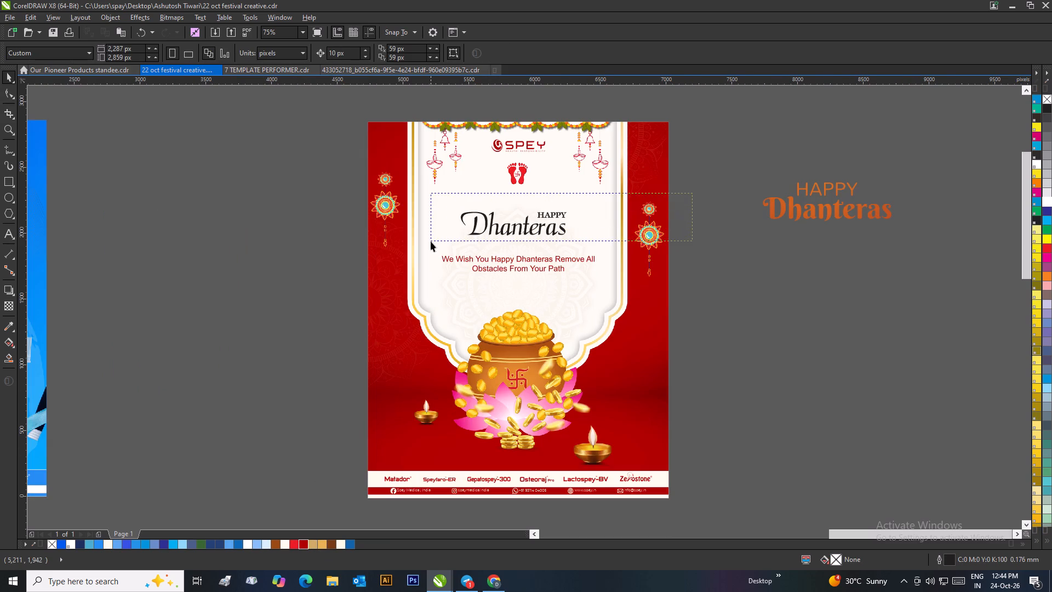
pyautogui.moveTo(431, 241); pyautogui.dragTo(428, 246)
pyautogui.click(304, 543)
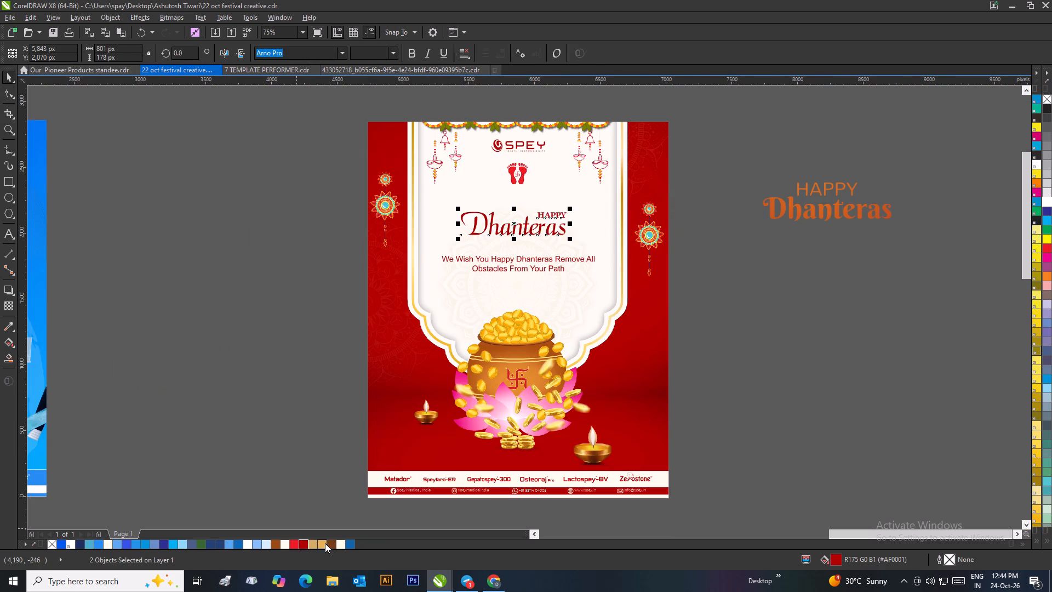
pyautogui.click(329, 543)
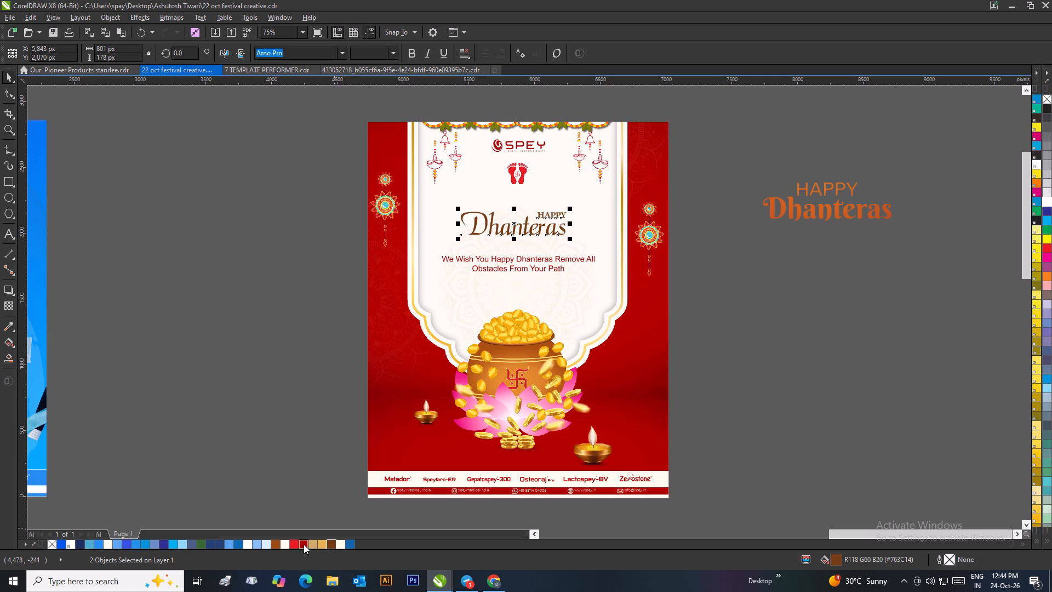
pyautogui.click(304, 544)
pyautogui.click(282, 419)
pyautogui.click(729, 280)
# Enlarge HAPPY and Dhanteras together to about 943 px wide and raise them slightly above the tagline.
pyautogui.moveTo(693, 193); pyautogui.dragTo(608, 223)
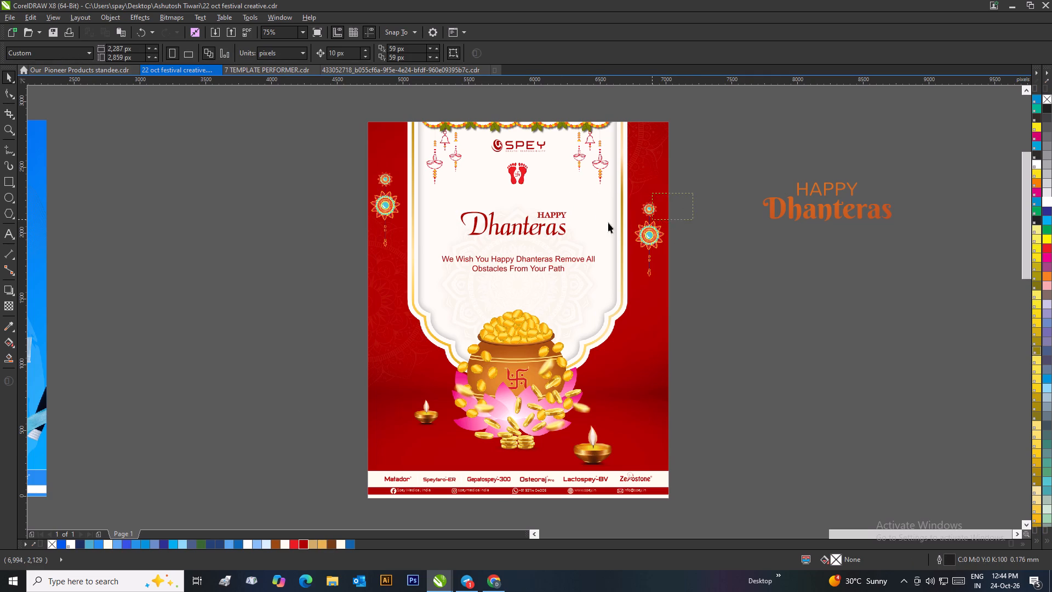
pyautogui.moveTo(608, 223); pyautogui.dragTo(431, 243)
pyautogui.moveTo(573, 241); pyautogui.dragTo(592, 251)
pyautogui.moveTo(542, 234); pyautogui.dragTo(542, 226)
pyautogui.click(712, 238)
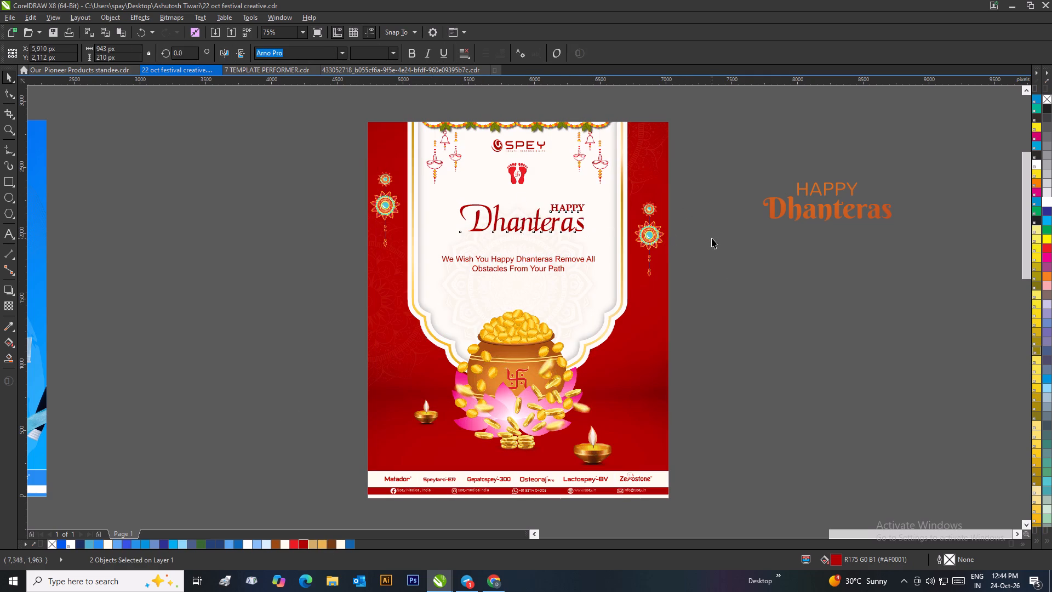
# Align the right edges of HAPPY and Dhanteras and group the two words.
pyautogui.moveTo(697, 246); pyautogui.dragTo(376, 278)
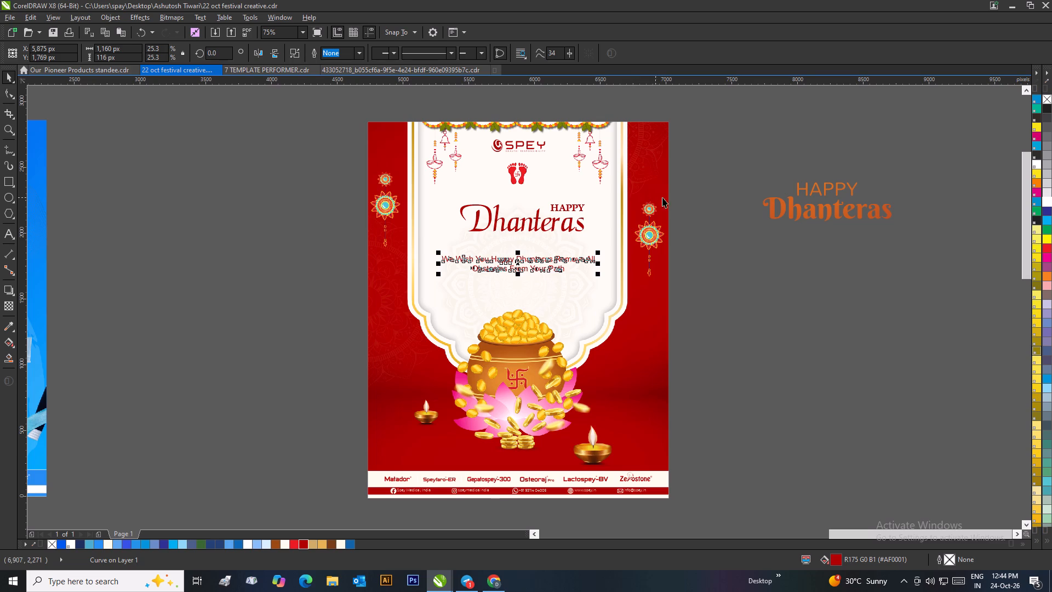
pyautogui.moveTo(686, 197); pyautogui.dragTo(410, 240)
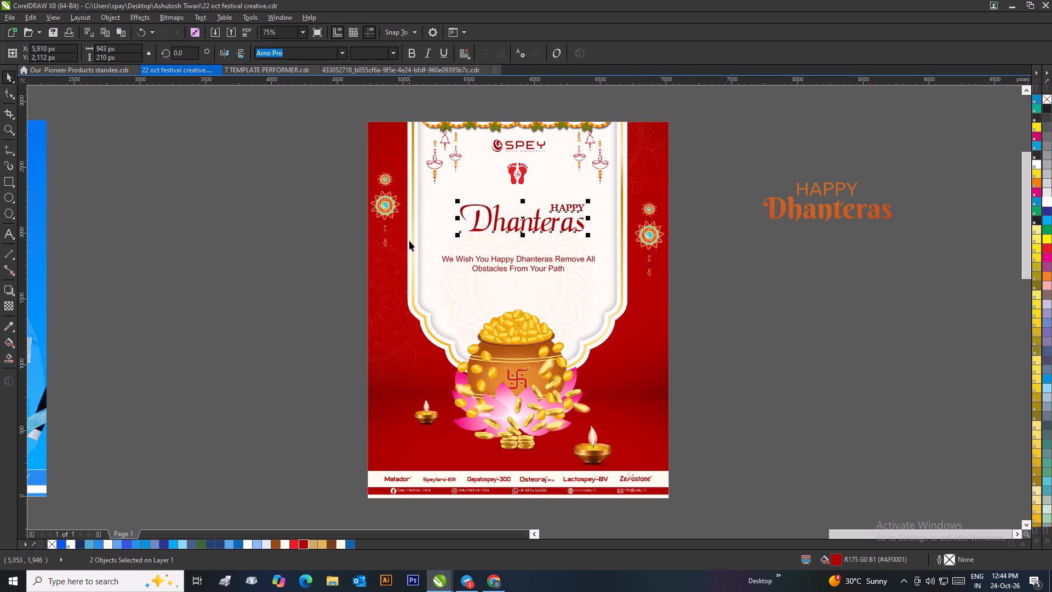
pyautogui.press('r')
pyautogui.hotkey('ctrl', 'g')
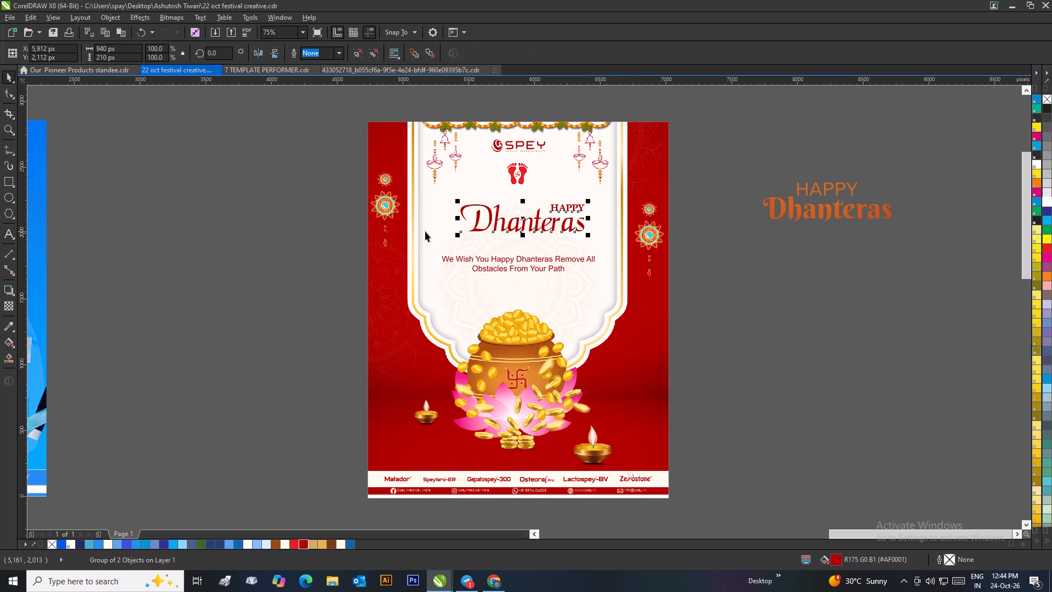
# Centre the heading group horizontally on the poster's white panel.
pyautogui.keyDown('shift'); pyautogui.click(425, 231); pyautogui.keyUp('shift')
pyautogui.press('c')
pyautogui.click(719, 280)
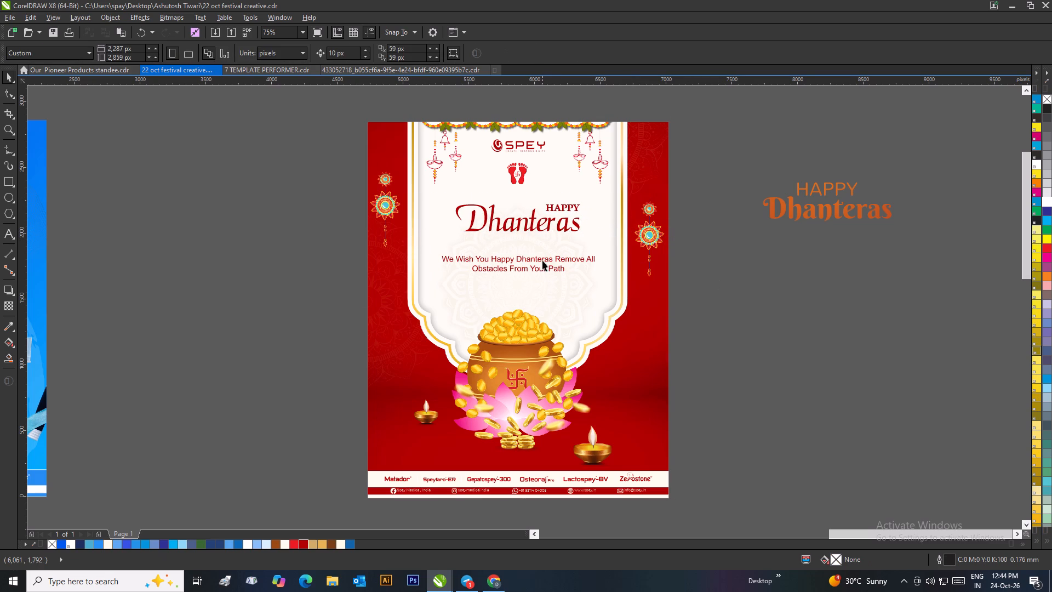
# Enlarge the HAPPY Dhanteras group to nearly the tagline's width and centre it horizontally on the poster again.
pyautogui.click(513, 229)
pyautogui.moveTo(453, 236); pyautogui.dragTo(432, 246)
pyautogui.keyDown('shift'); pyautogui.click(607, 230); pyautogui.keyUp('shift')
pyautogui.press('c')
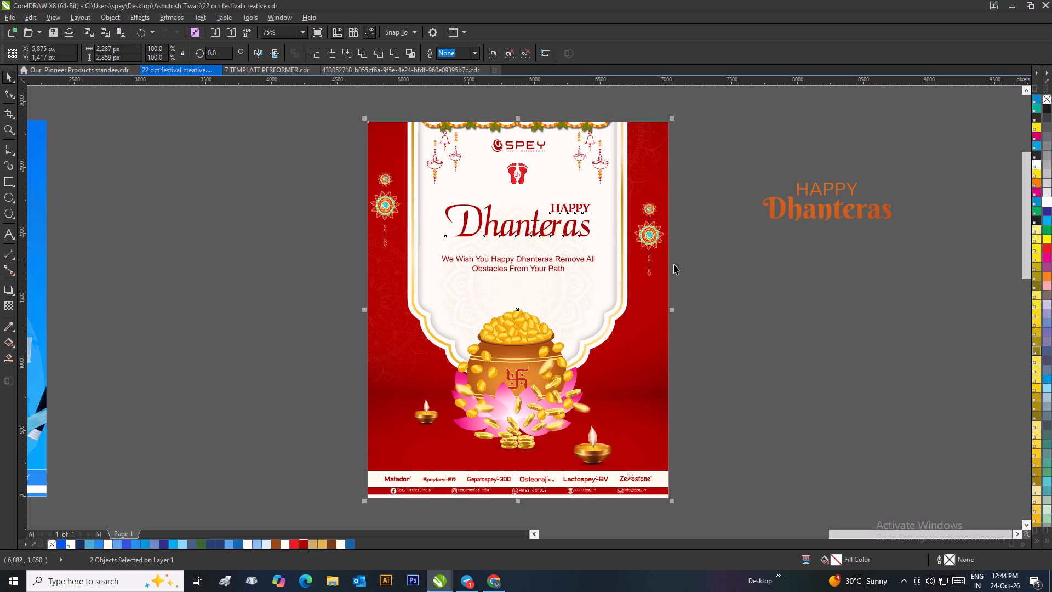
pyautogui.click(725, 282)
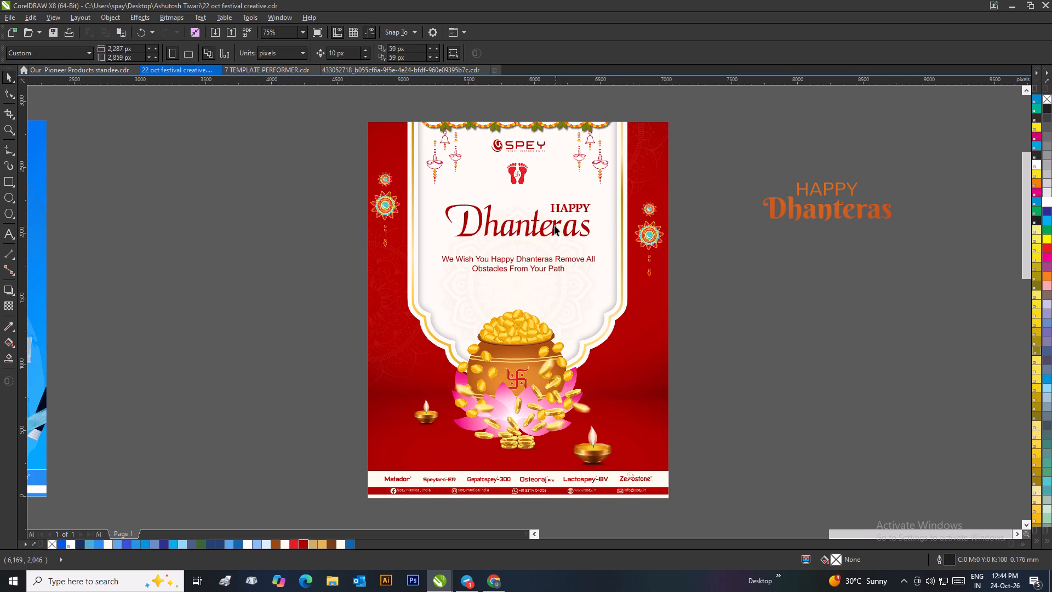
# Reduce the dark red HAPPY Dhanteras group to about 1,009 px wide and centre it horizontally on the poster.
pyautogui.click(553, 225)
pyautogui.moveTo(596, 243); pyautogui.dragTo(585, 248)
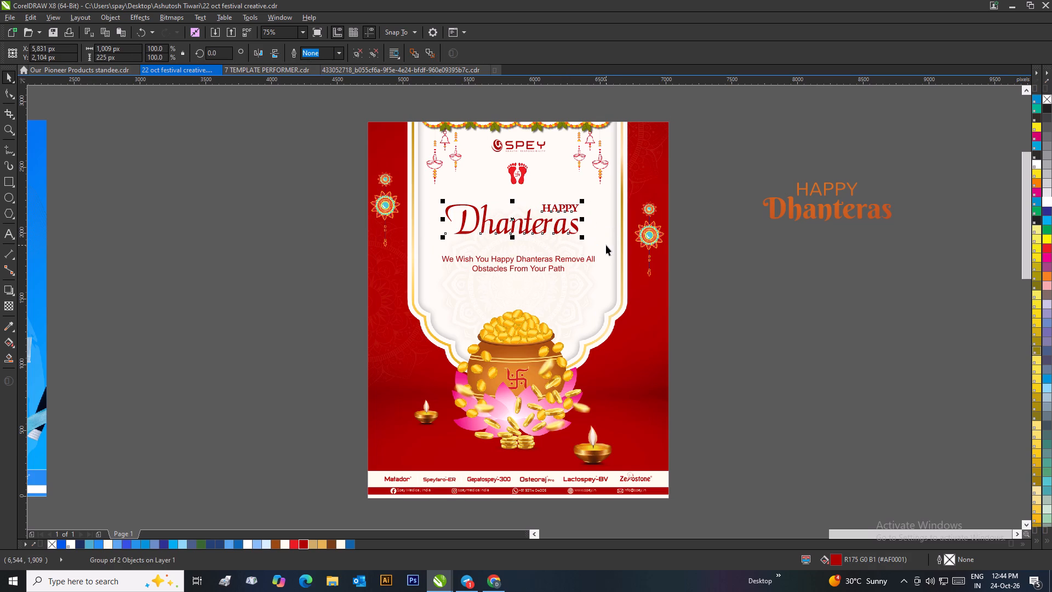
pyautogui.keyDown('shift'); pyautogui.click(606, 245); pyautogui.keyUp('shift')
pyautogui.press('c')
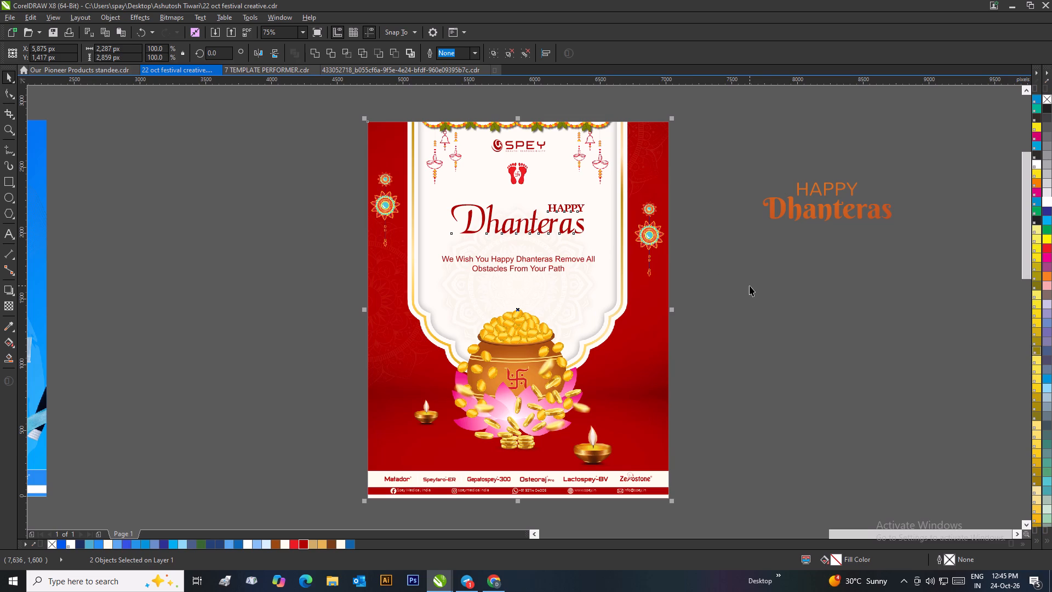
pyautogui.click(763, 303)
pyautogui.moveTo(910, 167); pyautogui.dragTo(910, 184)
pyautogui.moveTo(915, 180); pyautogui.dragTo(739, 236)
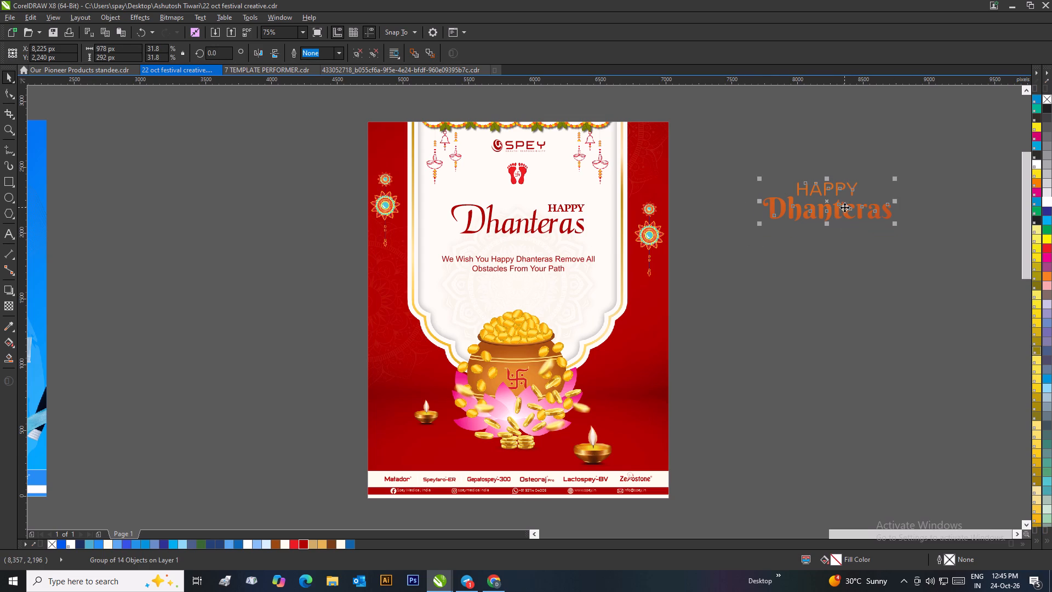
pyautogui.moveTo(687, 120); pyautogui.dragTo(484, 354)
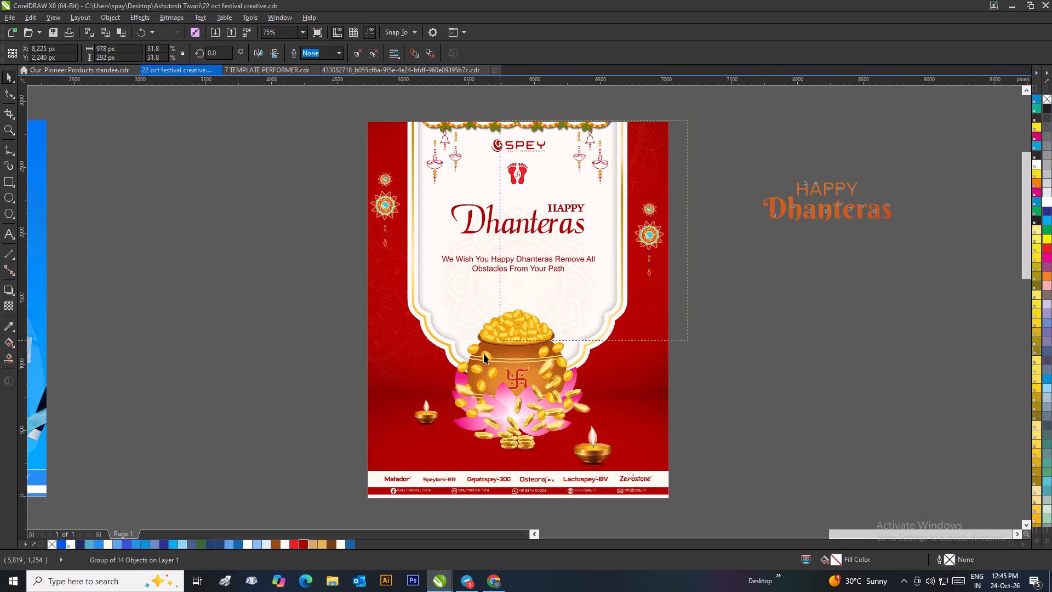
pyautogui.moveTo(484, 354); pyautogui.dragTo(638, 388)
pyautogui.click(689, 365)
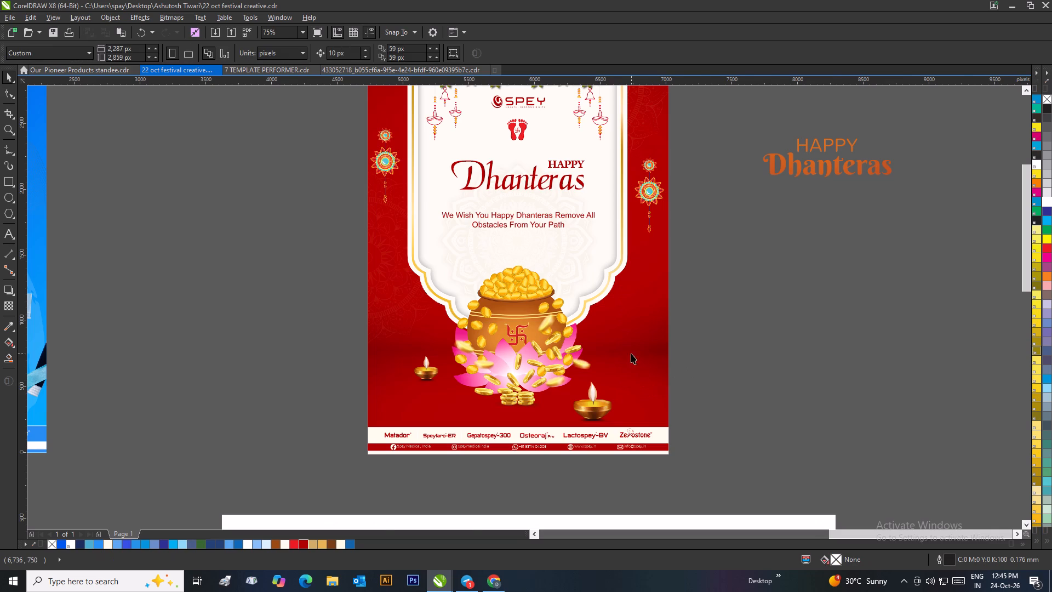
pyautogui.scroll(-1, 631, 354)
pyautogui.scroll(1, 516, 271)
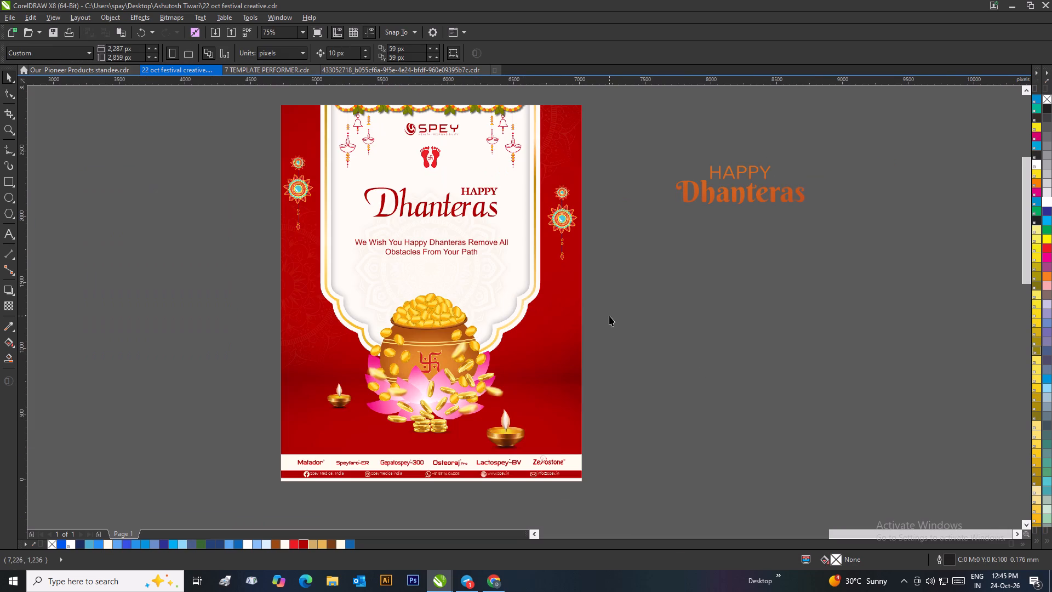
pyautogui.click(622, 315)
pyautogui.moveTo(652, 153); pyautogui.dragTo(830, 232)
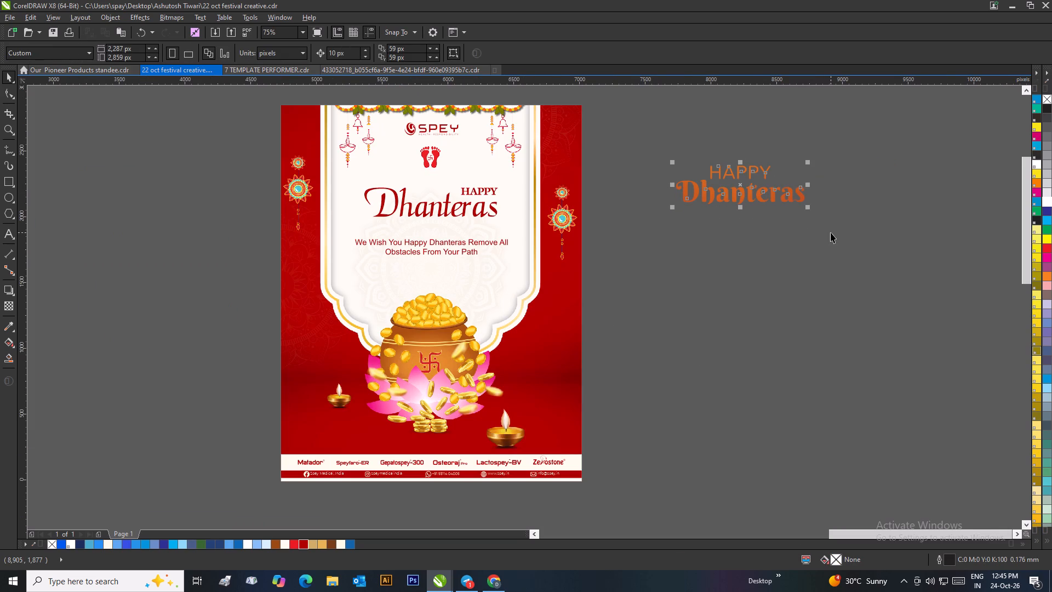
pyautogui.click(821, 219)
# Recolour the orange HAPPY Dhanteras lettering beside the poster to solid Red.
pyautogui.moveTo(837, 148); pyautogui.dragTo(653, 215)
pyautogui.hotkey('ctrl', 'g')
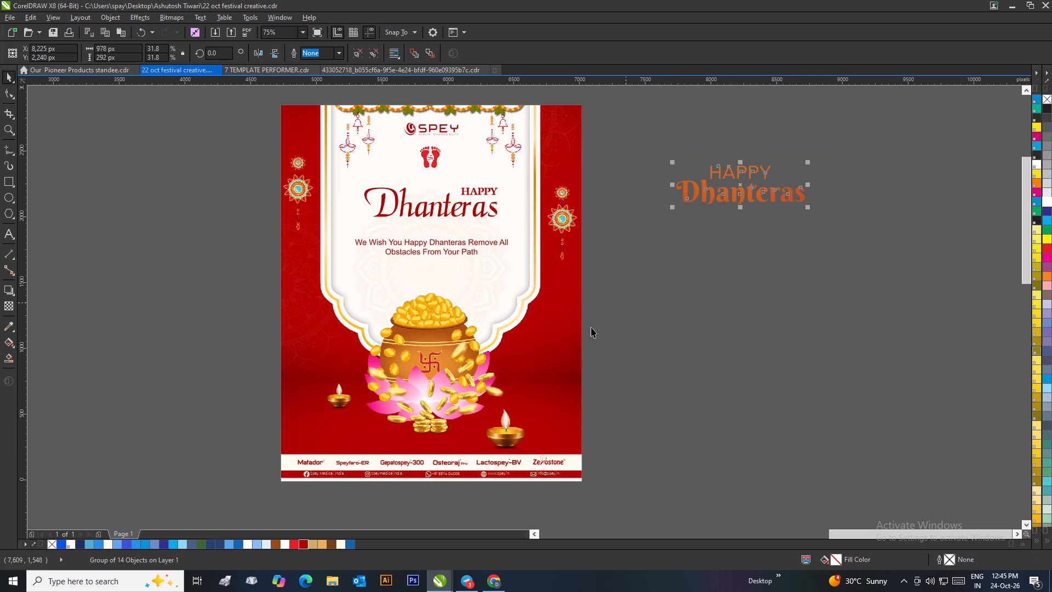
pyautogui.click(299, 544)
pyautogui.click(610, 277)
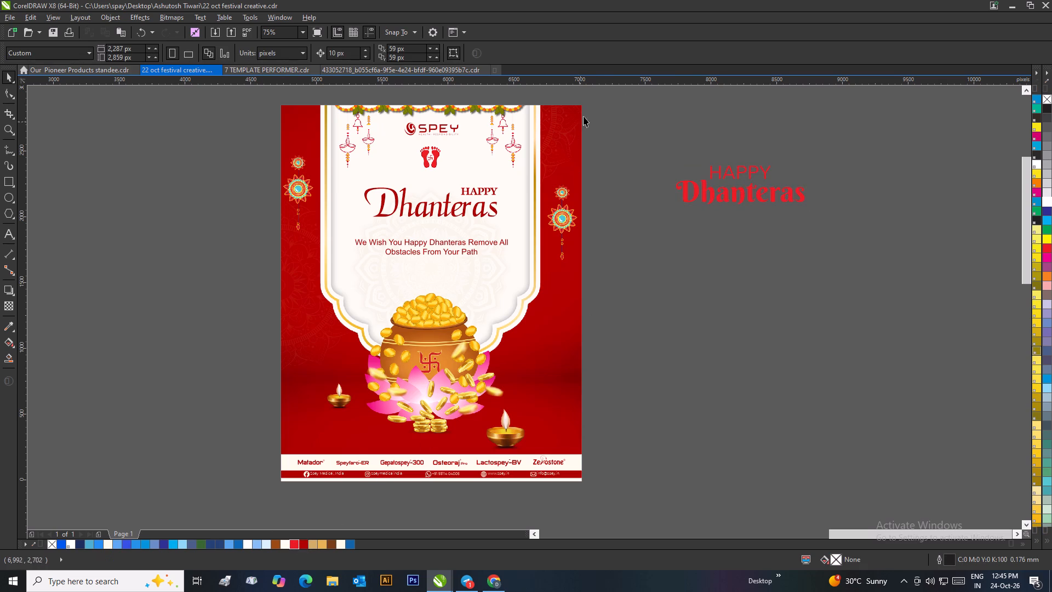
# Duplicate the whole Dhanteras poster with all its contents into the empty area to its right.
pyautogui.moveTo(594, 96); pyautogui.dragTo(231, 521)
pyautogui.scroll(-2, 408, 357)
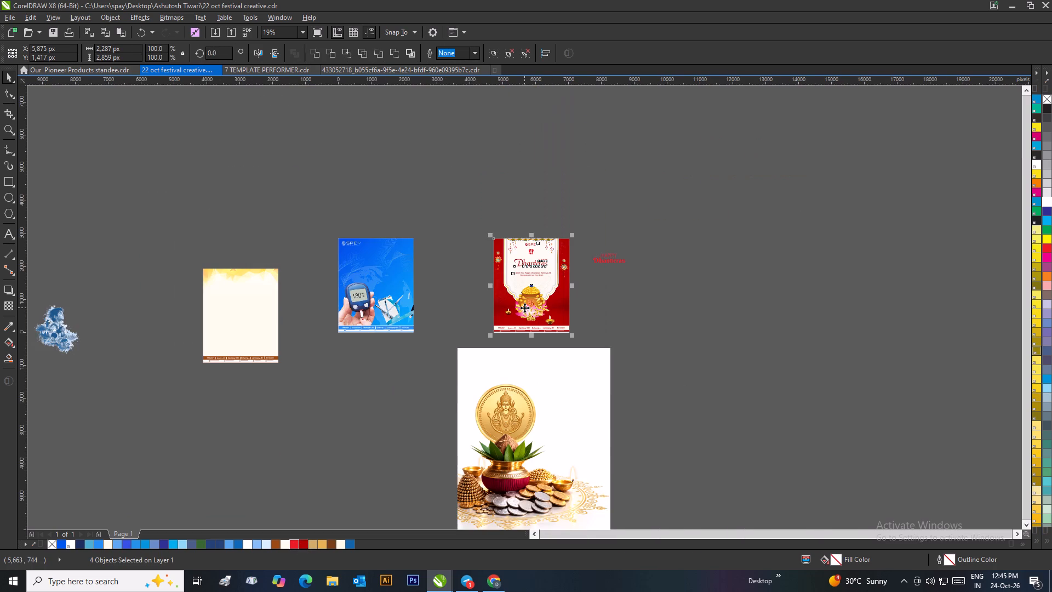
pyautogui.moveTo(529, 286); pyautogui.dragTo(666, 275)
pyautogui.rightClick(666, 275)
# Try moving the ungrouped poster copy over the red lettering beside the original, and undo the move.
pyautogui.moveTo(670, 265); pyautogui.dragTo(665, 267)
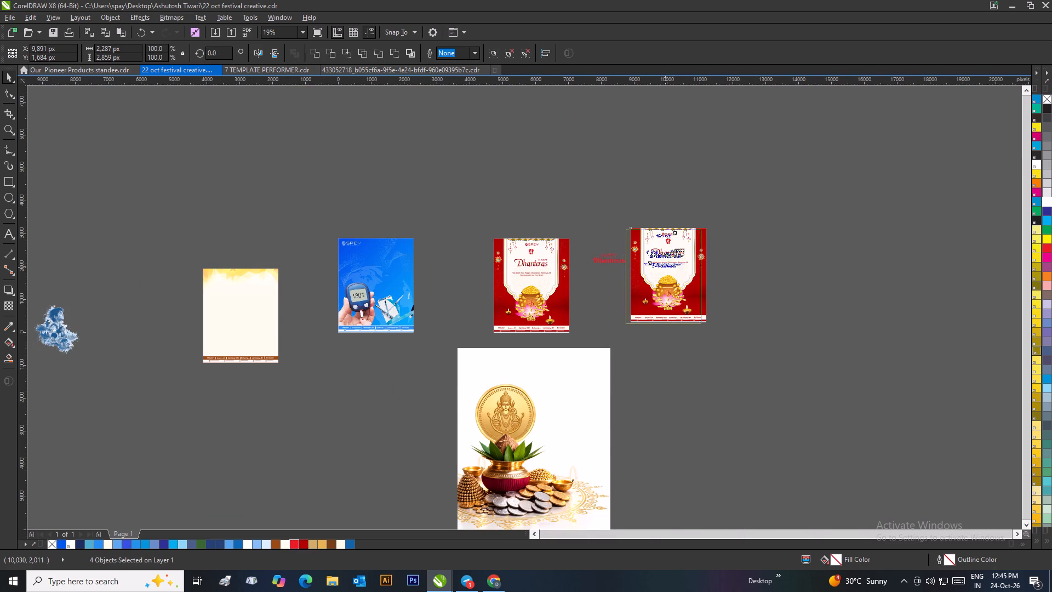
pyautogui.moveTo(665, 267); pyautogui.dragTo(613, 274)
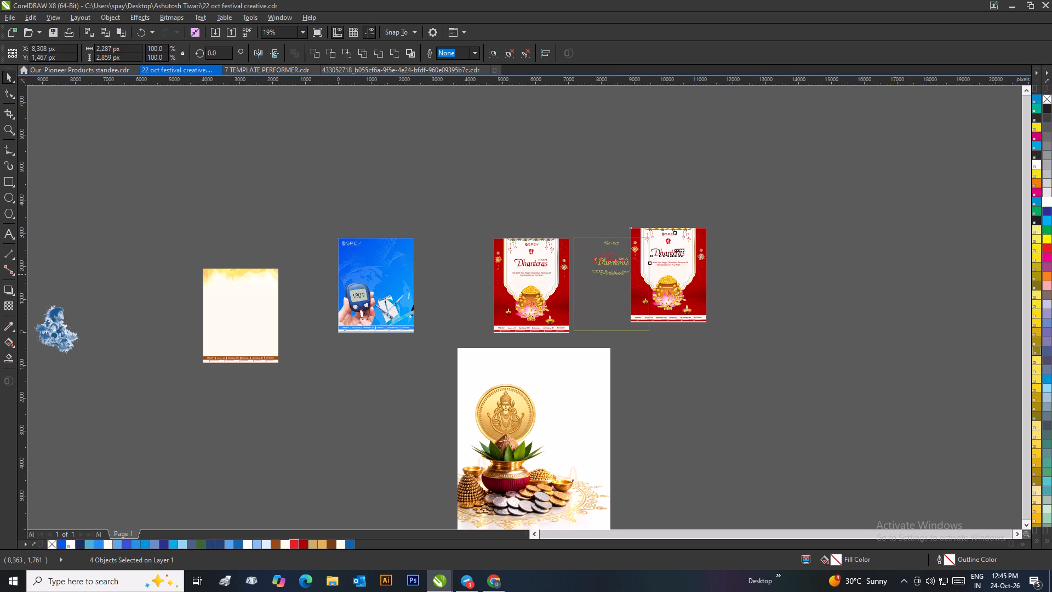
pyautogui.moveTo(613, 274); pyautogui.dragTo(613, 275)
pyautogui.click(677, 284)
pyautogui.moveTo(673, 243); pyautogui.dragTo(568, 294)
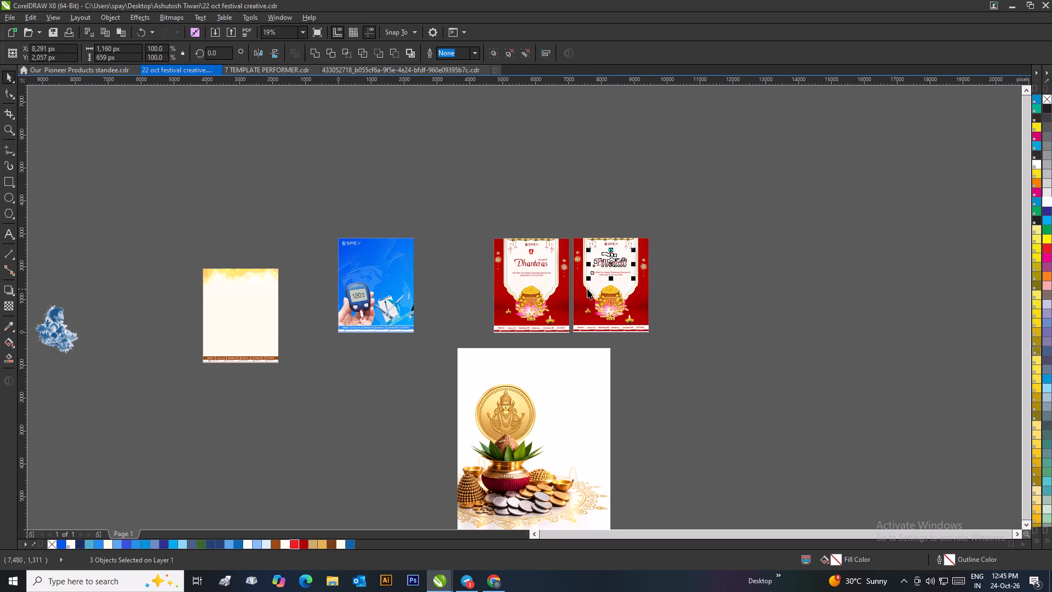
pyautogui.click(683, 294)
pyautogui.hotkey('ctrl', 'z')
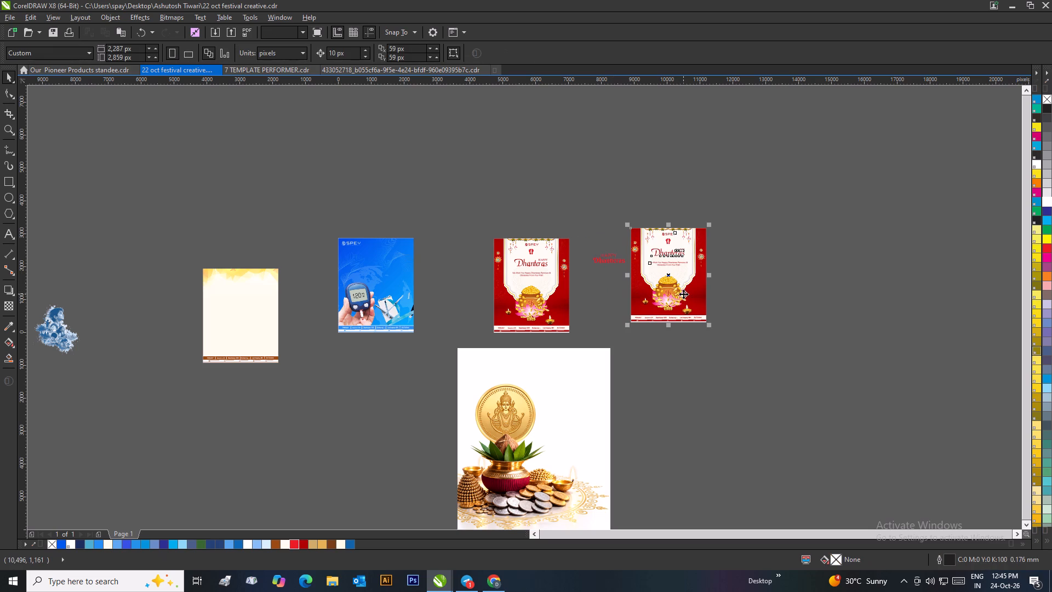
# Group the copied poster, place it just to the right of the original, and align their top edges.
pyautogui.hotkey('ctrl', 'g')
pyautogui.moveTo(656, 275); pyautogui.dragTo(602, 284)
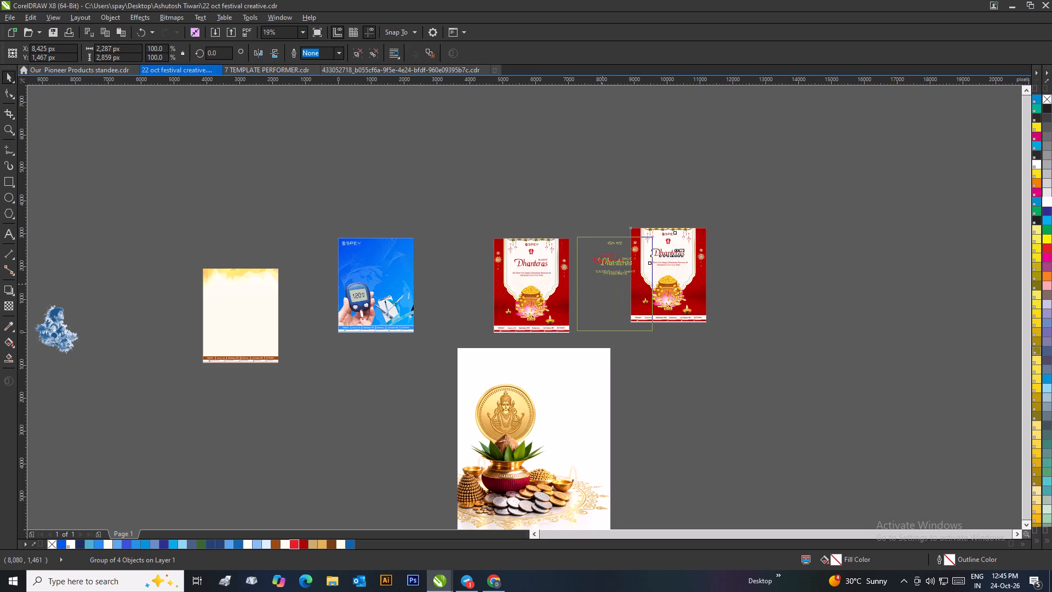
pyautogui.moveTo(602, 284); pyautogui.dragTo(597, 285)
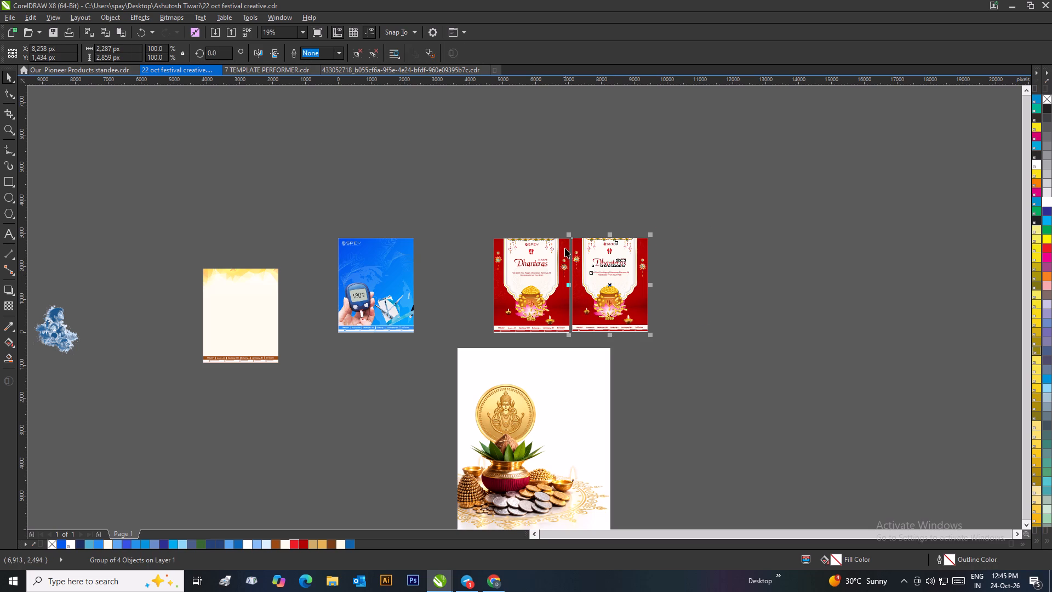
pyautogui.keyDown('shift'); pyautogui.click(565, 248); pyautogui.keyUp('shift')
pyautogui.press('t')
pyautogui.click(717, 272)
# Move the red HAPPY Dhanteras lettering above the second poster and place a duplicate of it to that poster's right.
pyautogui.moveTo(673, 247); pyautogui.dragTo(562, 301)
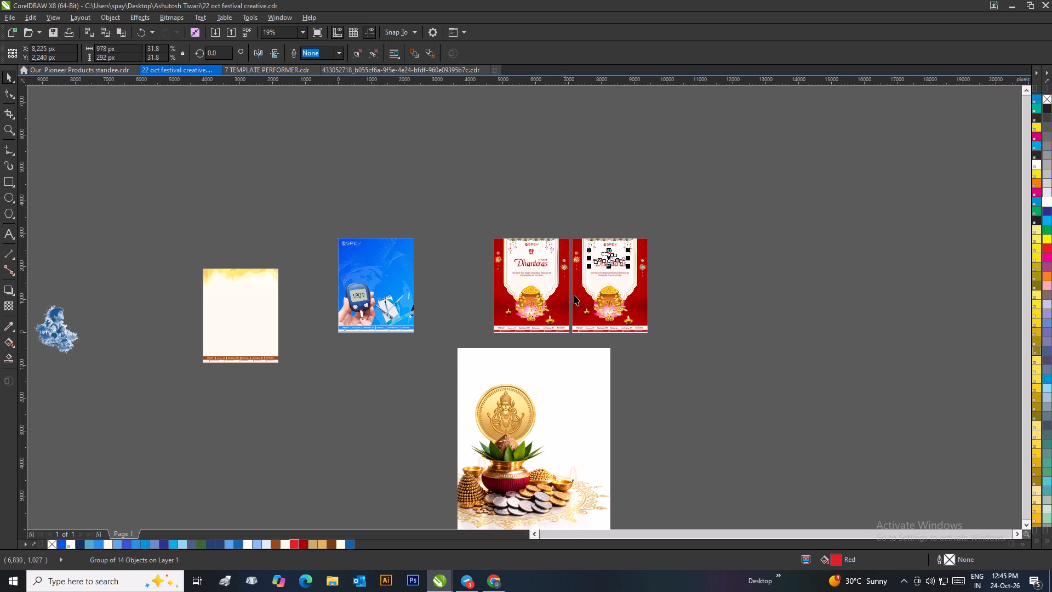
pyautogui.moveTo(610, 258); pyautogui.dragTo(607, 213)
pyautogui.moveTo(609, 212); pyautogui.dragTo(687, 264)
pyautogui.rightClick(687, 264)
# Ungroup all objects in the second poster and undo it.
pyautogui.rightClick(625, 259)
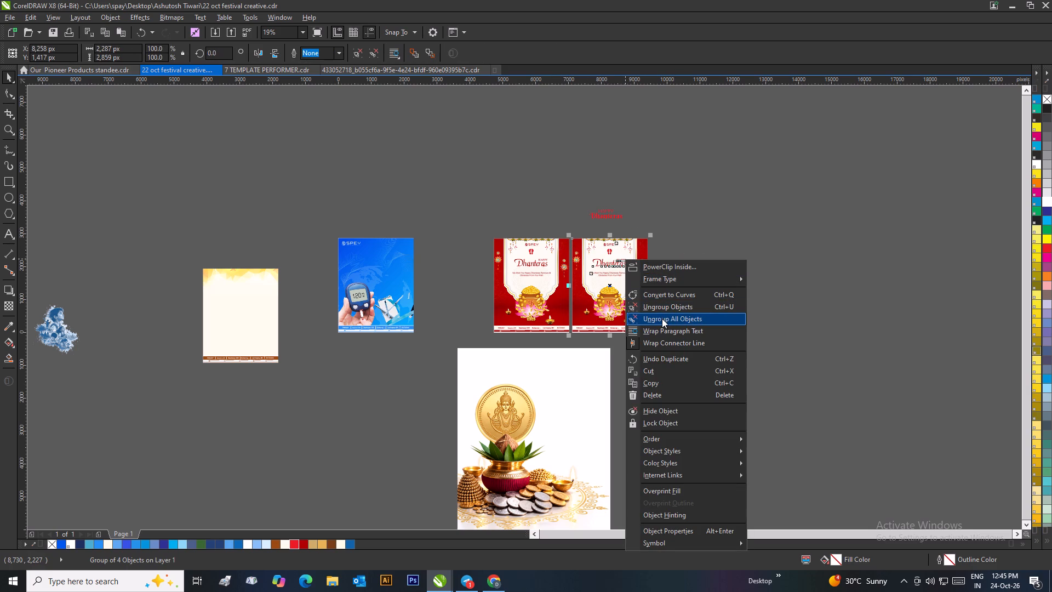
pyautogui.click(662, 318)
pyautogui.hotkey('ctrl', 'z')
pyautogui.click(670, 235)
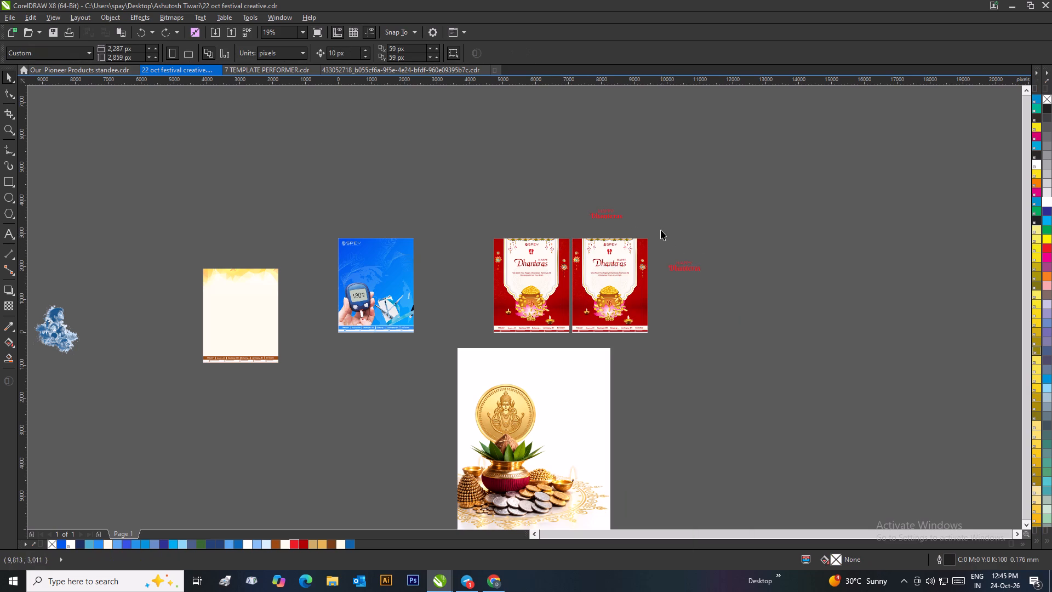
# Delete the red HAPPY Dhanteras lettering lying above the second poster.
pyautogui.moveTo(661, 232); pyautogui.dragTo(575, 310)
pyautogui.moveTo(629, 202); pyautogui.dragTo(574, 230)
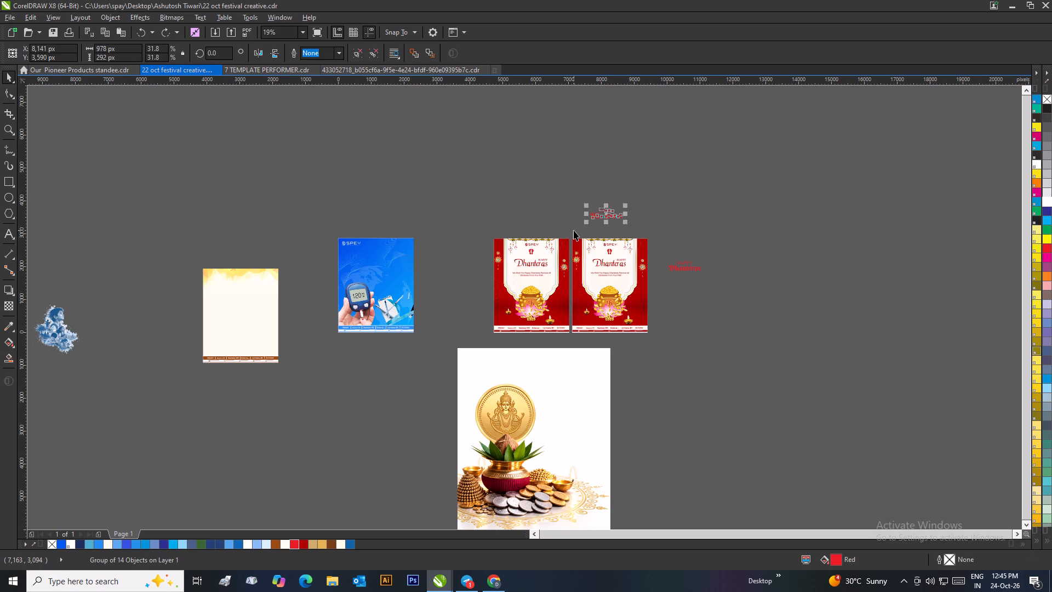
pyautogui.press('Delete')
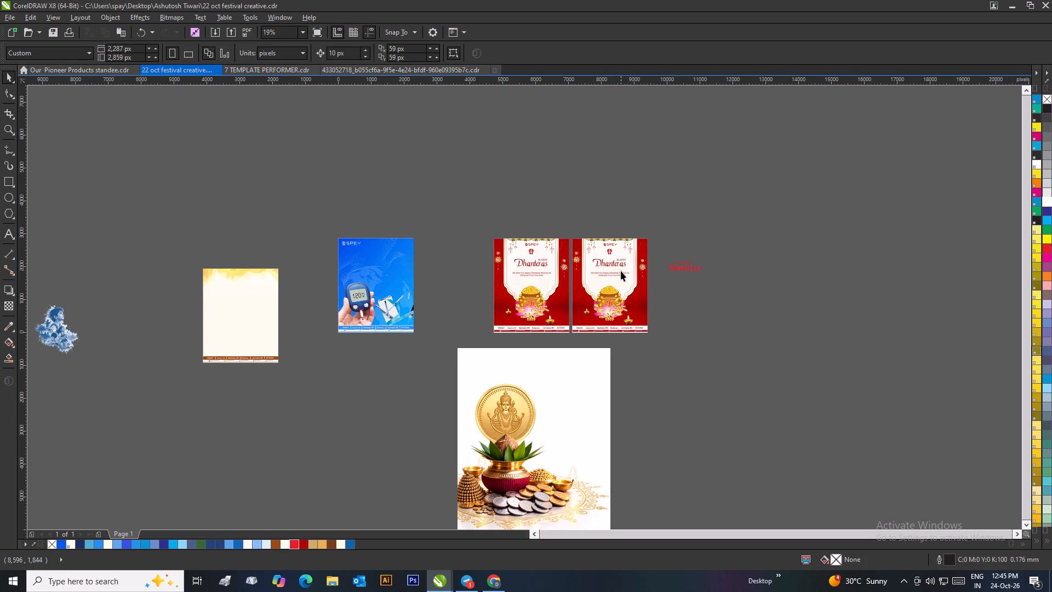
# Ungroup all objects in the second poster.
pyautogui.click(620, 267)
pyautogui.rightClick(620, 267)
pyautogui.click(653, 327)
pyautogui.click(660, 311)
# Delete the dark red words Dhanteras and HAPPY from the second poster's heading.
pyautogui.scroll(1, 625, 264)
pyautogui.moveTo(586, 298); pyautogui.dragTo(582, 306)
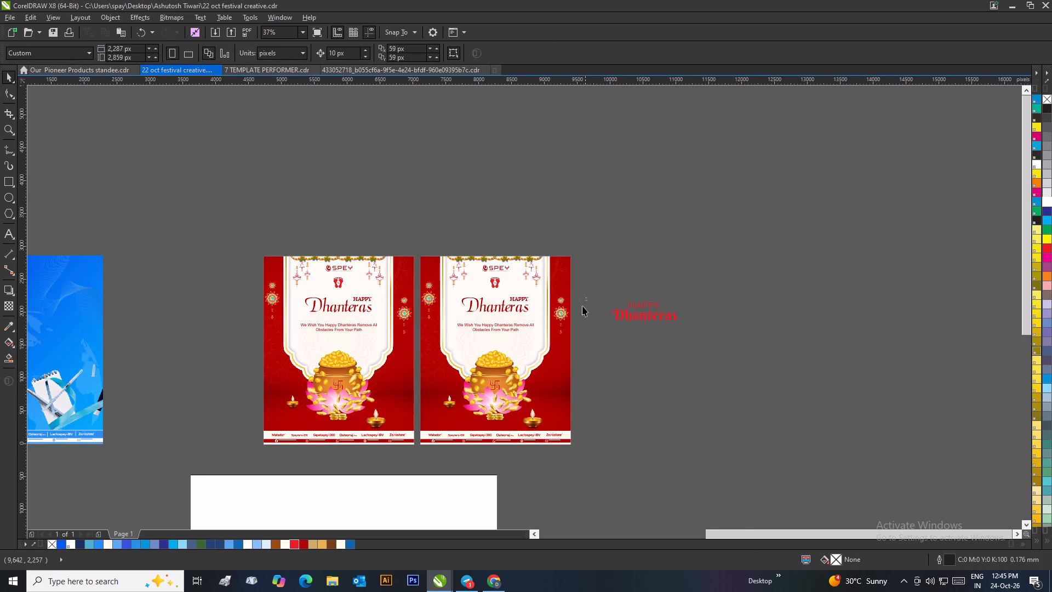
pyautogui.moveTo(582, 306); pyautogui.dragTo(455, 317)
pyautogui.press('Delete')
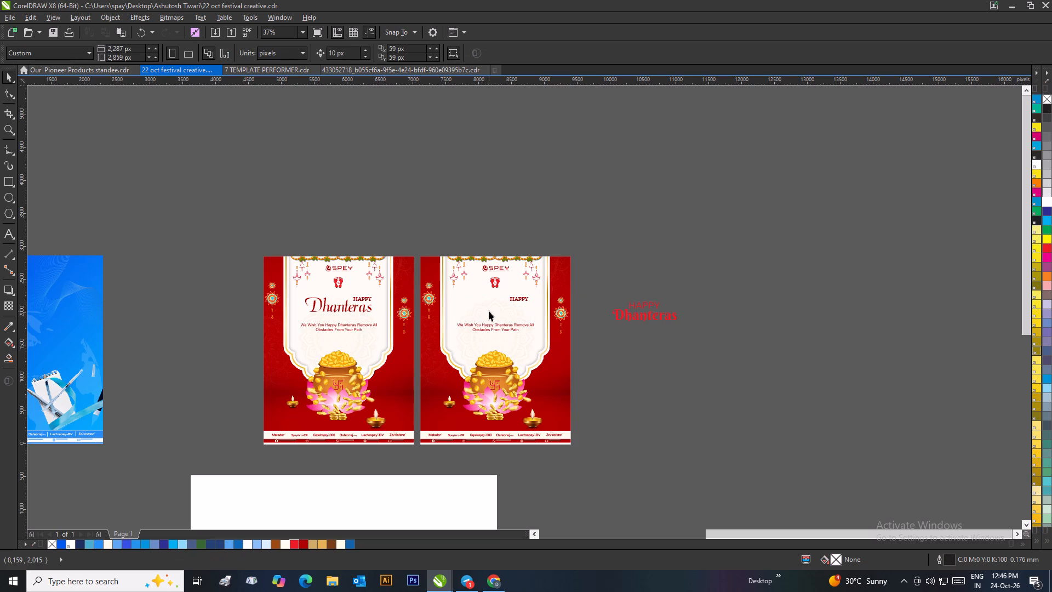
pyautogui.click(518, 298)
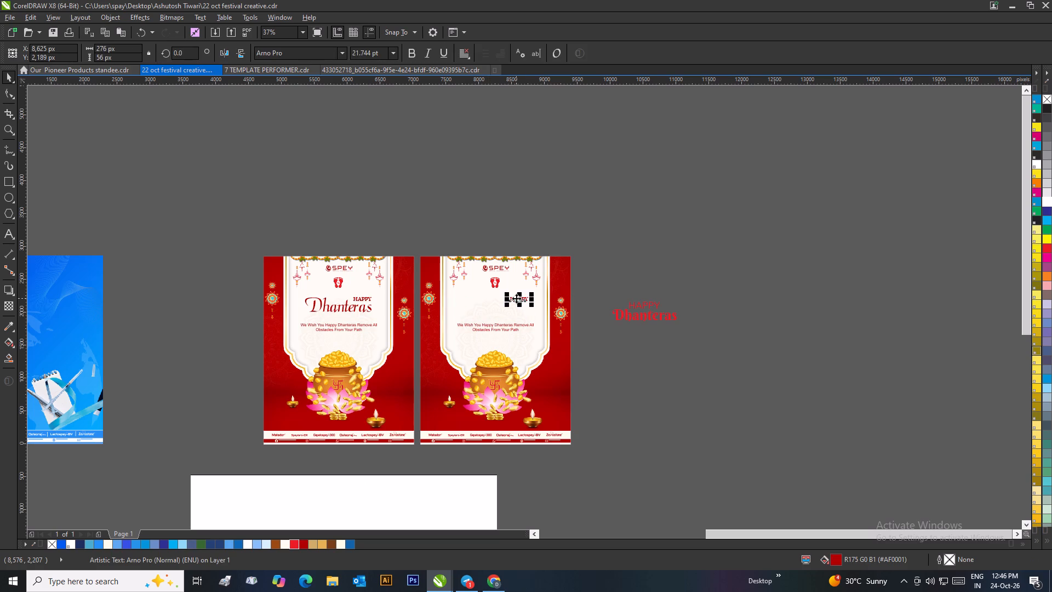
pyautogui.press('Delete')
# Move the red HAPPY Dhanteras lettering into the second poster's empty heading area, above the tagline.
pyautogui.moveTo(645, 315); pyautogui.dragTo(568, 312)
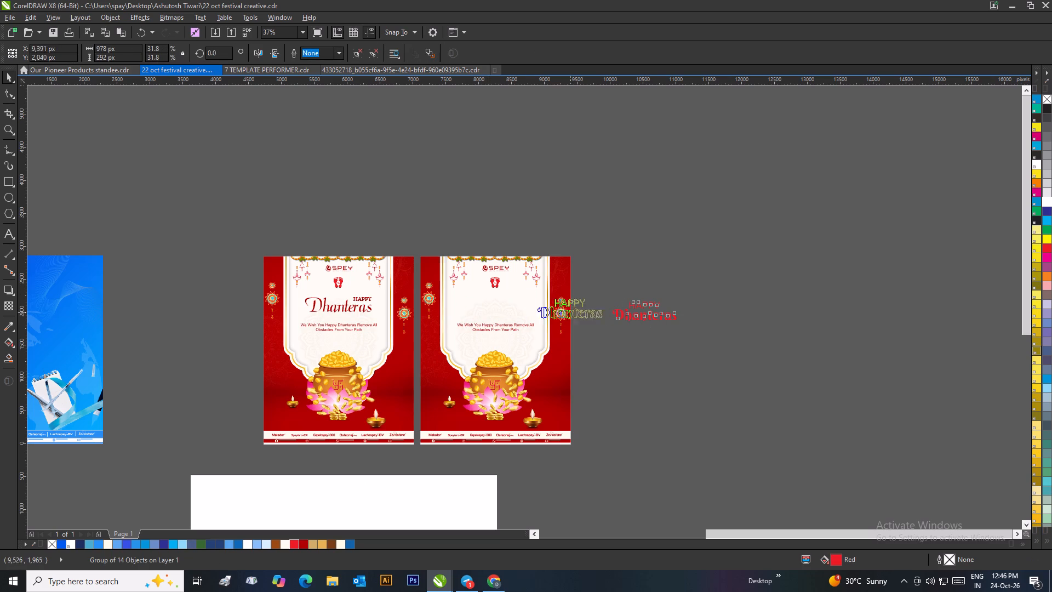
pyautogui.moveTo(568, 312); pyautogui.dragTo(498, 311)
pyautogui.click(659, 320)
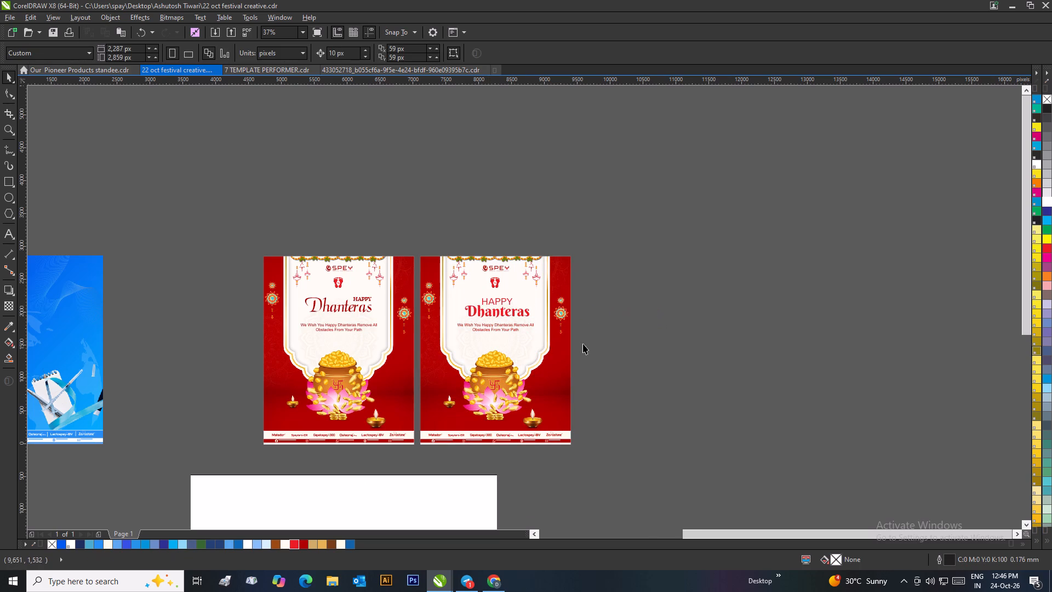
# Nudge the second poster's tagline down about 80 px to widen the gap below the heading.
pyautogui.click(508, 326)
pyautogui.press('Down')
pyautogui.press('Down')
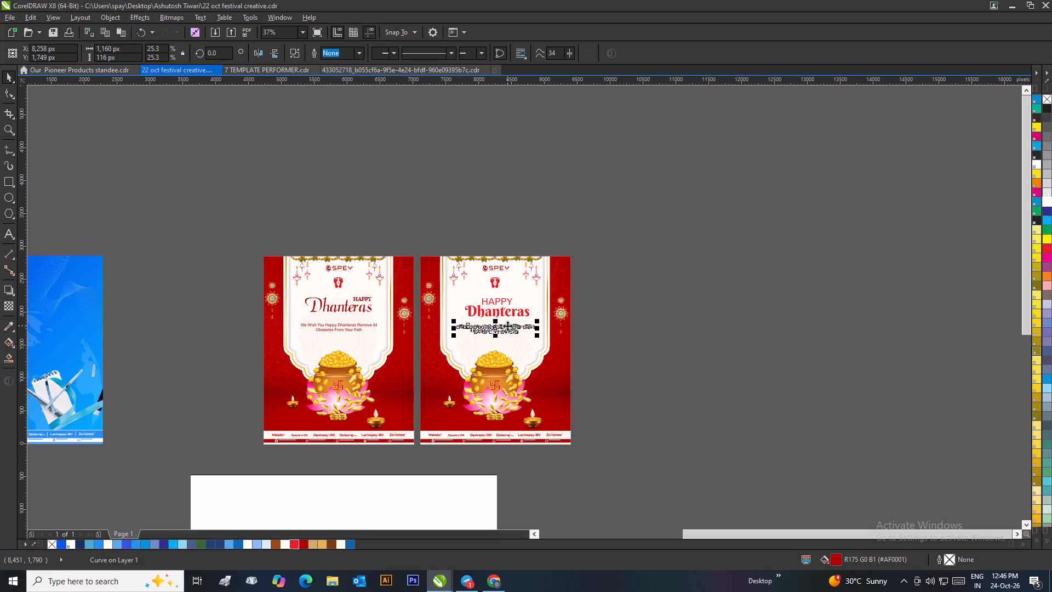
pyautogui.press('Down')
pyautogui.press('Down')
pyautogui.press('Down')
pyautogui.press('Down')
pyautogui.press('Down')
pyautogui.press('Down')
pyautogui.click(635, 336)
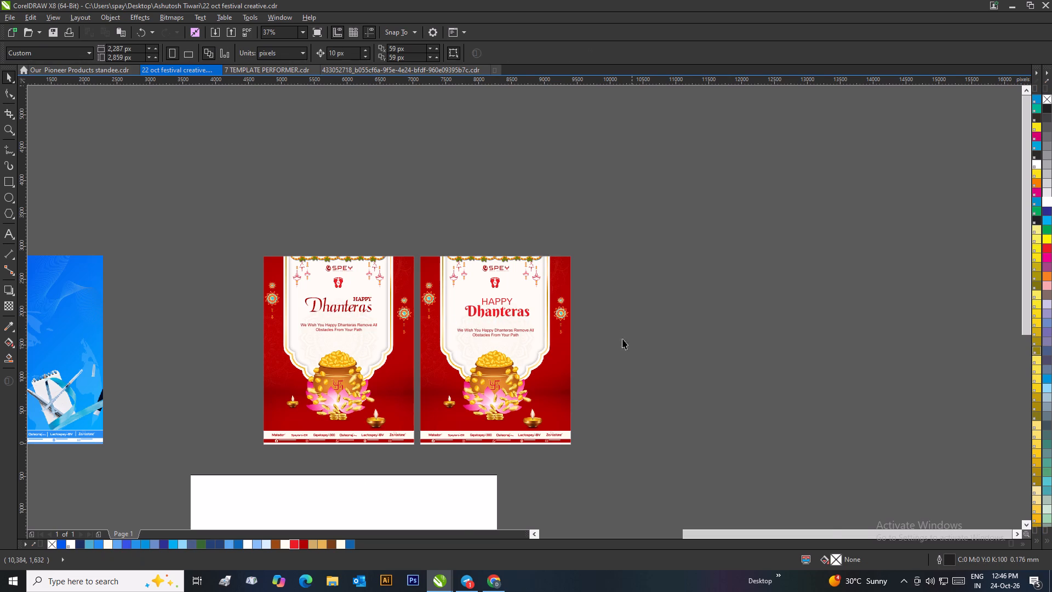
# Enlarge the red HAPPY Dhanteras lettering slightly and centre it horizontally on the second poster.
pyautogui.scroll(1, 504, 320)
pyautogui.click(513, 298)
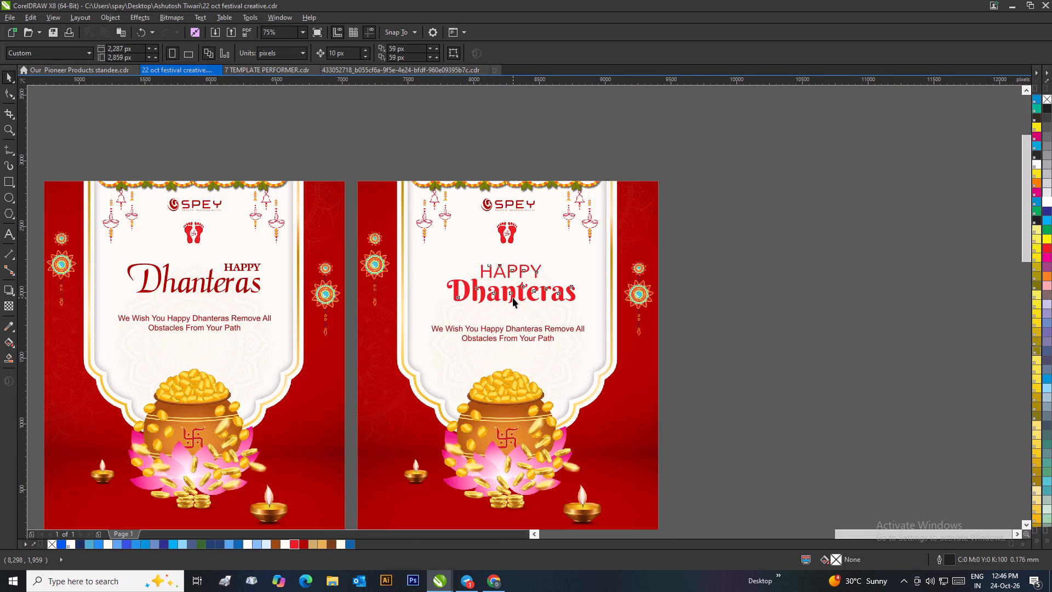
pyautogui.moveTo(444, 305); pyautogui.dragTo(439, 312)
pyautogui.keyDown('shift'); pyautogui.click(596, 297); pyautogui.keyUp('shift')
pyautogui.press('c')
pyautogui.click(764, 314)
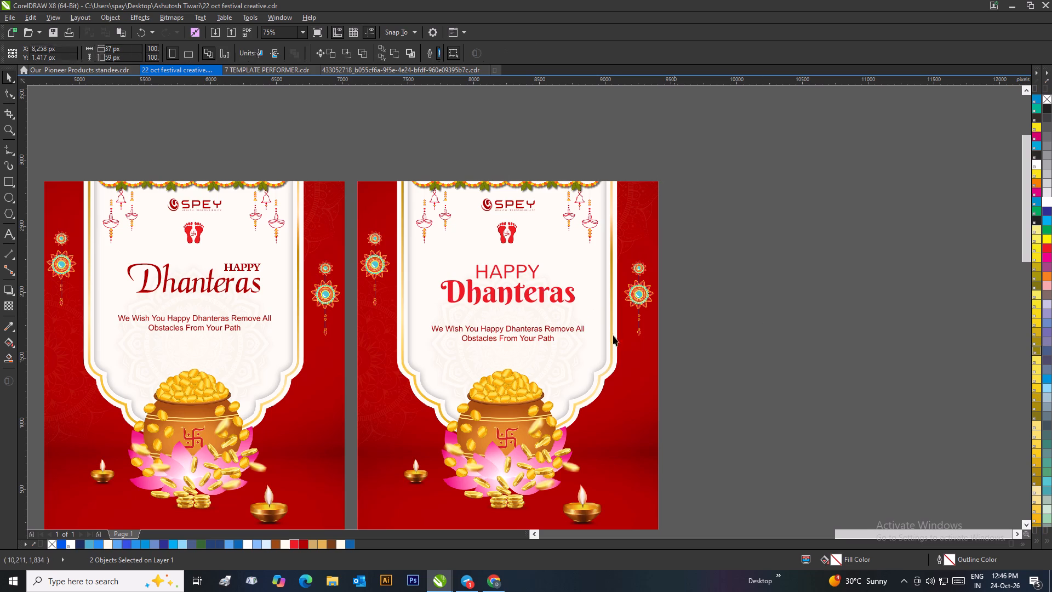
# Centre the tagline horizontally on the second poster.
pyautogui.click(531, 331)
pyautogui.keyDown('shift'); pyautogui.click(592, 306); pyautogui.keyUp('shift')
pyautogui.press('c')
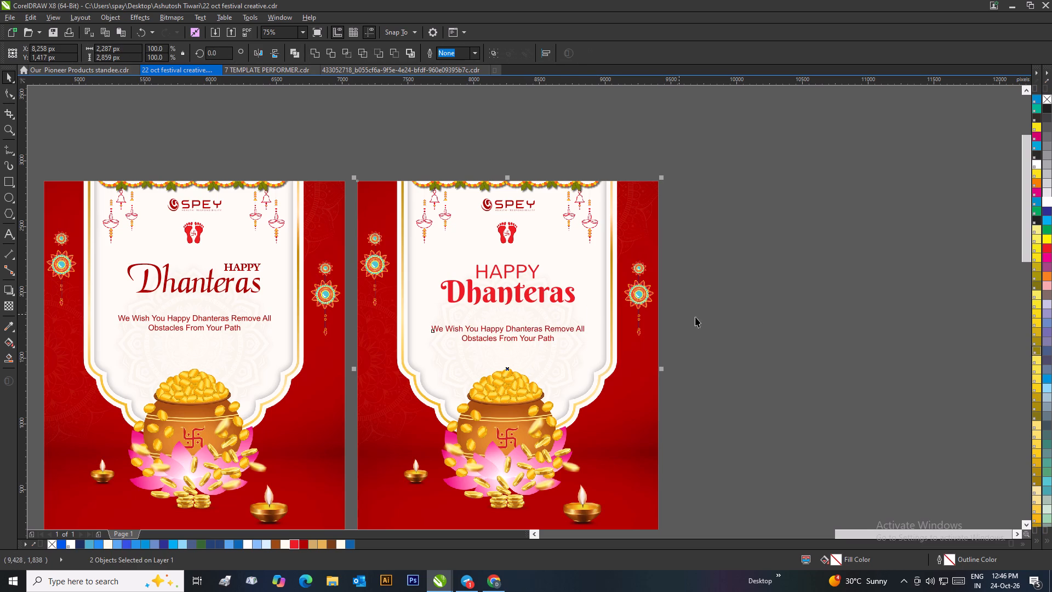
pyautogui.click(728, 318)
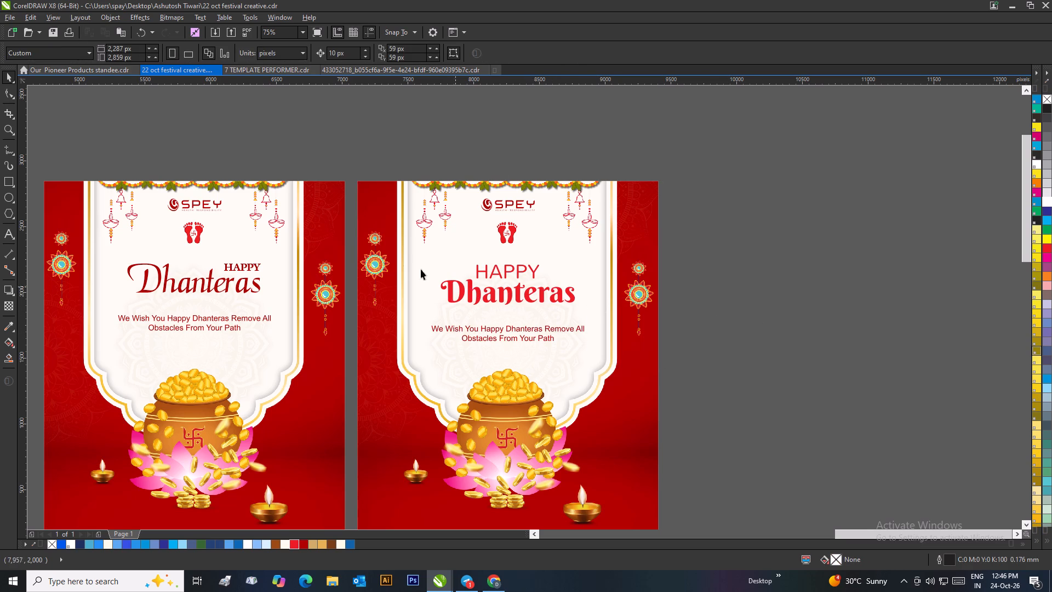
# Delete all the artwork in the downloaded vector document and close that document.
pyautogui.click(317, 133)
pyautogui.click(397, 72)
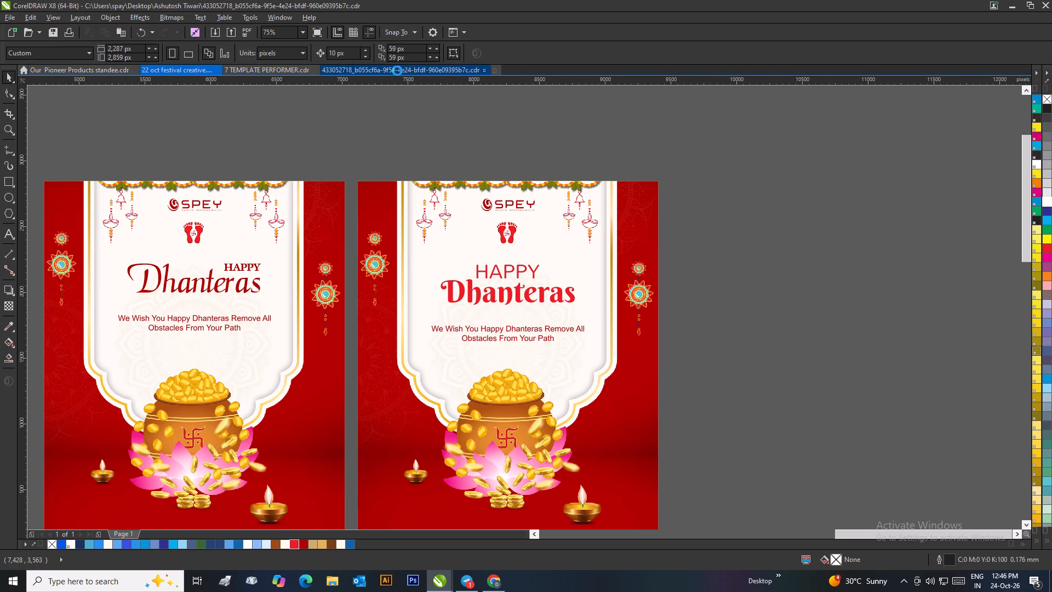
pyautogui.scroll(-1, 455, 184)
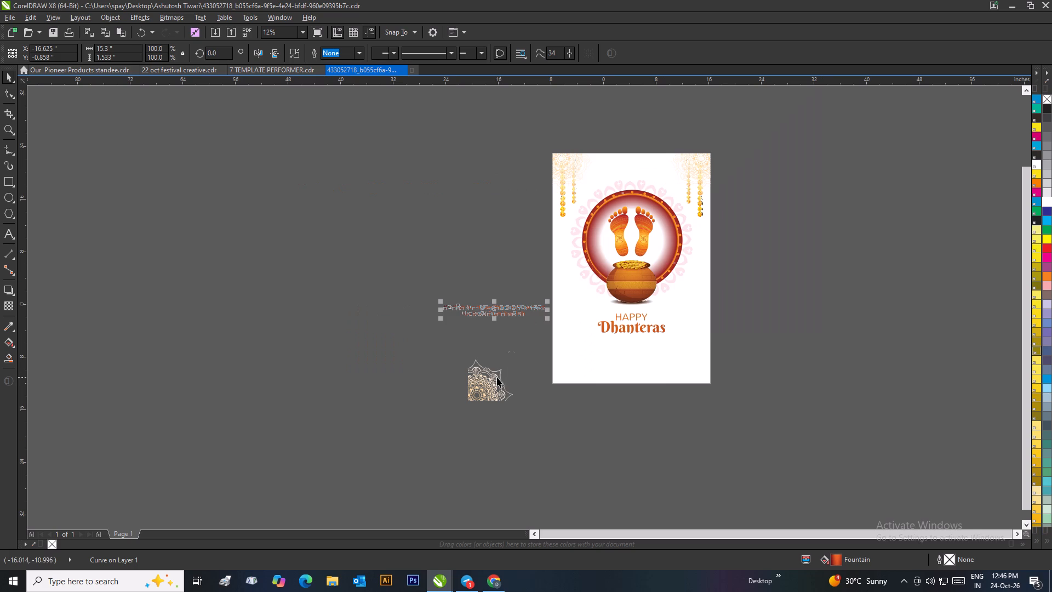
pyautogui.moveTo(754, 151); pyautogui.dragTo(407, 453)
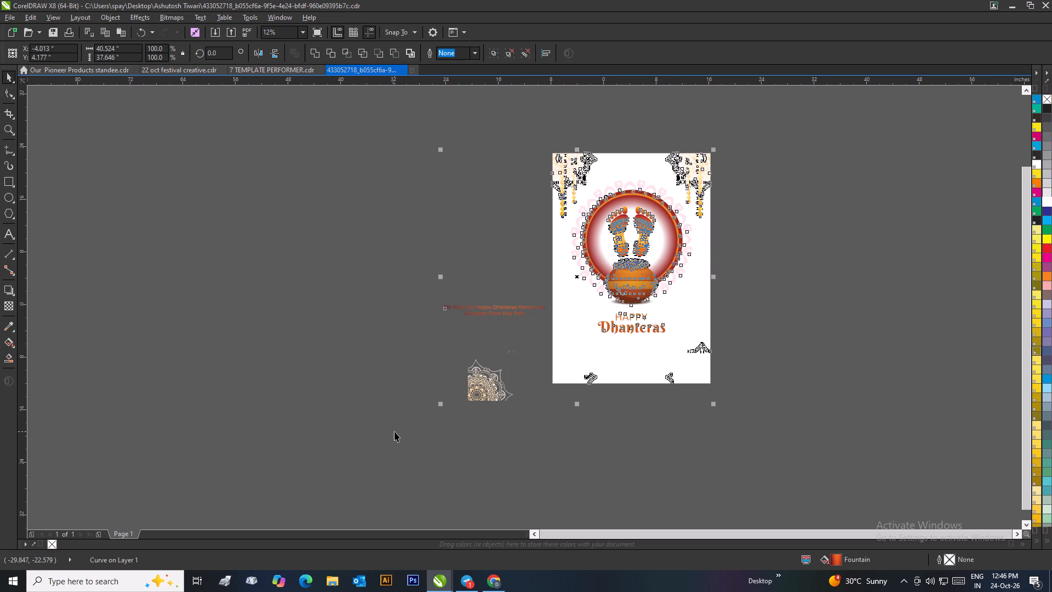
pyautogui.press('Delete')
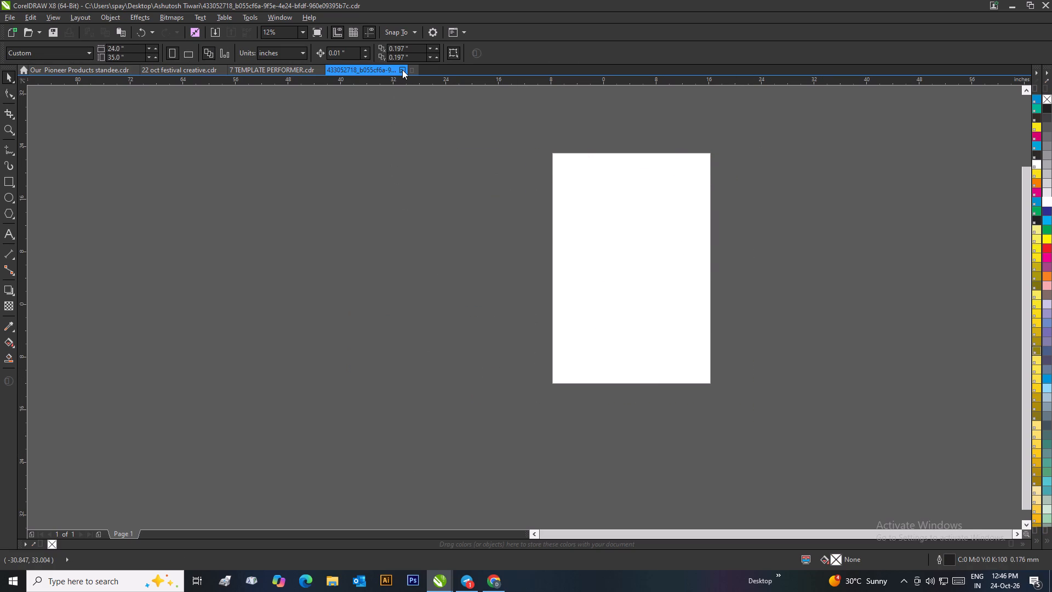
pyautogui.click(402, 70)
pyautogui.click(549, 322)
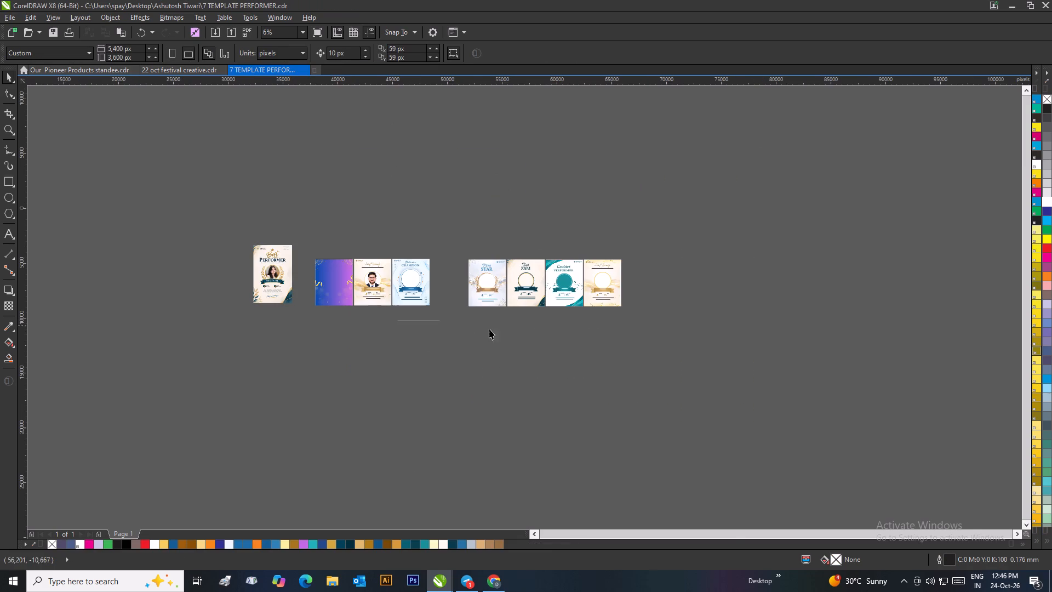
# Bring up the 22 oct festival creative document to view its two Dhanteras posters.
pyautogui.scroll(1, 432, 324)
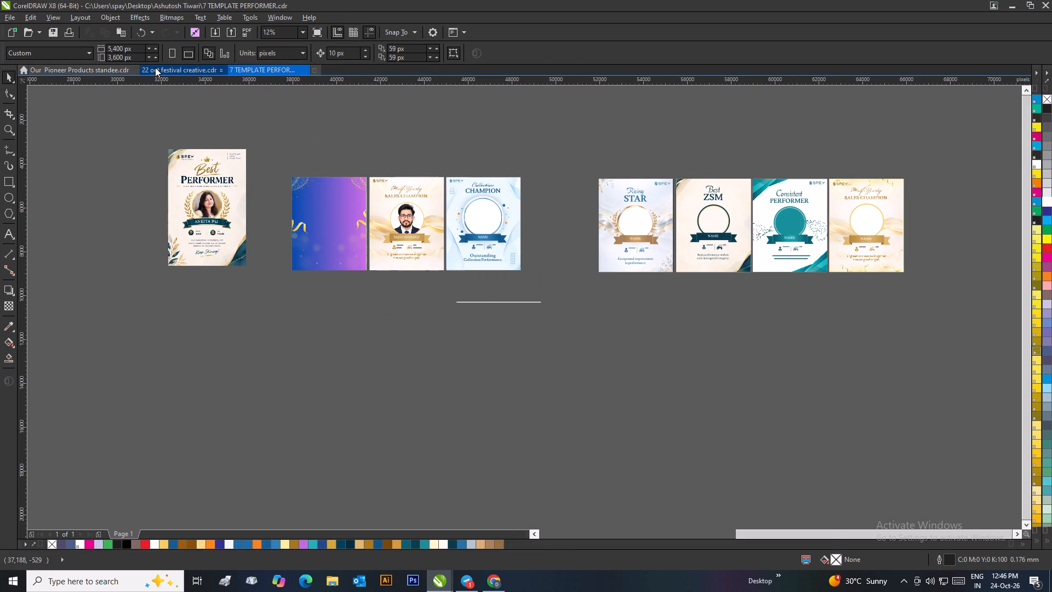
pyautogui.click(155, 68)
pyautogui.scroll(-1, 296, 143)
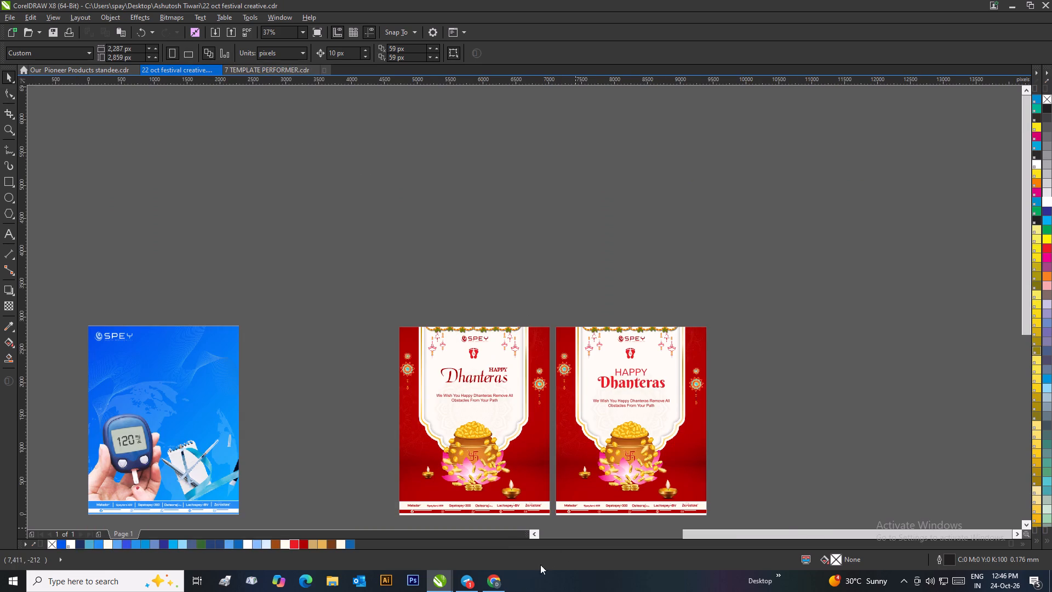
# Switch to Chrome and close the untitled Canva design containing the blue silhouette artwork.
pyautogui.click(495, 585)
pyautogui.click(411, 9)
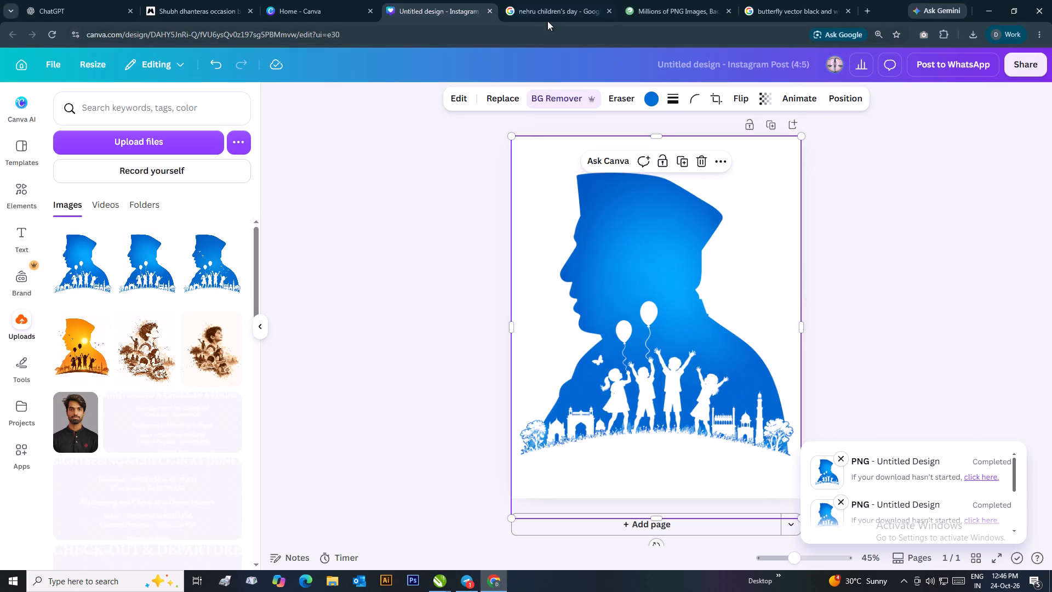
pyautogui.click(492, 10)
# Dismiss the design creation dialog on Canva's home page and open the recent Red and Gold Illustrated Dhanteras design.
pyautogui.click(336, 8)
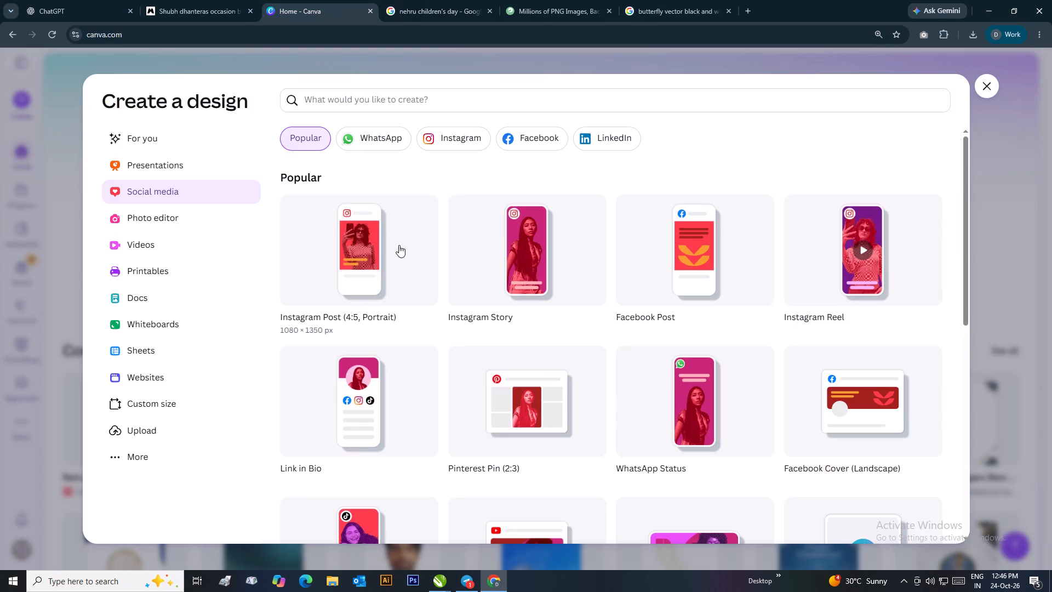
pyautogui.click(973, 89)
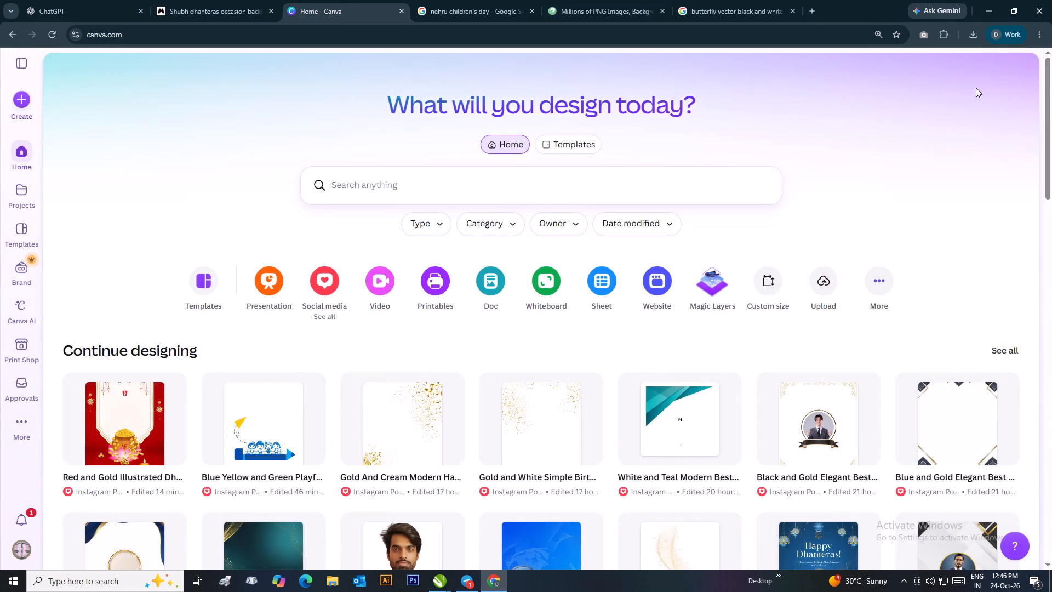
pyautogui.click(132, 428)
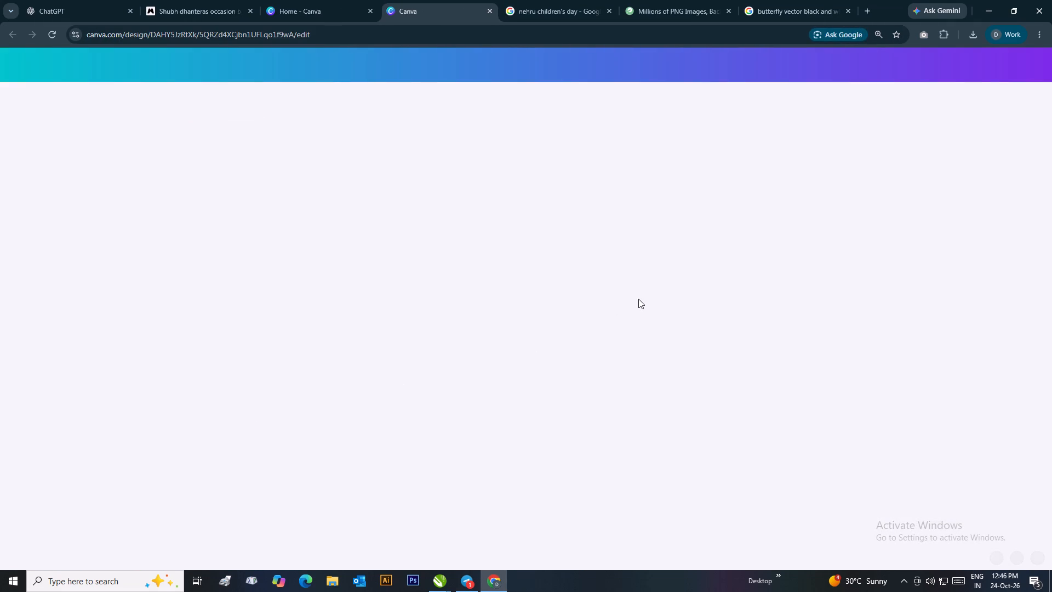
pyautogui.click(746, 317)
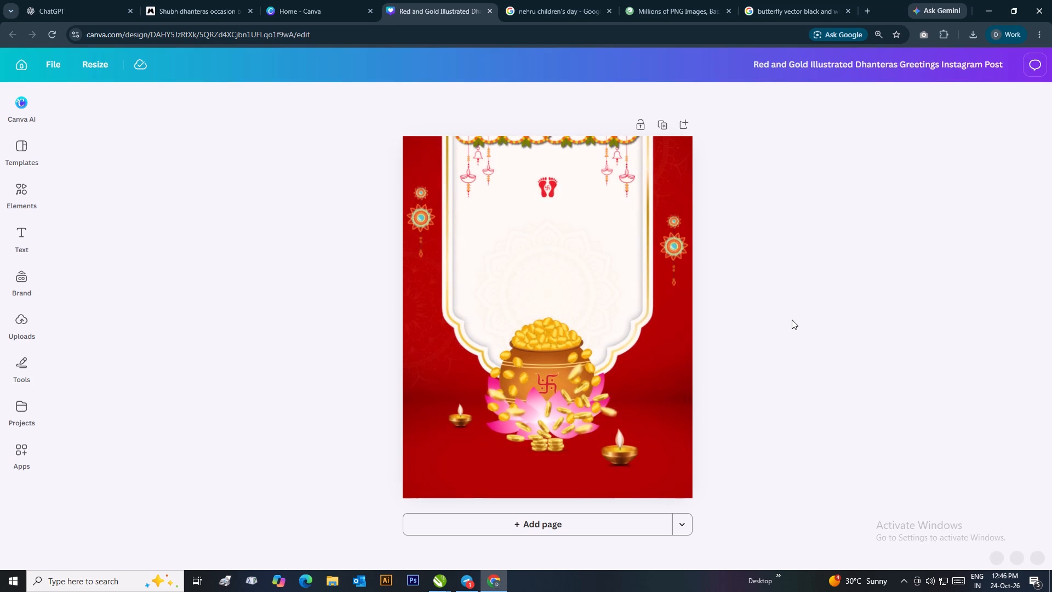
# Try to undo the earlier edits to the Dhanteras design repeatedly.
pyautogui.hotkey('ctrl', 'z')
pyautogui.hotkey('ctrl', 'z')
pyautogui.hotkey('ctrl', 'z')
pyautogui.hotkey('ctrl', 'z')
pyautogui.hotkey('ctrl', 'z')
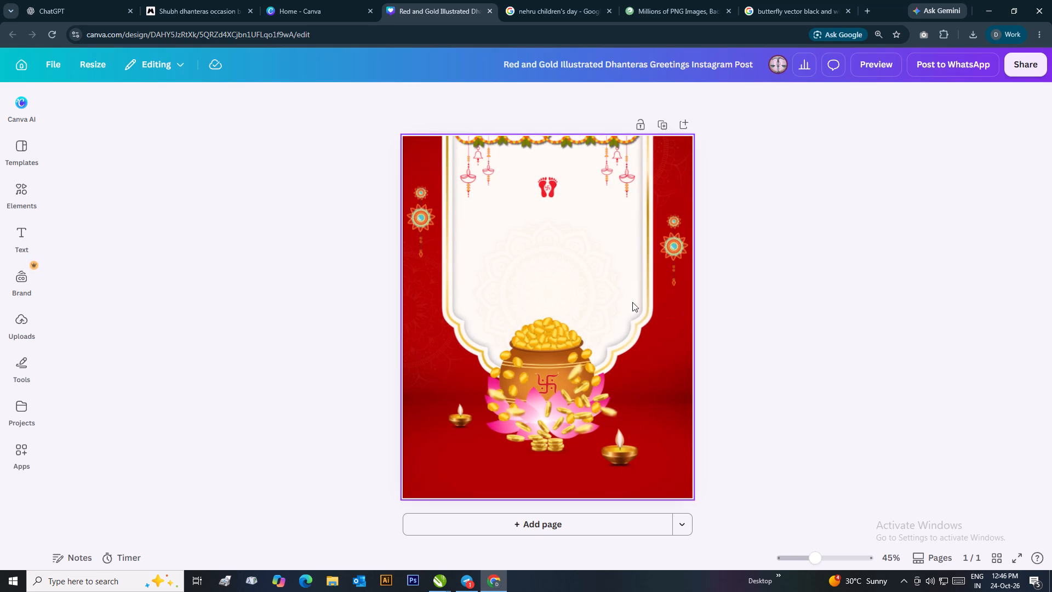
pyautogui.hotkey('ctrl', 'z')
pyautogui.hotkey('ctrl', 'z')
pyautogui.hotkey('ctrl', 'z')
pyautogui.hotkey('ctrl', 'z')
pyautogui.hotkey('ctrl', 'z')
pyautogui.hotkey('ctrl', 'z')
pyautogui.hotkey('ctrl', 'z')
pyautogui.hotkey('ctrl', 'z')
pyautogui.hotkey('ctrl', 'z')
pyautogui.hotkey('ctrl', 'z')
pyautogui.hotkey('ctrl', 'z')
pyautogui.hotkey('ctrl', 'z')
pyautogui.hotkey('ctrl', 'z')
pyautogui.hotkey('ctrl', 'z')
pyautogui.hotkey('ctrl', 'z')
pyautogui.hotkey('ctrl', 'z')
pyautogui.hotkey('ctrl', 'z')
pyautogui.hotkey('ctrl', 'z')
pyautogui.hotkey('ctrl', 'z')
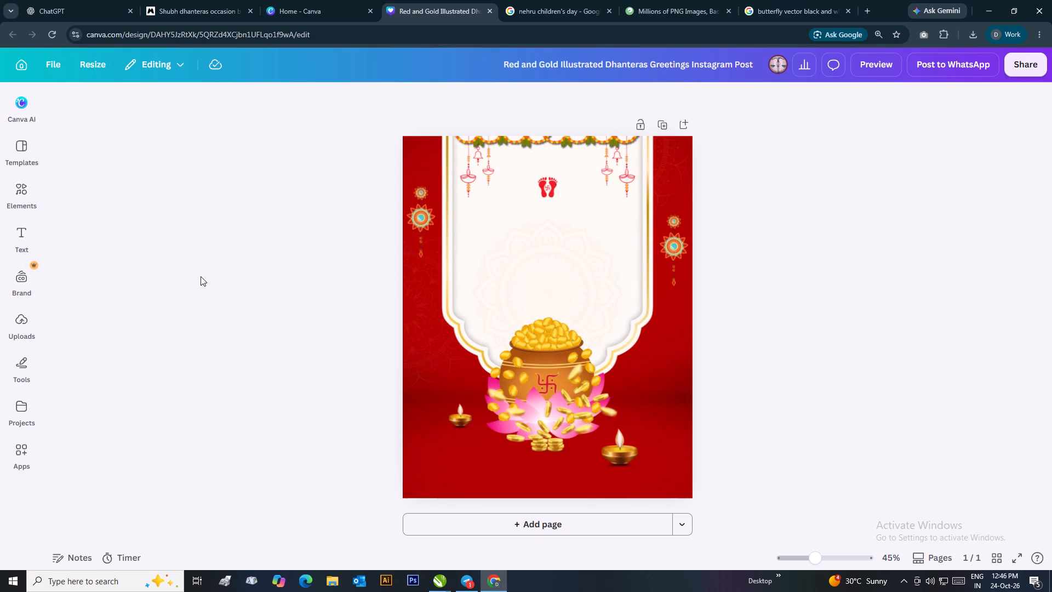
# Apply the original red and gold Happy Dhanteras template with its text to the design page.
pyautogui.click(24, 145)
pyautogui.scroll(-1, 180, 268)
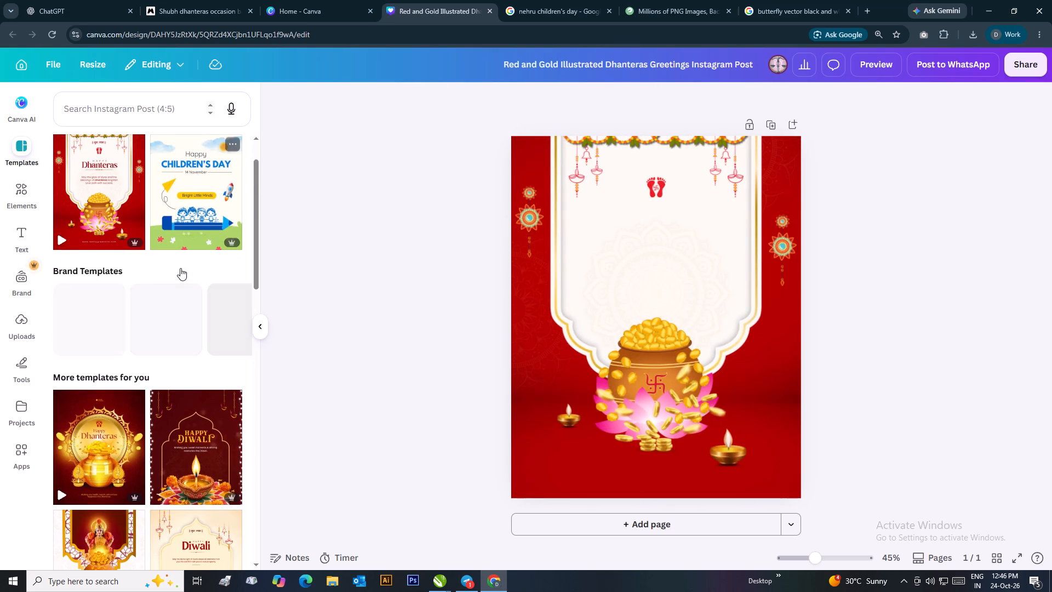
pyautogui.click(112, 178)
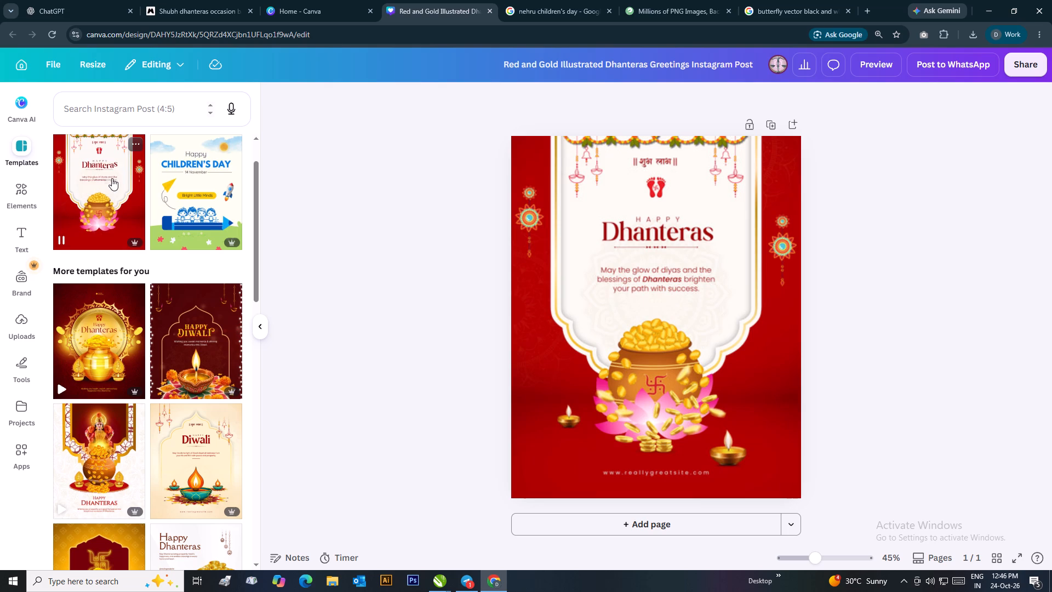
pyautogui.doubleClick(881, 277)
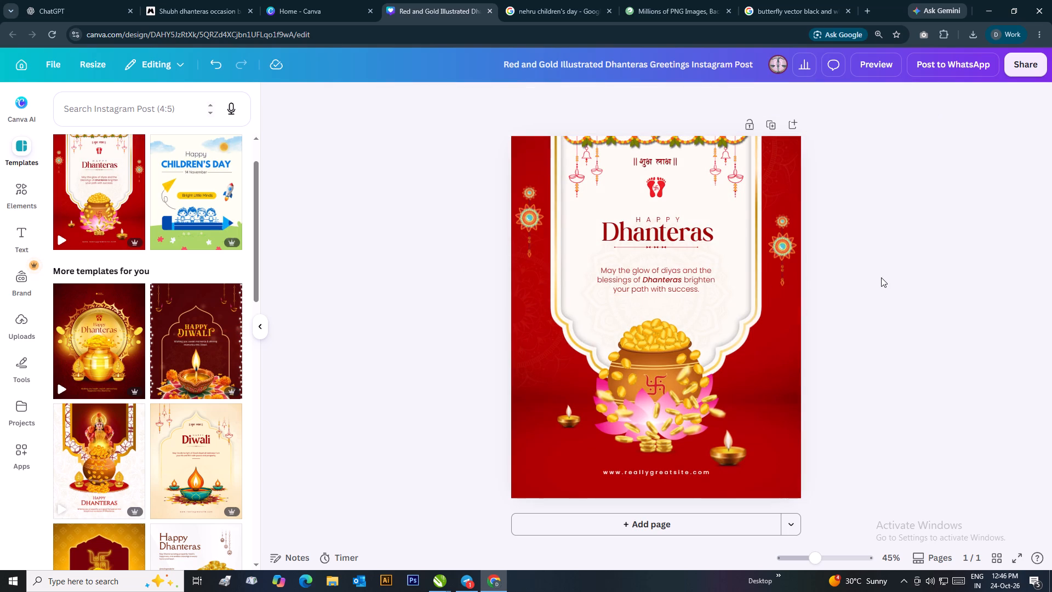
# Switch to the Canva design in Chrome and check which font the Dhanteras heading uses.
pyautogui.doubleClick(658, 237)
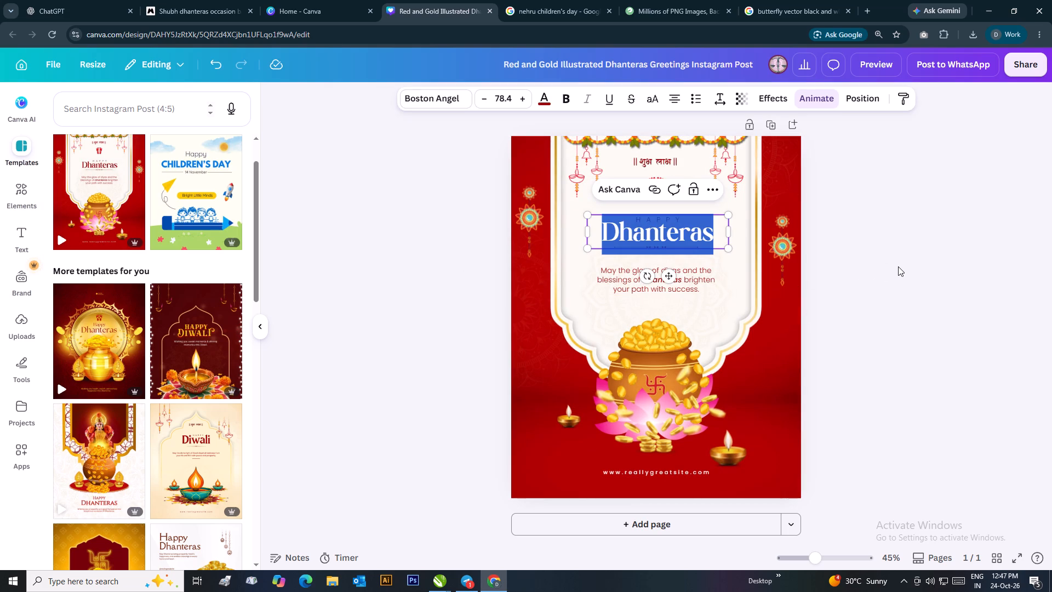
pyautogui.click(899, 267)
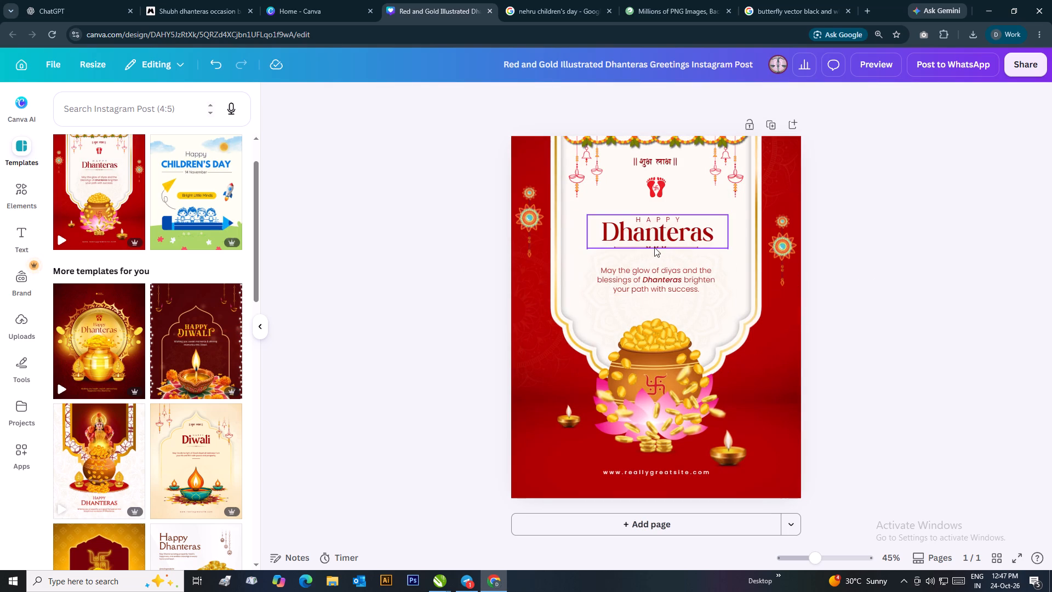
pyautogui.doubleClick(658, 237)
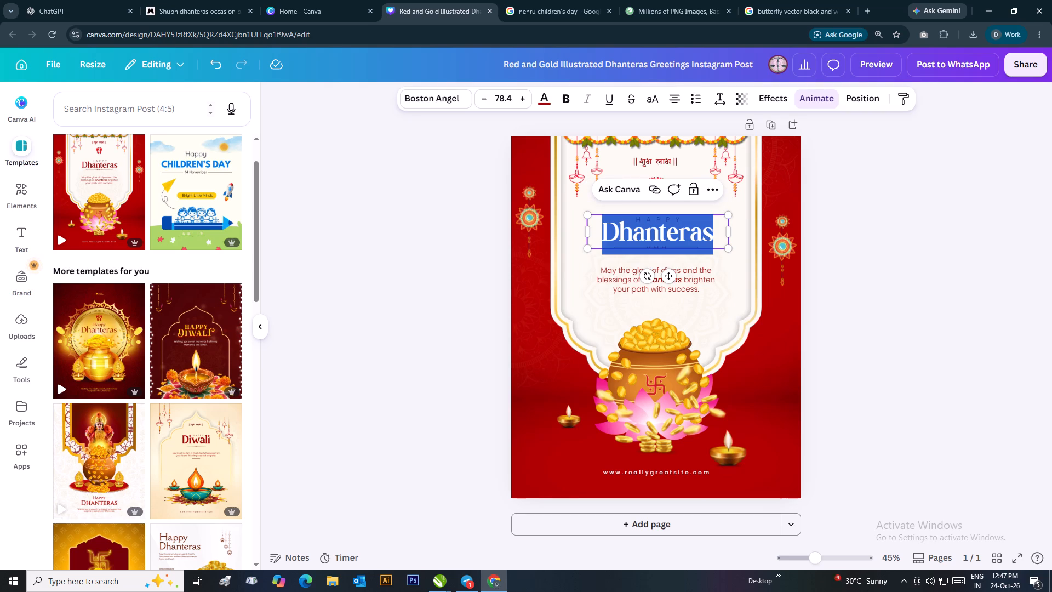
# Browse the suggested Canva festival templates and examine their heading lettering styles.
pyautogui.scroll(-5, 201, 431)
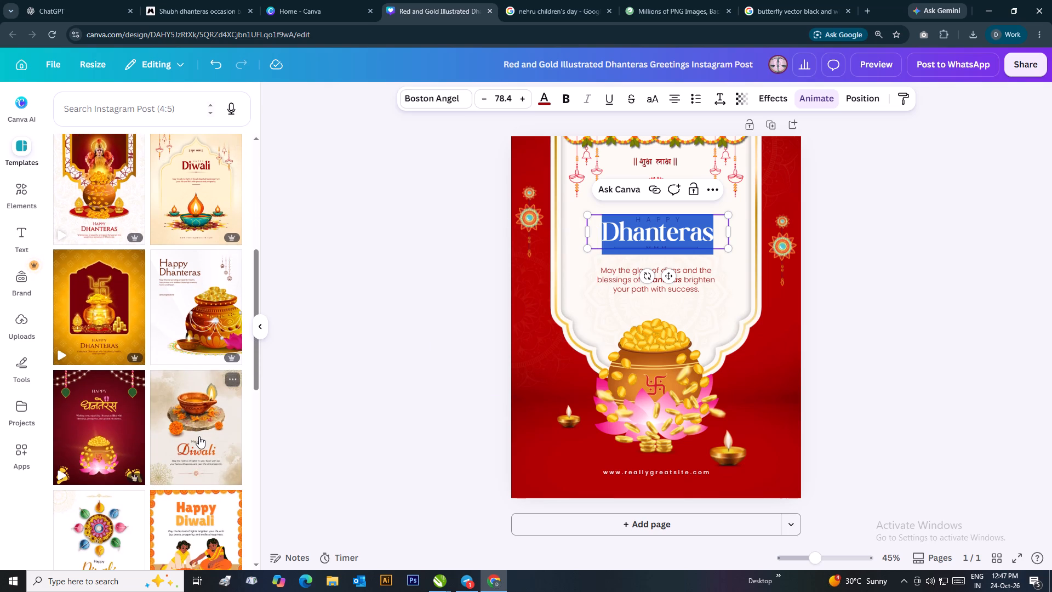
pyautogui.scroll(-6, 199, 436)
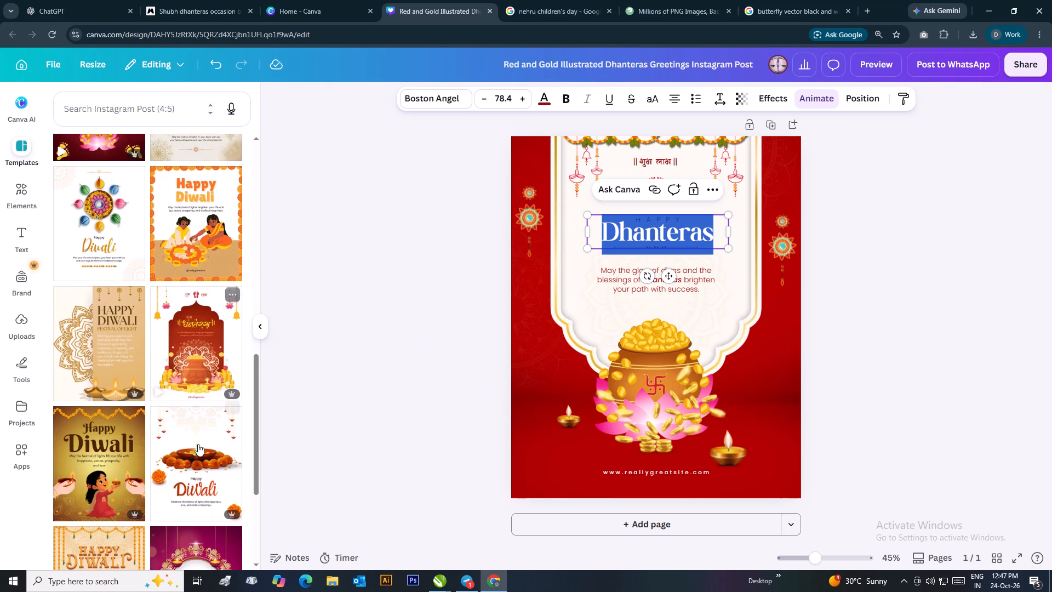
pyautogui.scroll(-1, 198, 444)
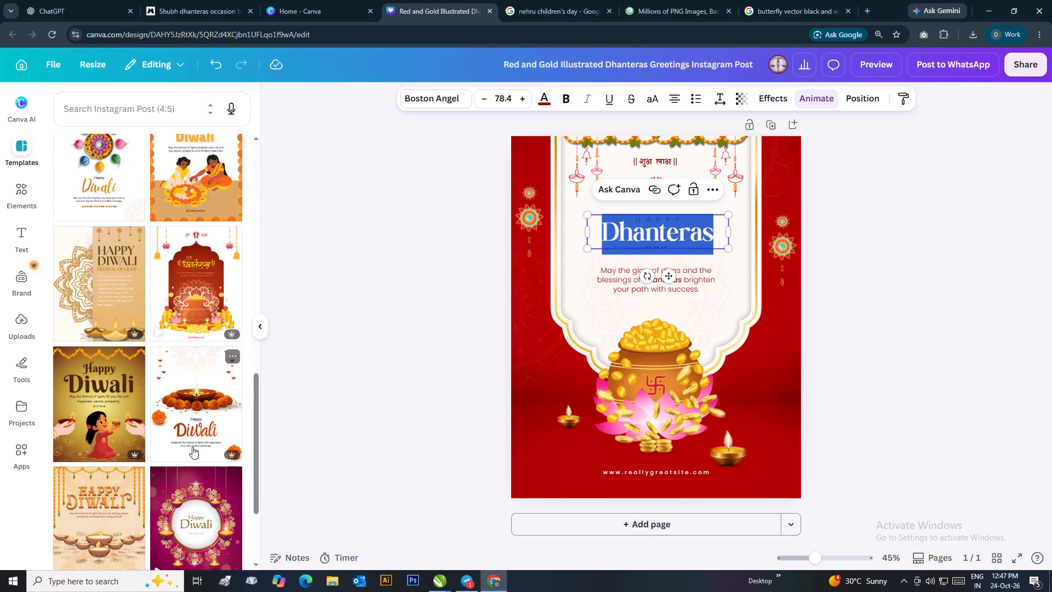
pyautogui.scroll(-2, 192, 447)
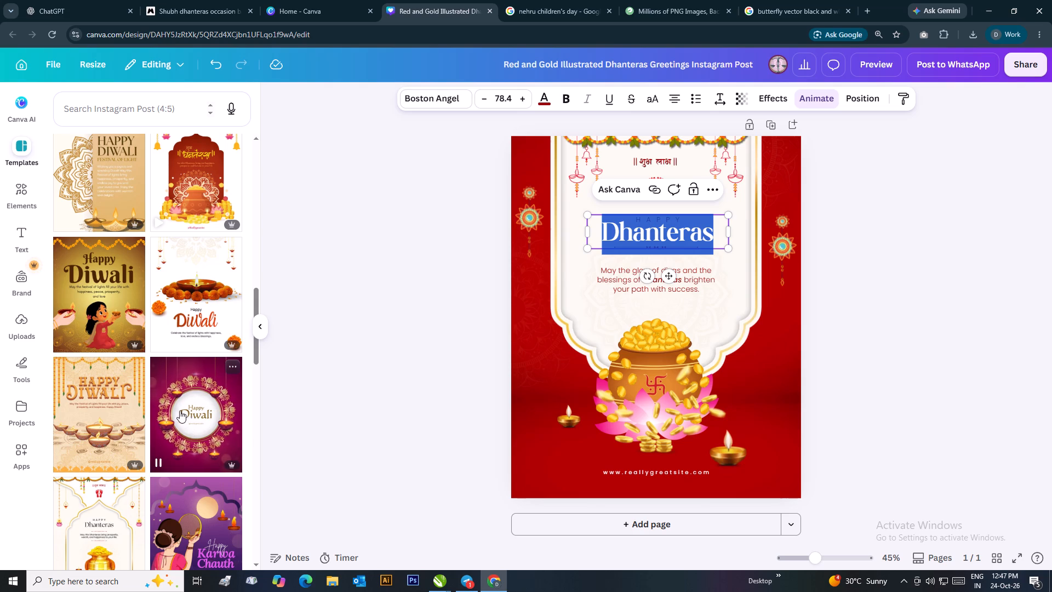
pyautogui.scroll(-2, 211, 395)
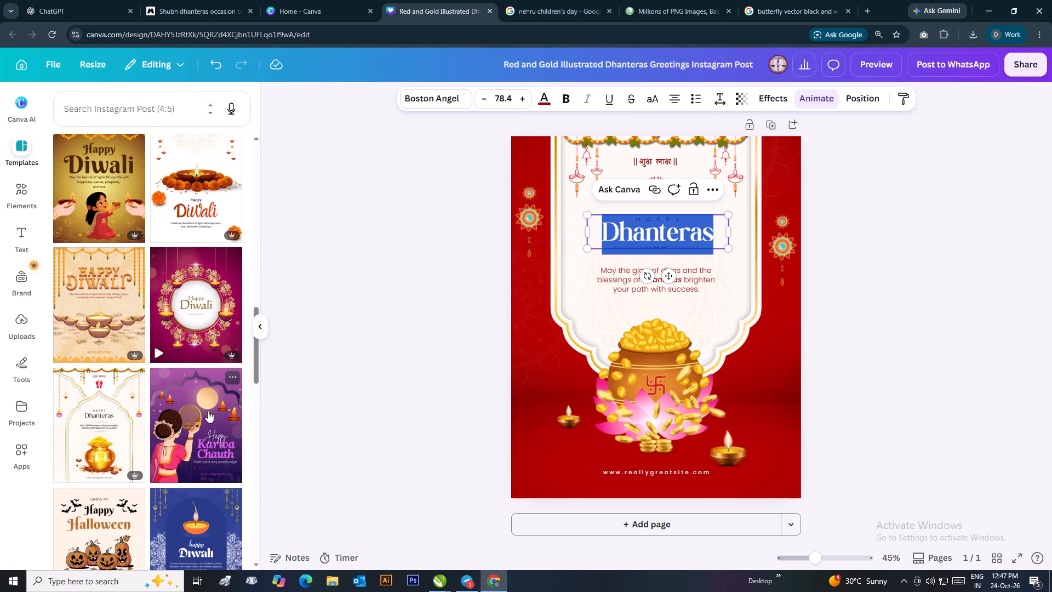
pyautogui.scroll(-3, 206, 415)
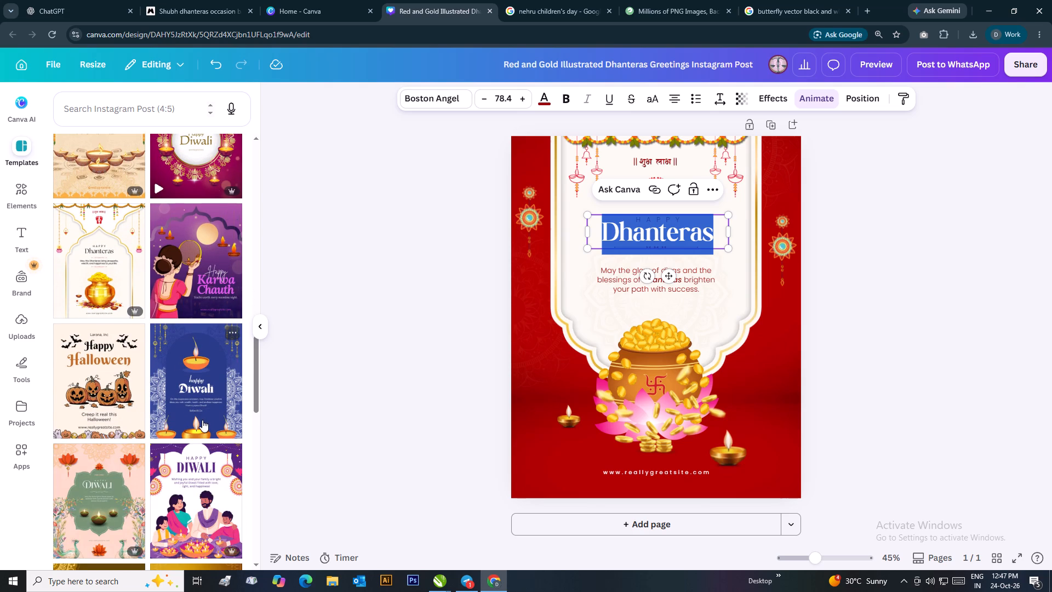
# Recheck the Canva Dhanteras heading's font and search Google for "boston angel free font" in a new browser tab.
pyautogui.click(829, 328)
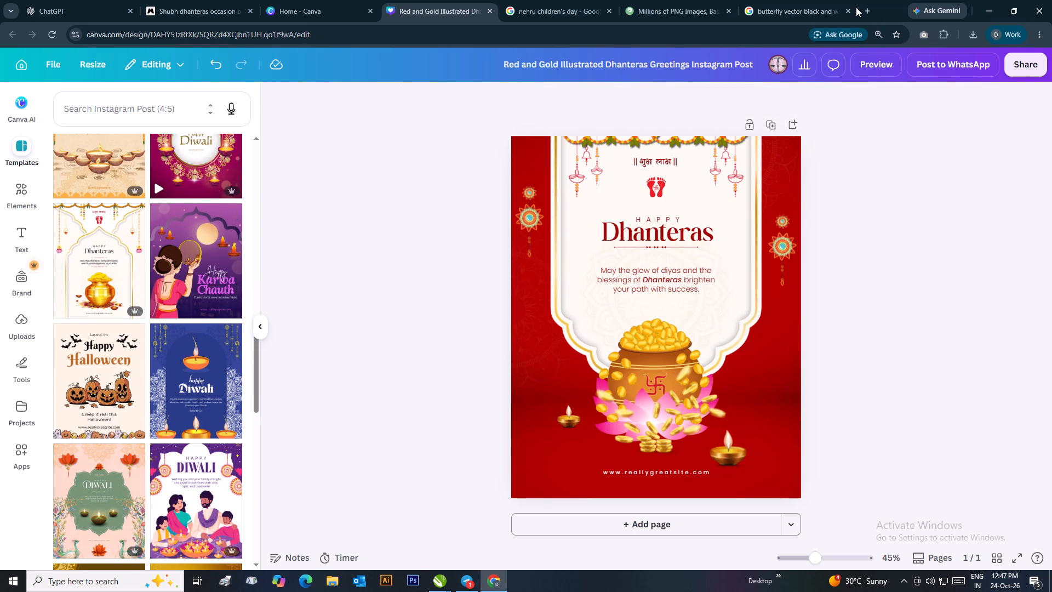
pyautogui.doubleClick(653, 240)
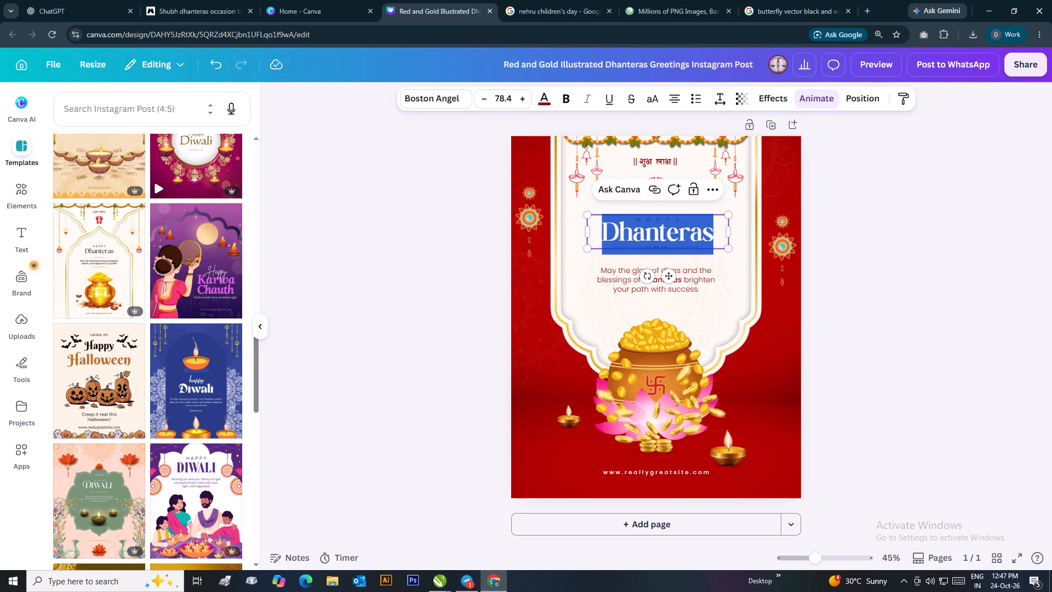
pyautogui.click(868, 6)
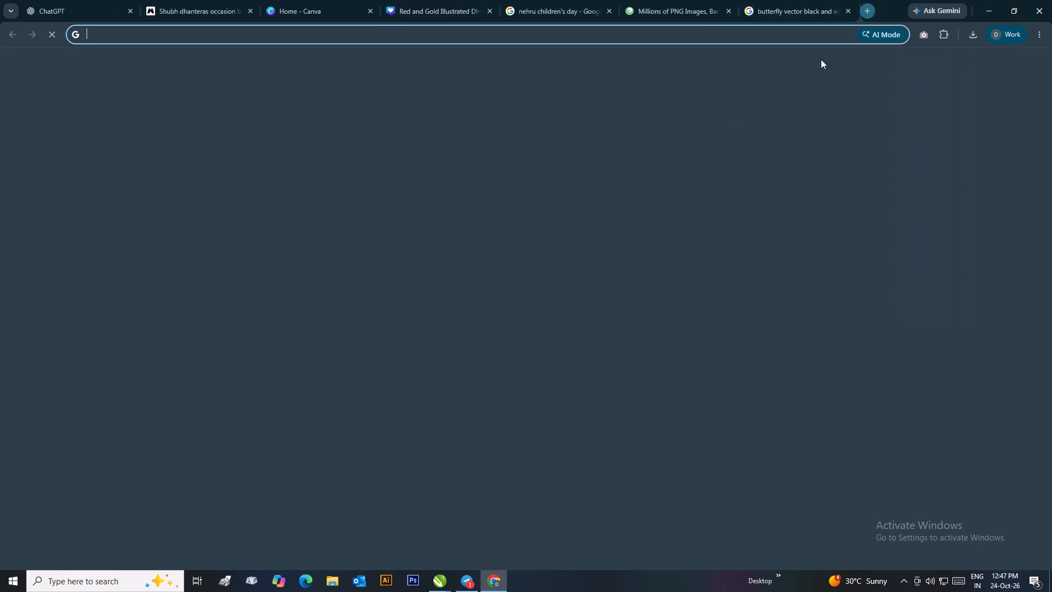
pyautogui.click(477, 202)
pyautogui.write('boston angel')
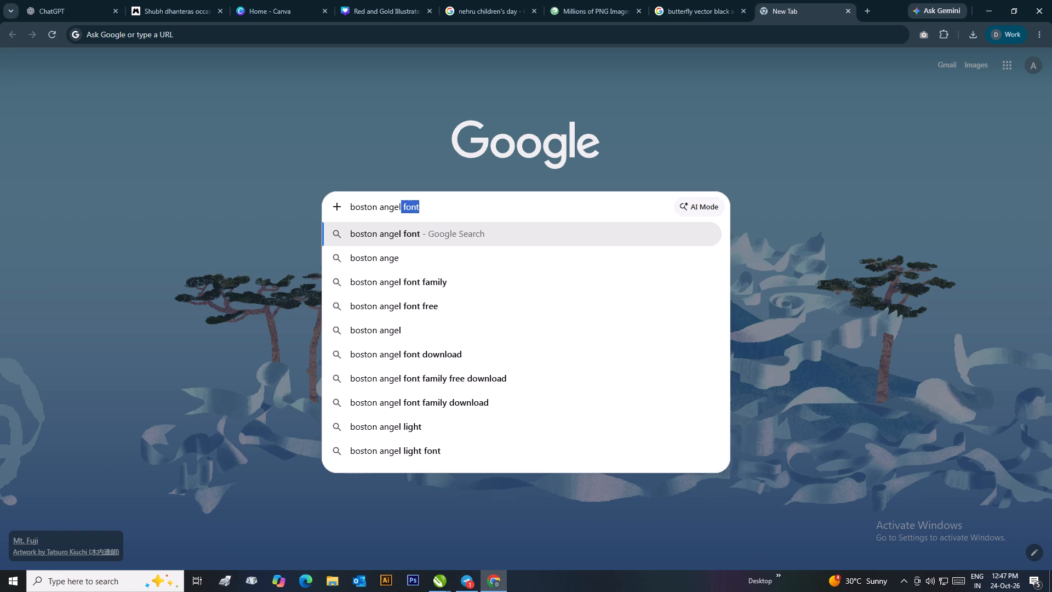
pyautogui.press('space')
pyautogui.write('free font')
pyautogui.press('Return')
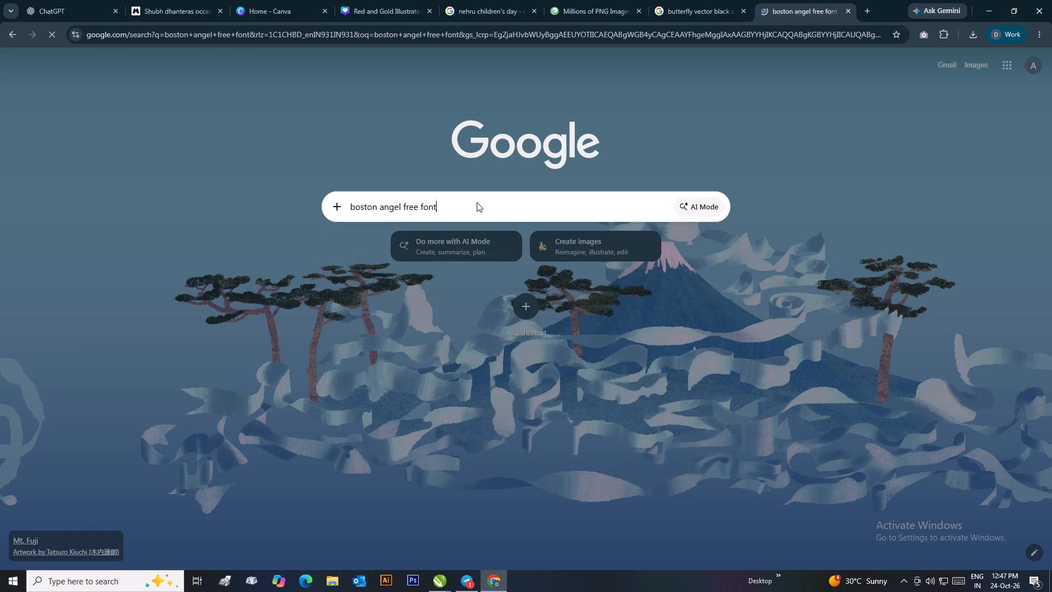
# Open the Boston Angel Font page on freefonts.io and examine the font previews and details.
pyautogui.click(242, 173)
pyautogui.scroll(-5, 369, 275)
pyautogui.scroll(-12, 566, 316)
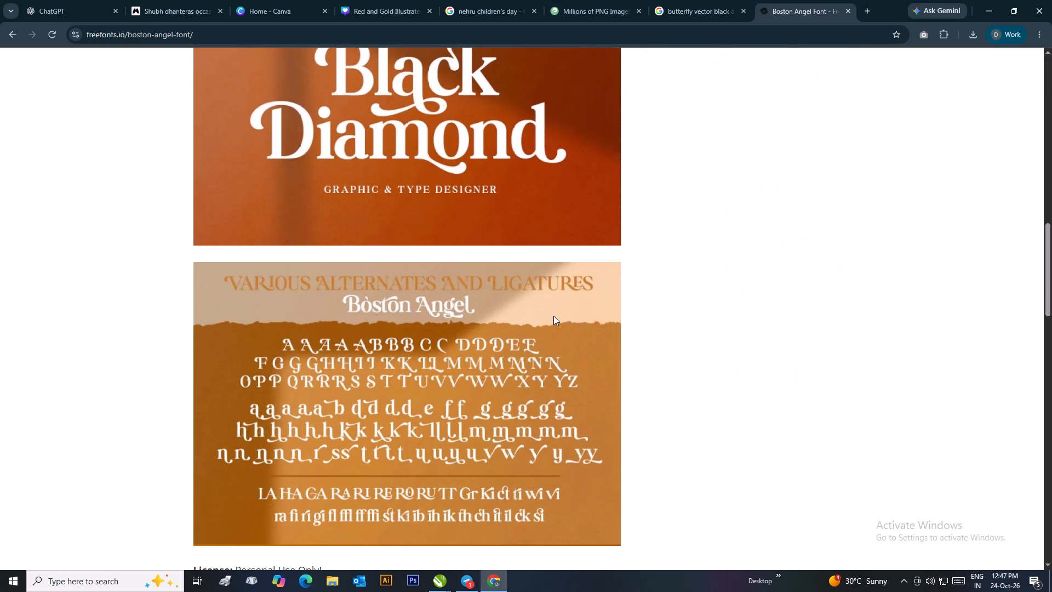
pyautogui.scroll(6, 553, 316)
pyautogui.scroll(3, 681, 315)
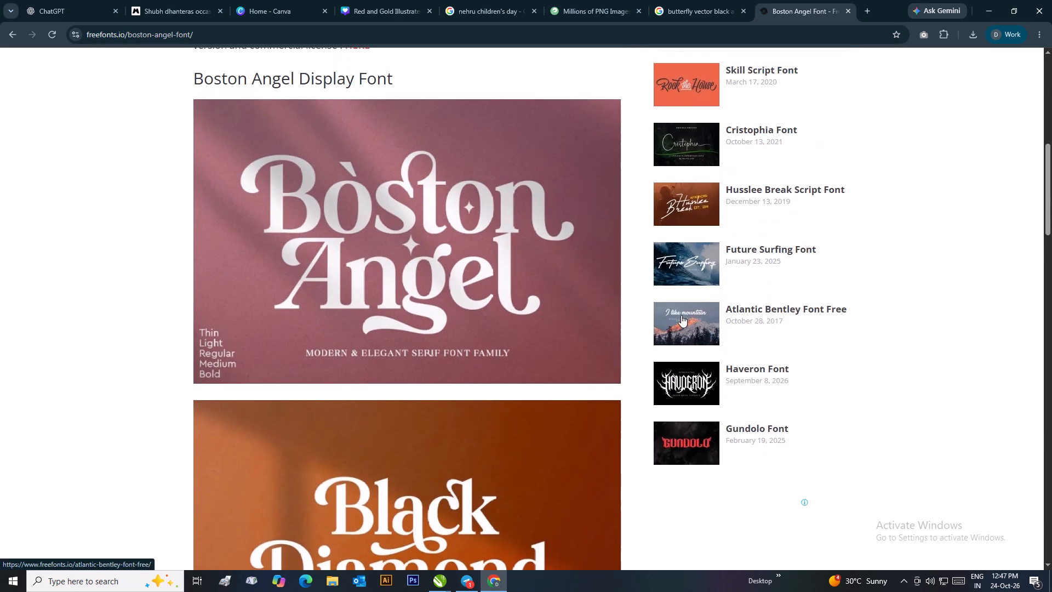
pyautogui.scroll(11, 681, 315)
pyautogui.scroll(-6, 655, 316)
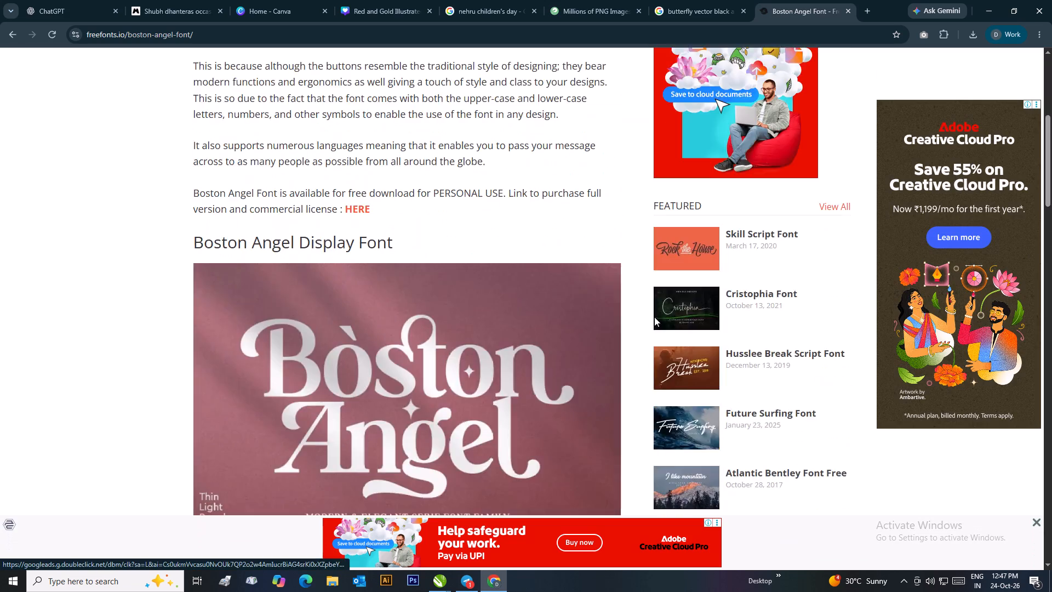
pyautogui.scroll(-18, 654, 317)
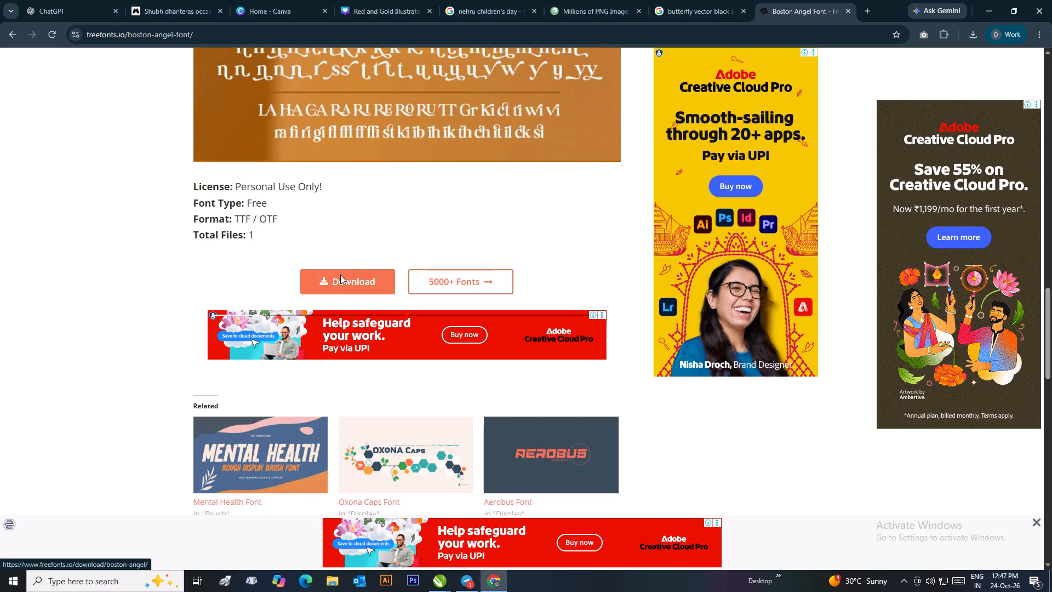
# Download Boston-Angel-Font.zip from freefonts.io.
pyautogui.click(339, 275)
pyautogui.scroll(-4, 387, 286)
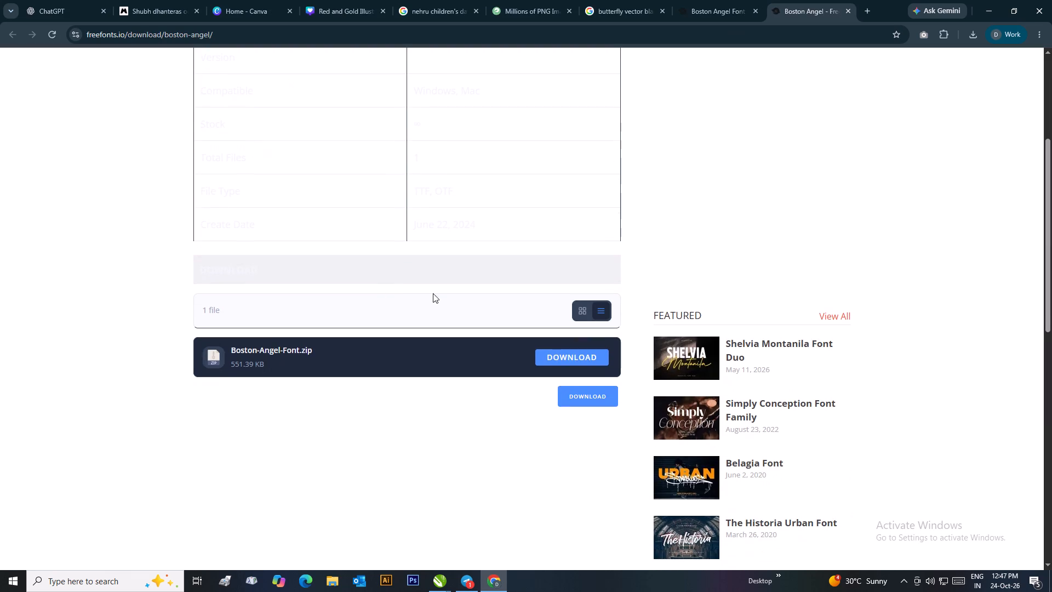
pyautogui.click(586, 397)
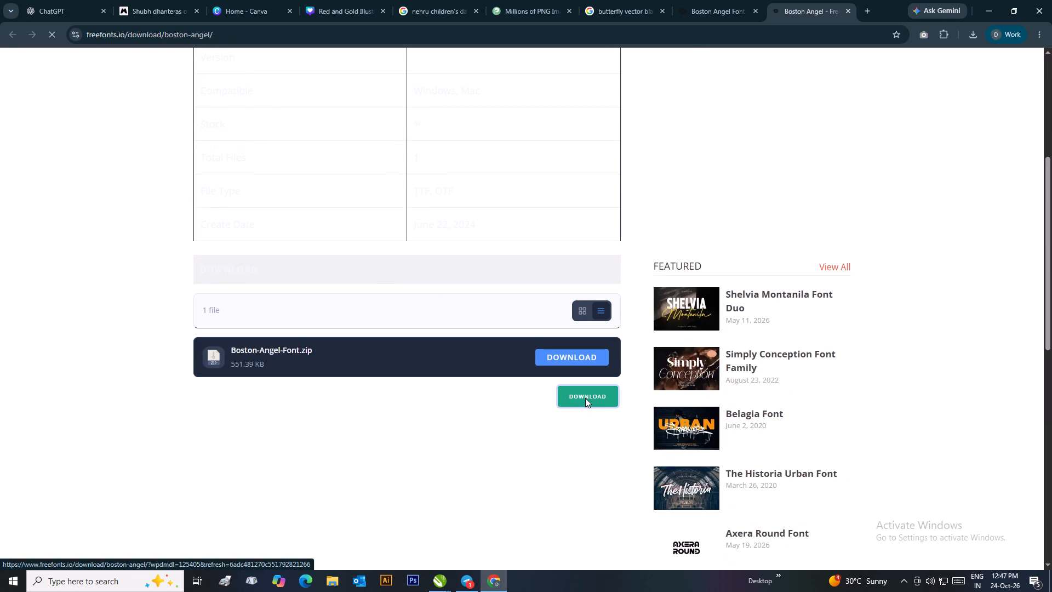
pyautogui.click(596, 355)
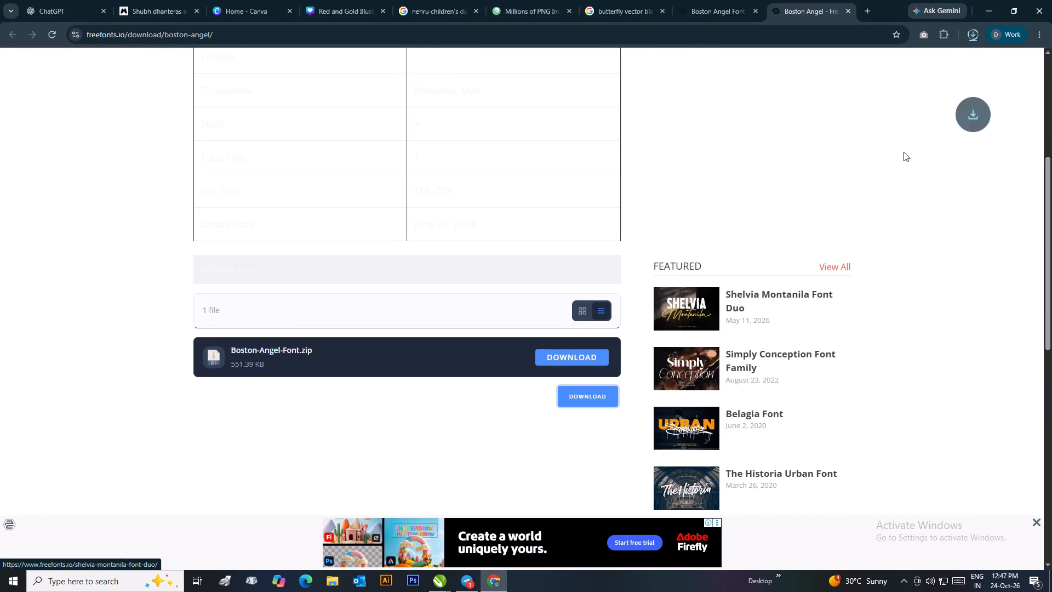
# Open the downloaded Boston-Angel-Font.zip in WinRAR and go into its Boston_Angel_Font folder.
pyautogui.click(860, 65)
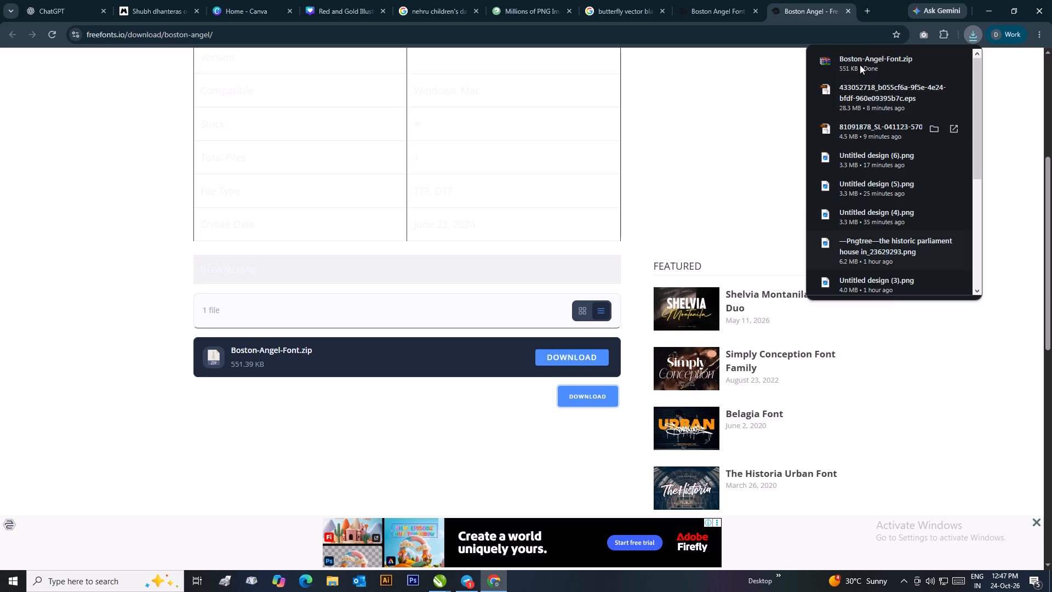
pyautogui.doubleClick(178, 108)
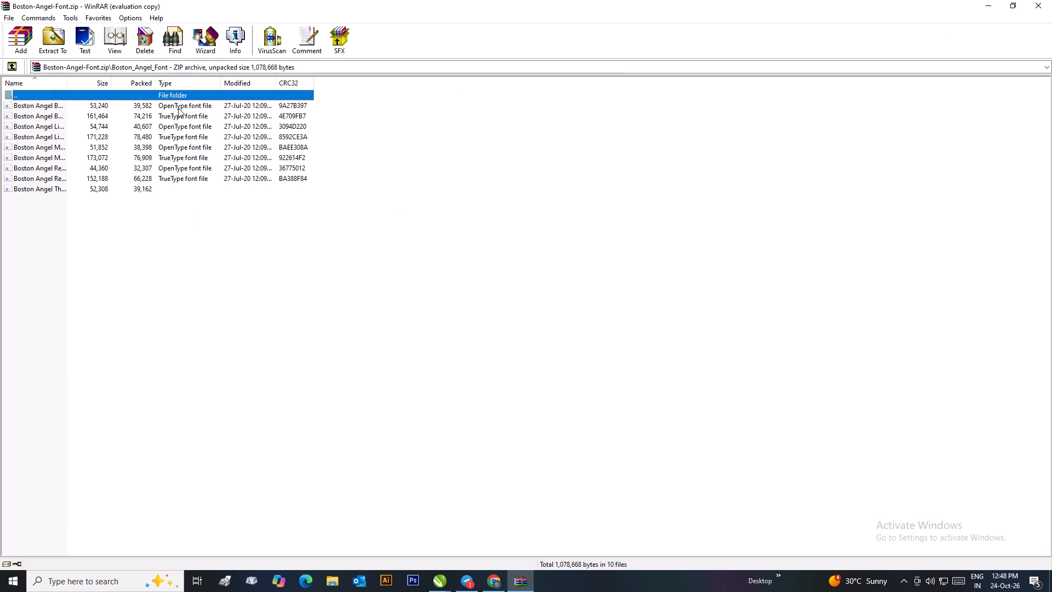
pyautogui.click(176, 111)
pyautogui.click(576, 294)
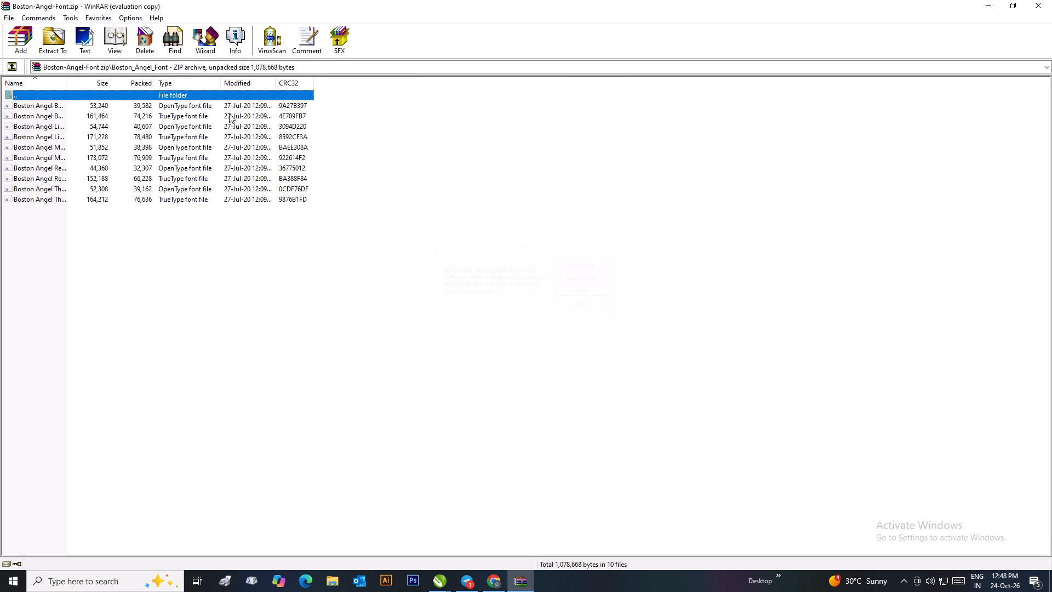
# Install the OpenType and TrueType versions of Boston Angel Bold from the archive.
pyautogui.doubleClick(209, 108)
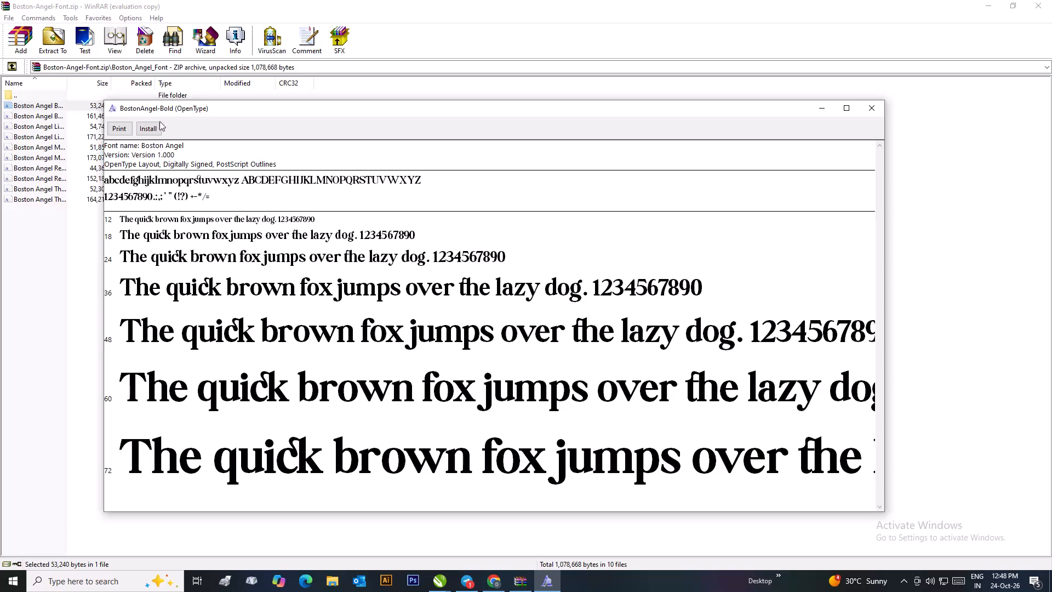
pyautogui.click(147, 129)
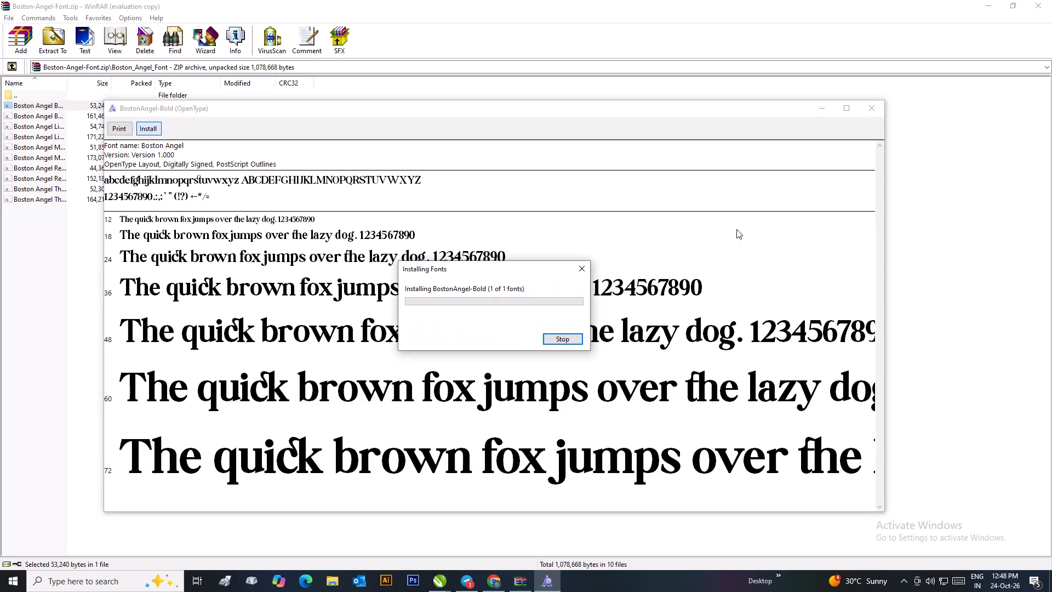
pyautogui.click(871, 112)
pyautogui.doubleClick(163, 119)
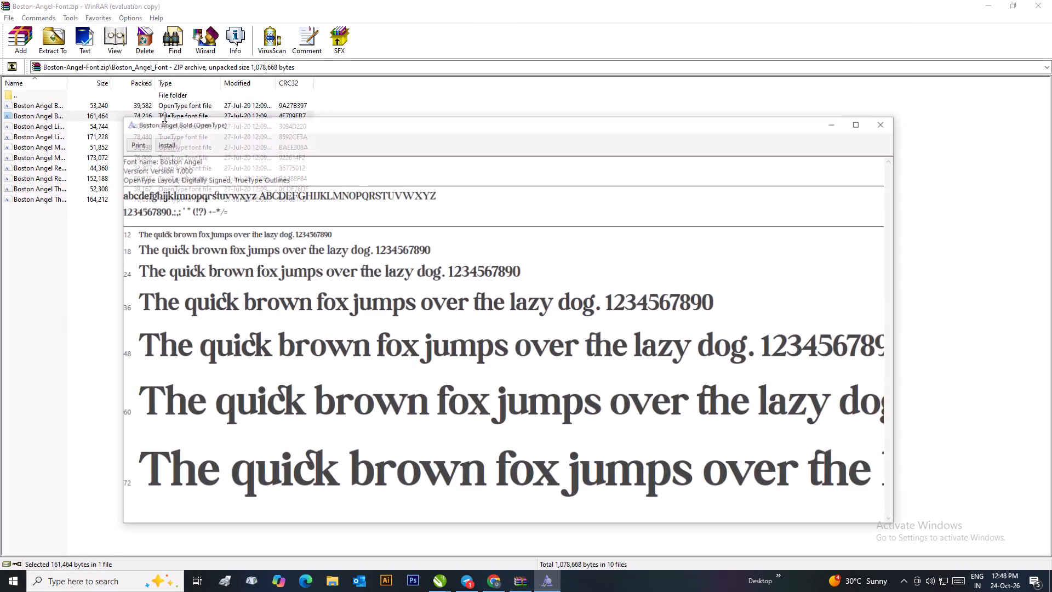
pyautogui.click(163, 142)
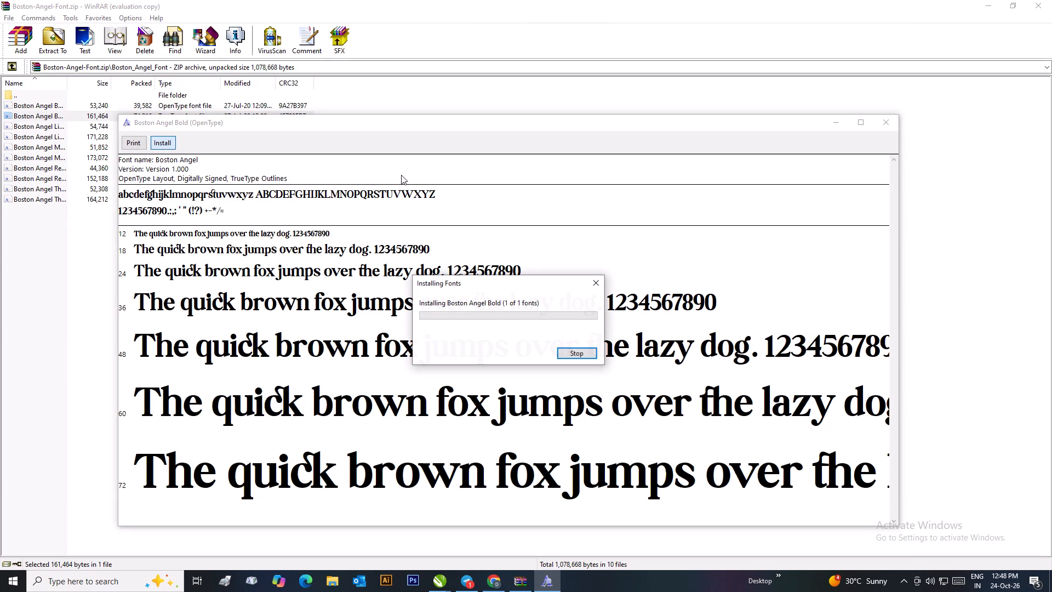
pyautogui.click(891, 122)
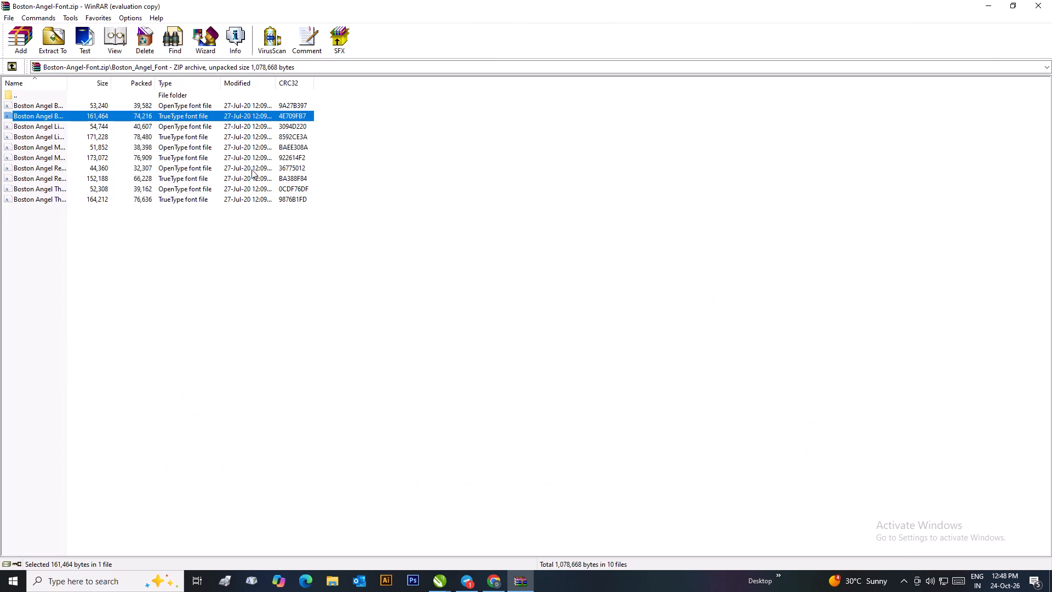
# Preview the OpenType and TrueType versions of Boston Angel Light from the archive.
pyautogui.doubleClick(190, 126)
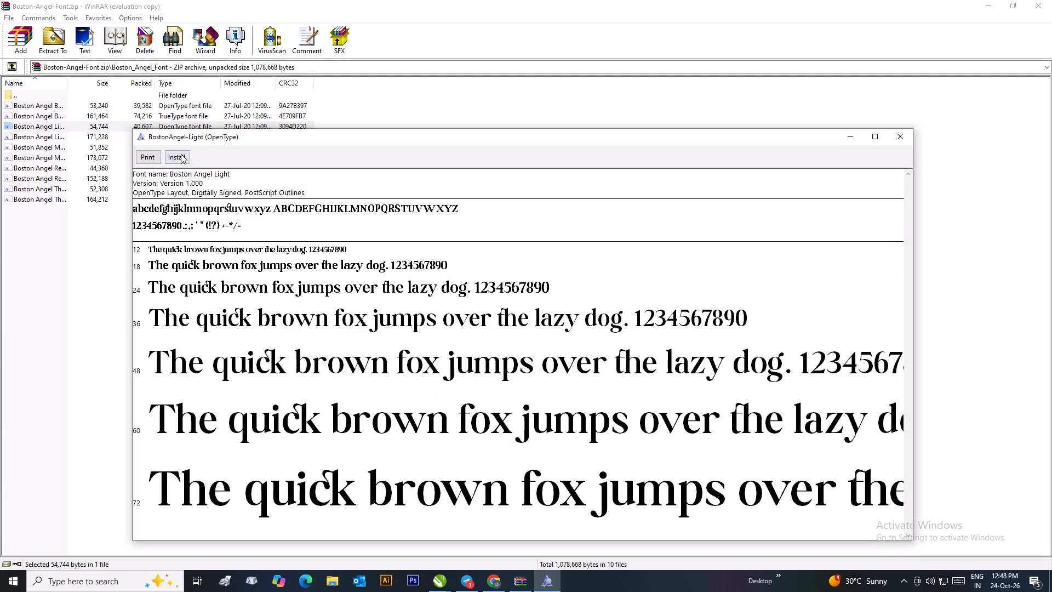
pyautogui.click(890, 136)
pyautogui.doubleClick(168, 141)
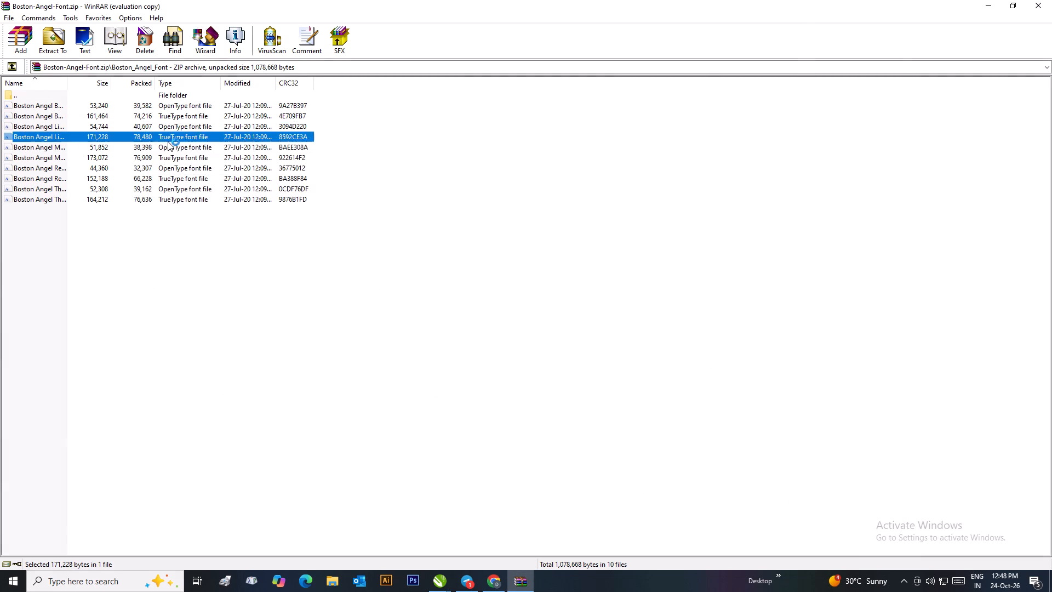
pyautogui.click(788, 24)
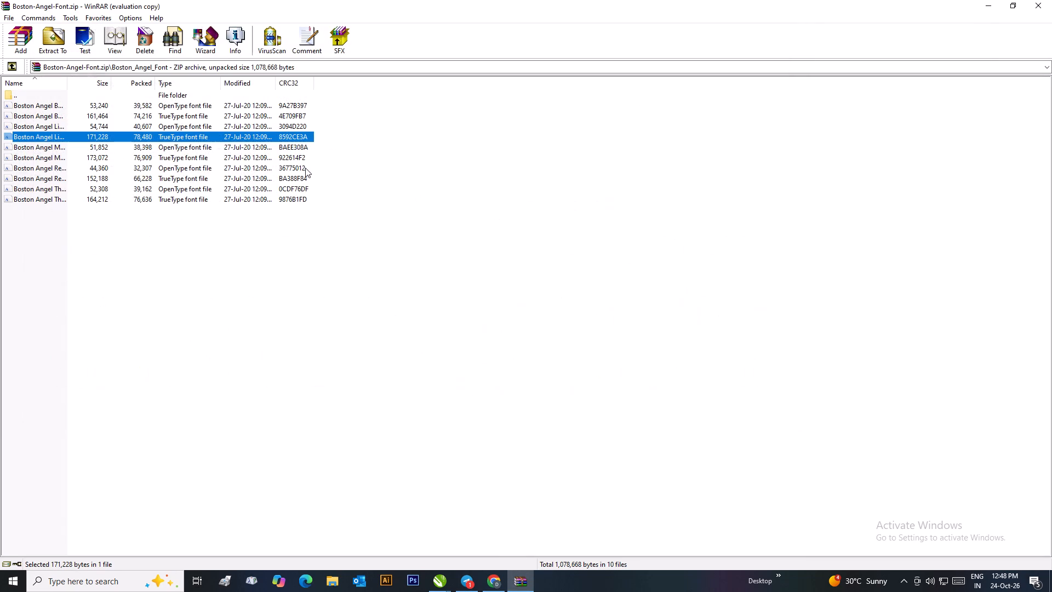
# Install the OpenType version of Boston Angel Medium from the archive.
pyautogui.doubleClick(180, 152)
pyautogui.click(78, 62)
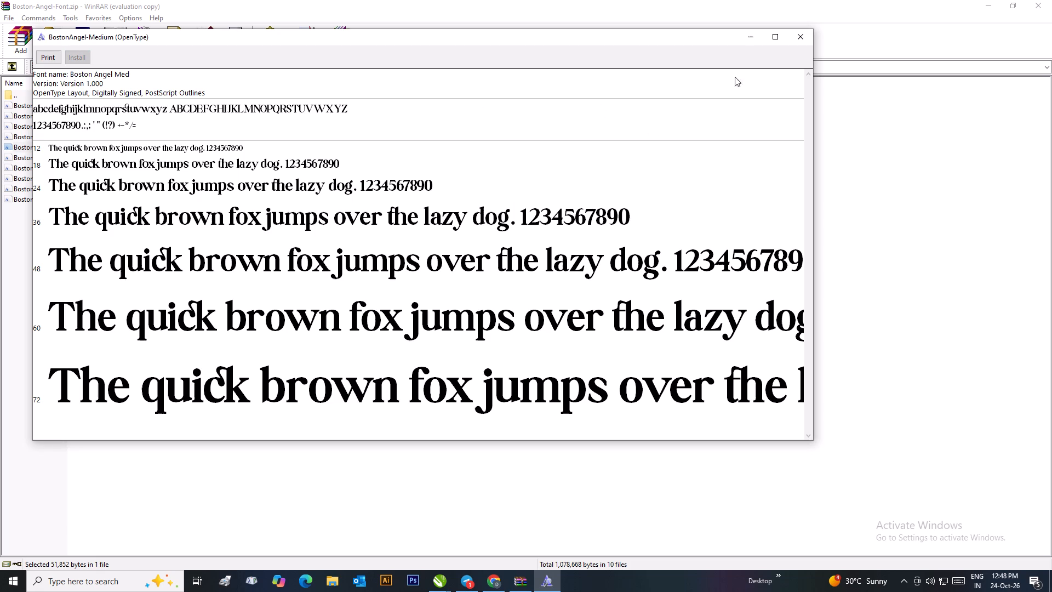
pyautogui.click(805, 37)
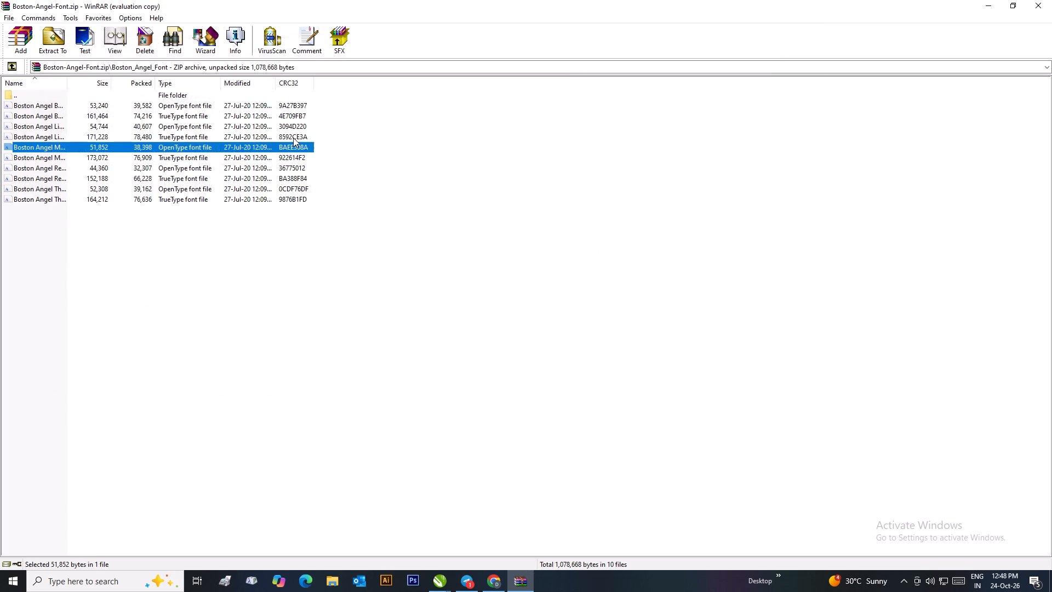
# Preview the TrueType Boston Angel Medium and both file versions of Boston Angel Regular and Thin.
pyautogui.doubleClick(184, 161)
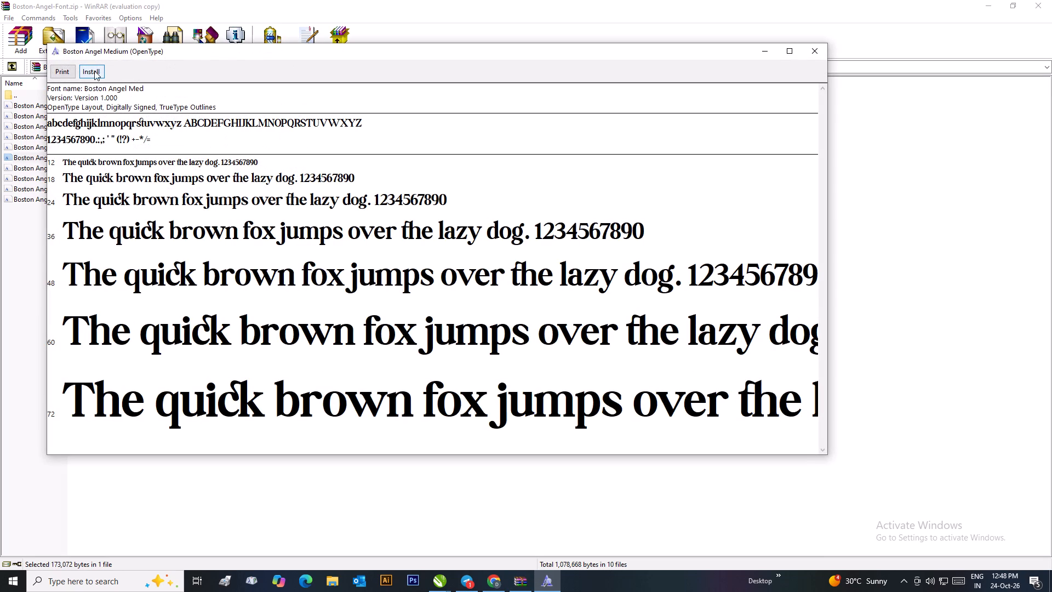
pyautogui.click(809, 40)
pyautogui.doubleClick(168, 167)
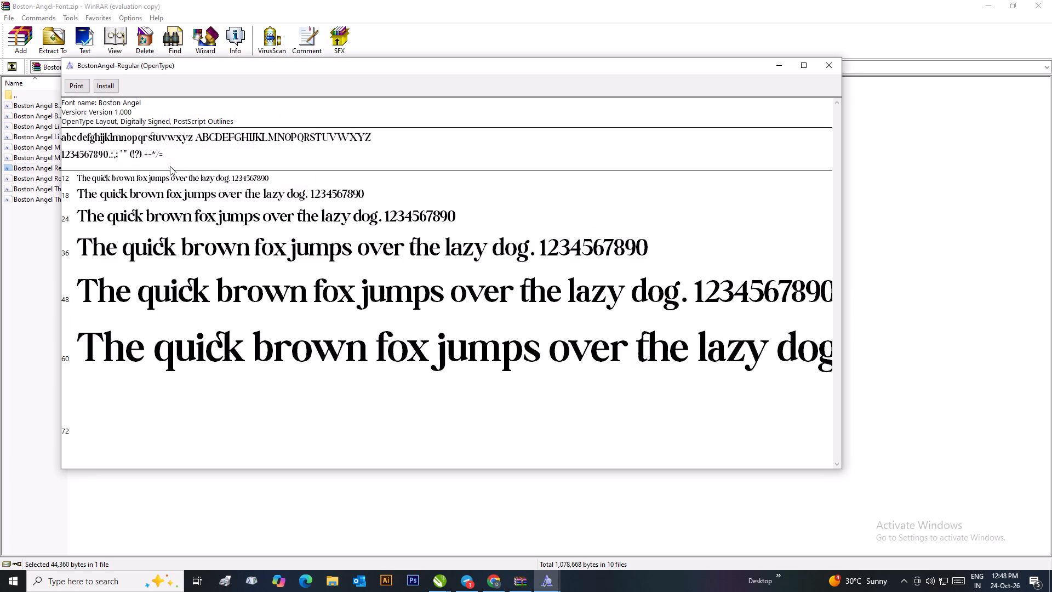
pyautogui.click(825, 67)
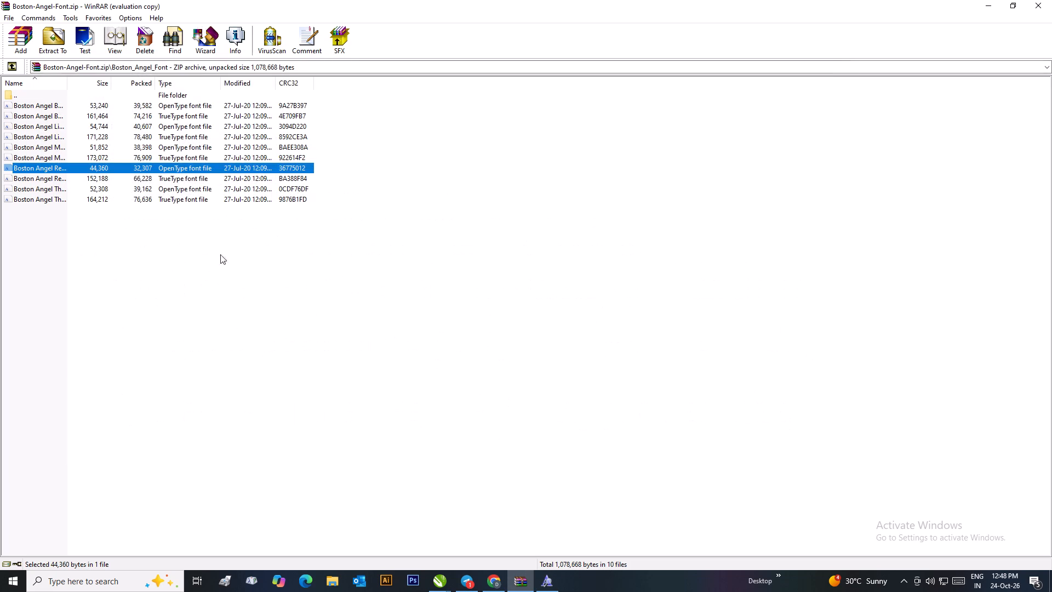
pyautogui.doubleClick(190, 183)
pyautogui.click(851, 96)
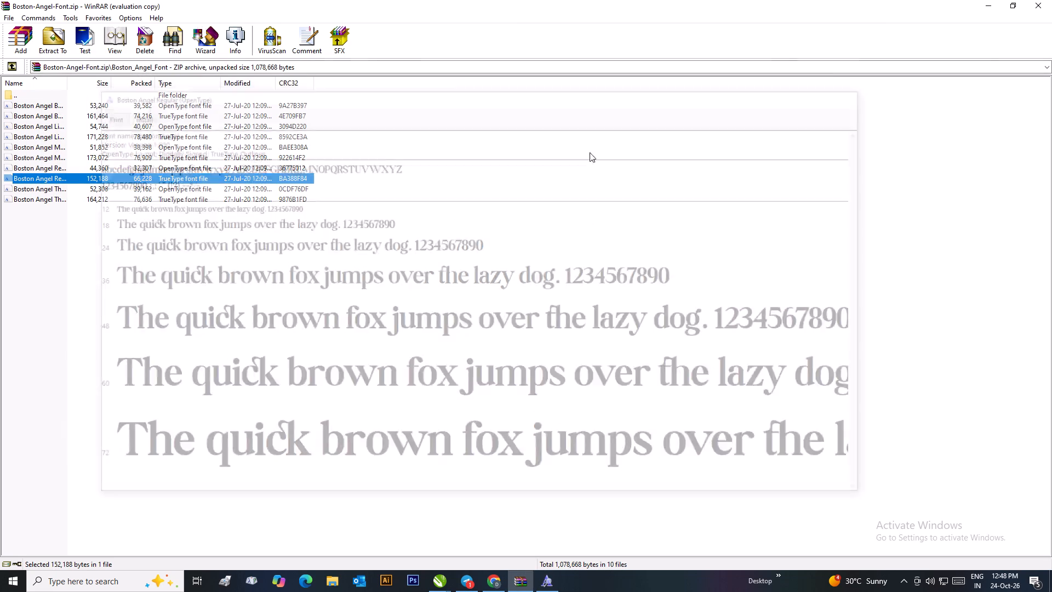
pyautogui.doubleClick(168, 191)
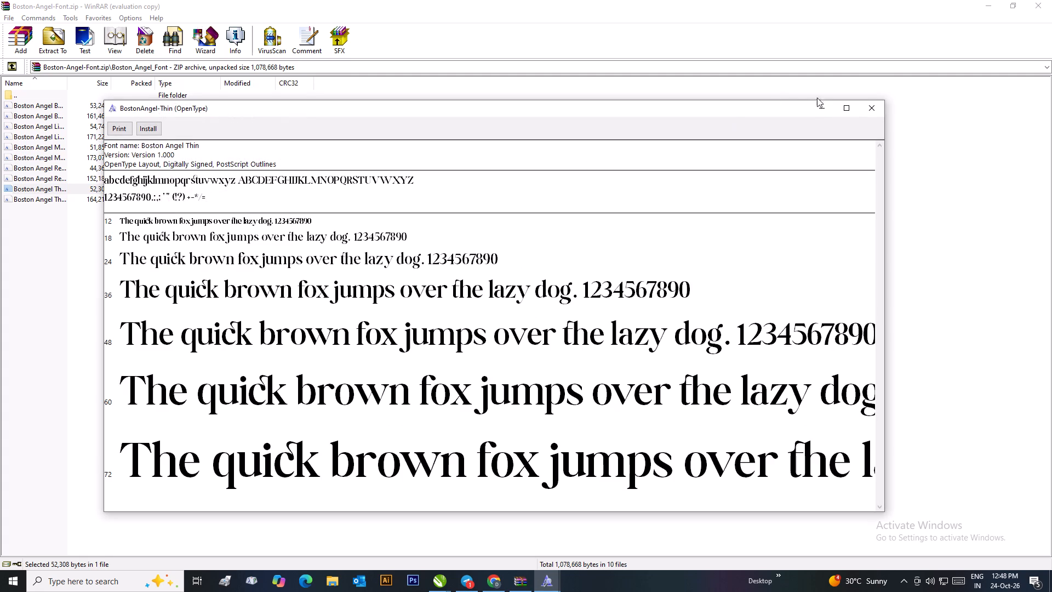
pyautogui.click(862, 103)
pyautogui.doubleClick(186, 200)
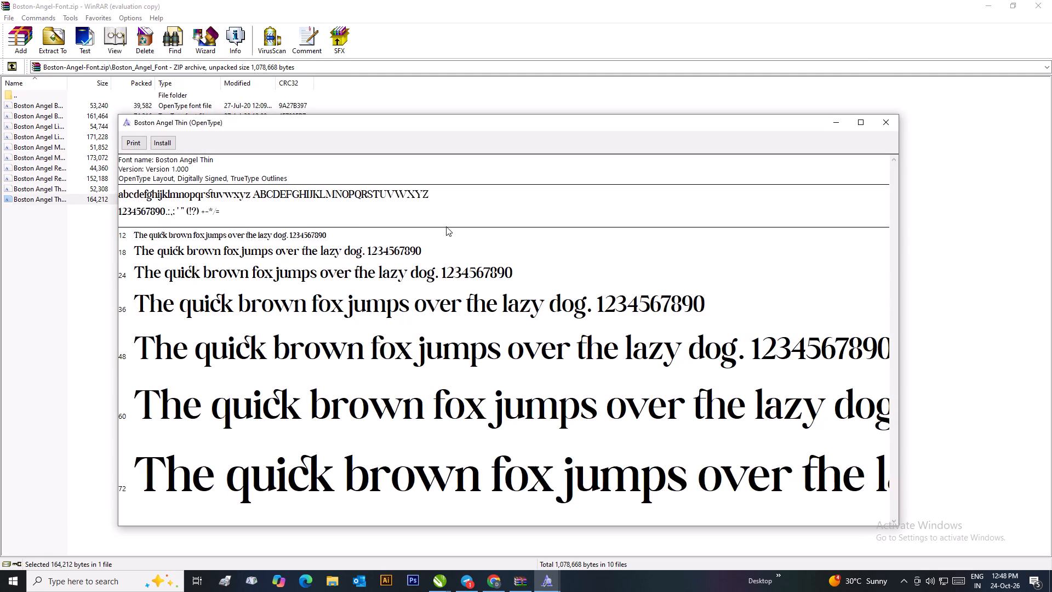
pyautogui.click(891, 129)
# Close the font archive and the leftover Boston Angel Medium preview, and switch to the festival poster file in CorelDRAW.
pyautogui.click(1043, 8)
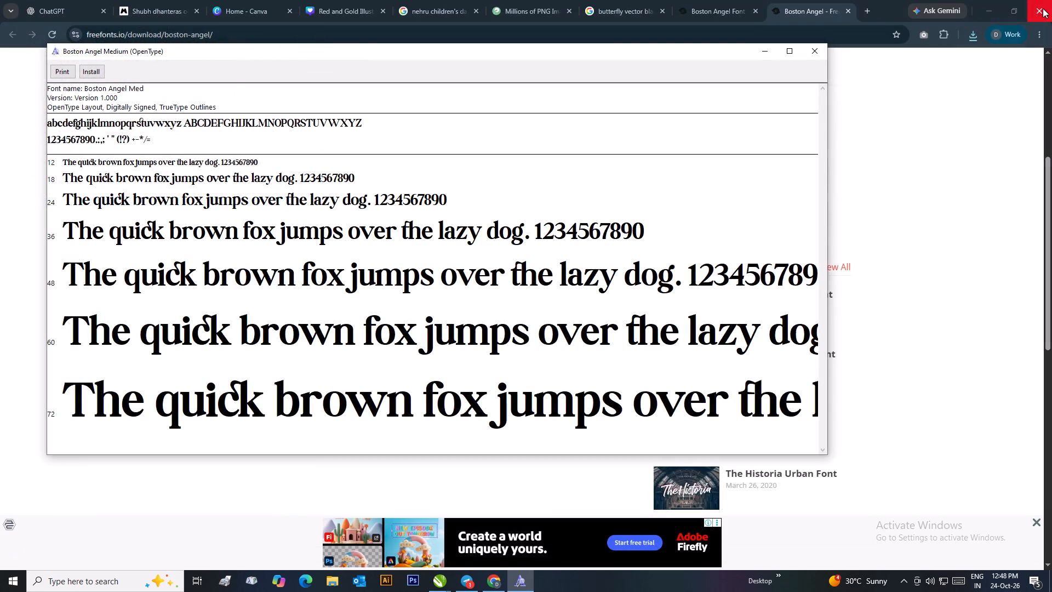
pyautogui.click(824, 48)
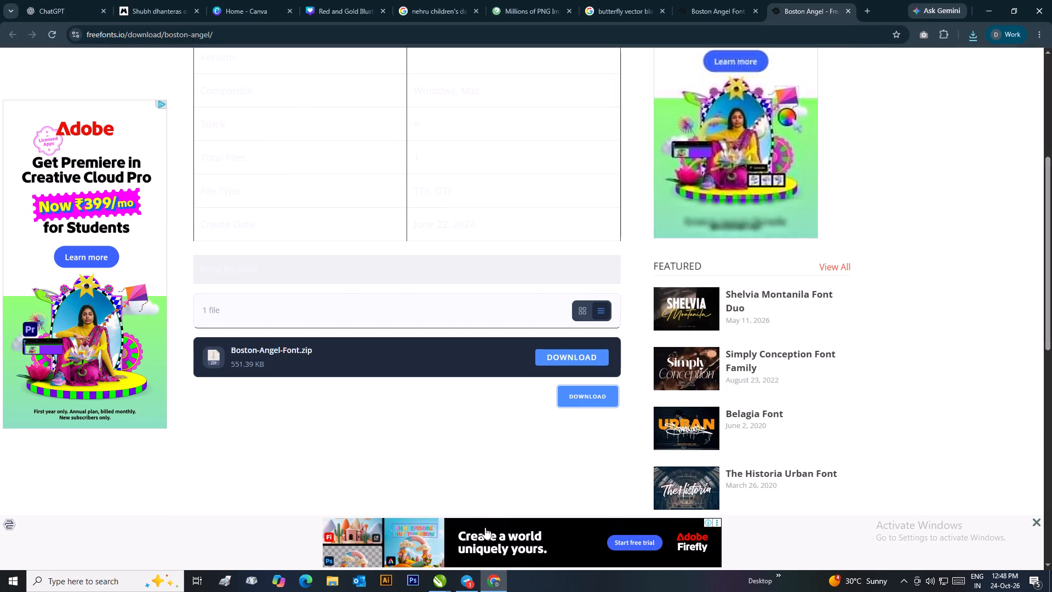
pyautogui.click(444, 583)
pyautogui.click(483, 540)
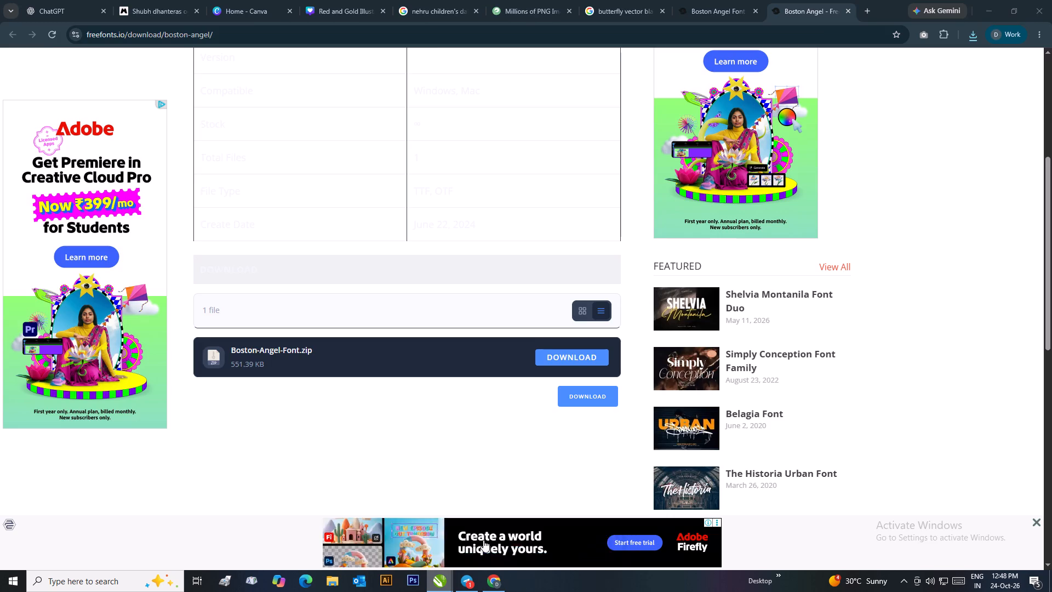
# Ungroup all objects of the dark red HAPPY Dhanteras heading on the first poster.
pyautogui.scroll(1, 549, 408)
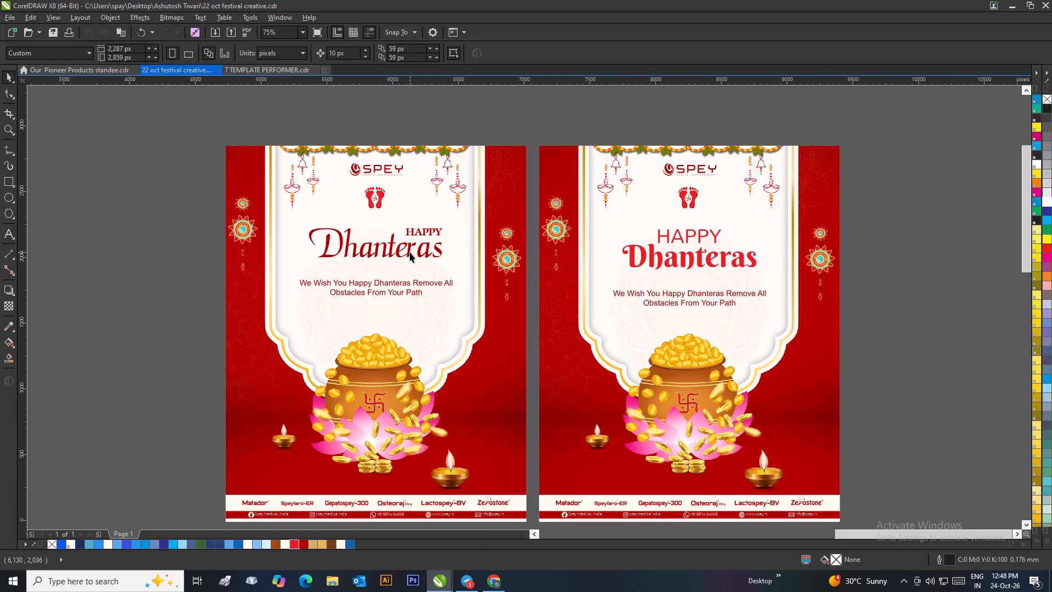
pyautogui.click(410, 252)
pyautogui.doubleClick(410, 252)
pyautogui.rightClick(410, 252)
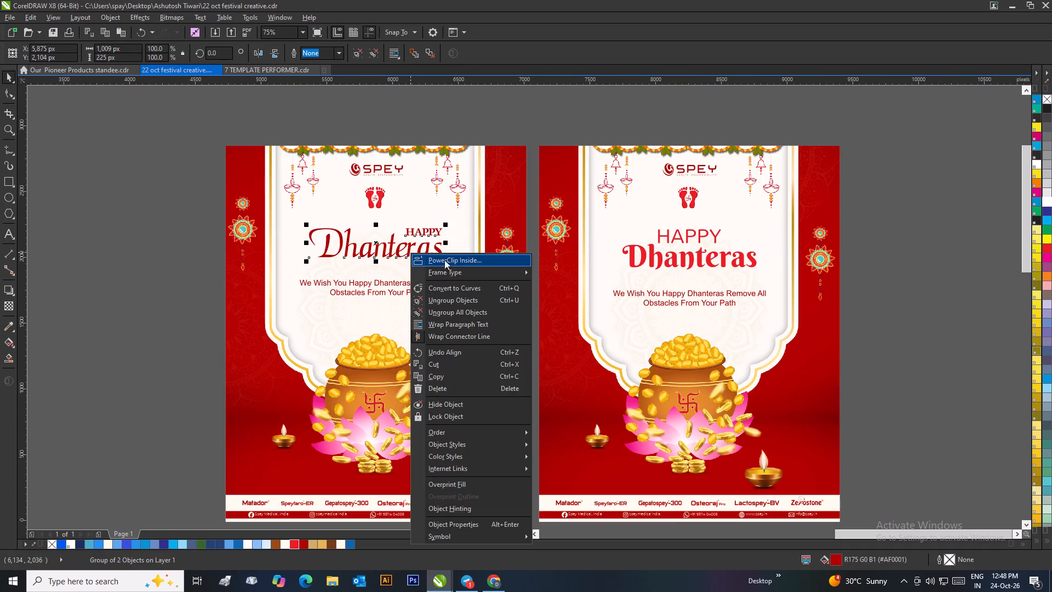
pyautogui.click(454, 310)
pyautogui.click(181, 256)
# Change the font of the word Dhanteras on the first poster to Boston Angel Bold.
pyautogui.click(325, 246)
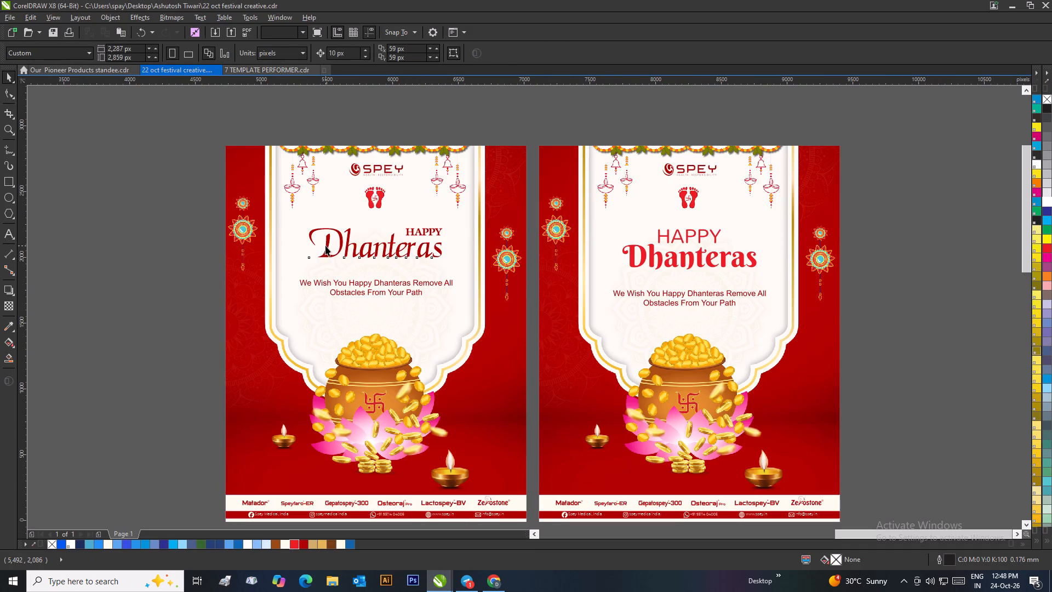
pyautogui.click(338, 56)
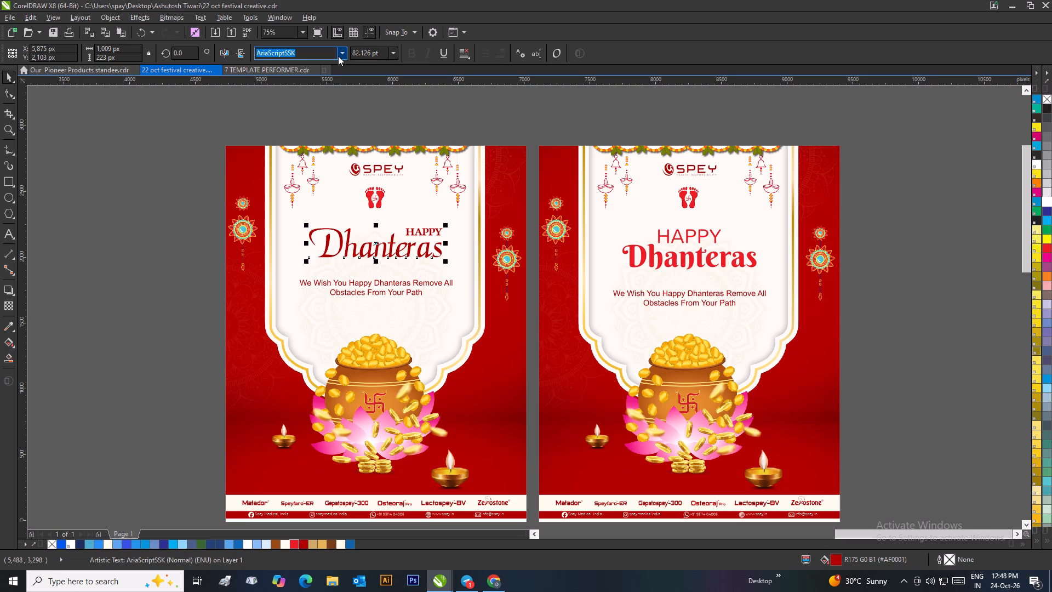
pyautogui.click(306, 44)
pyautogui.moveTo(302, 52); pyautogui.dragTo(253, 54)
pyautogui.press('BackSpace')
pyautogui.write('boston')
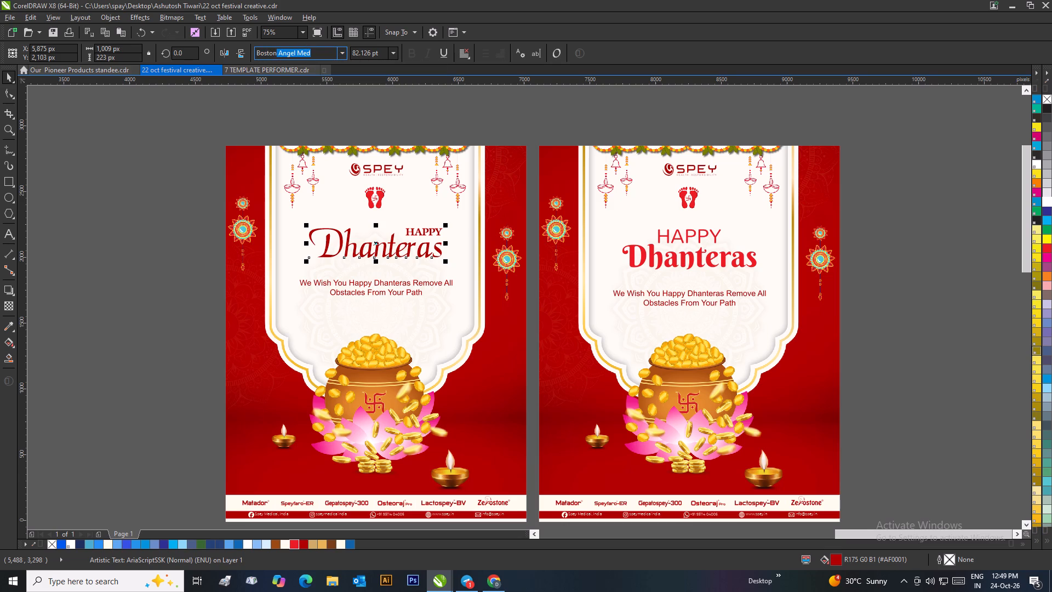
pyautogui.click(342, 53)
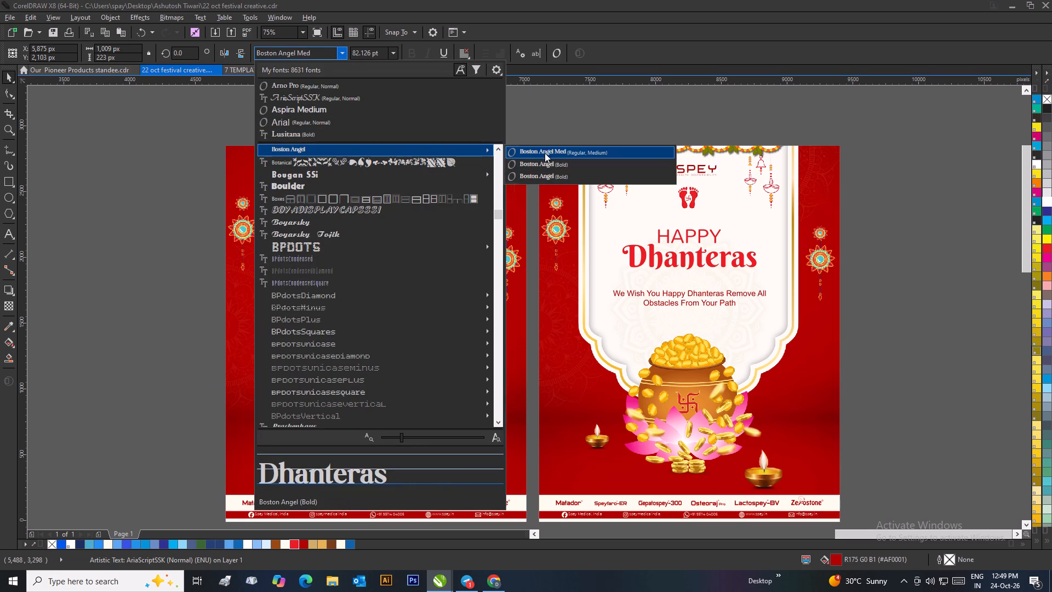
pyautogui.click(540, 173)
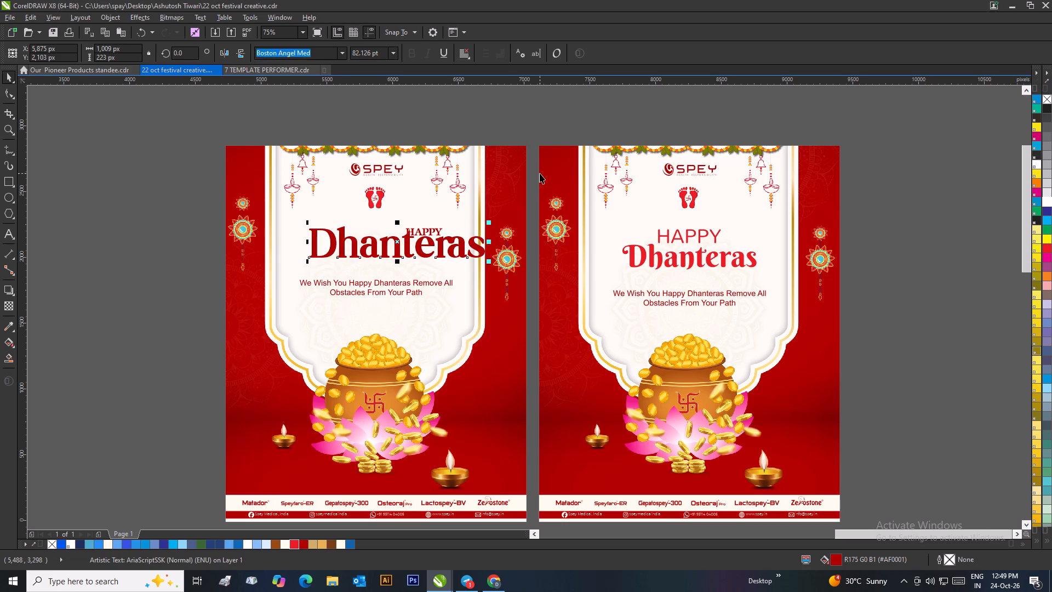
pyautogui.click(464, 105)
# Scale Dhanteras down to about 1,102 px wide and move it slightly lower, centred at about X 5,891, Y 2,048 px.
pyautogui.click(438, 249)
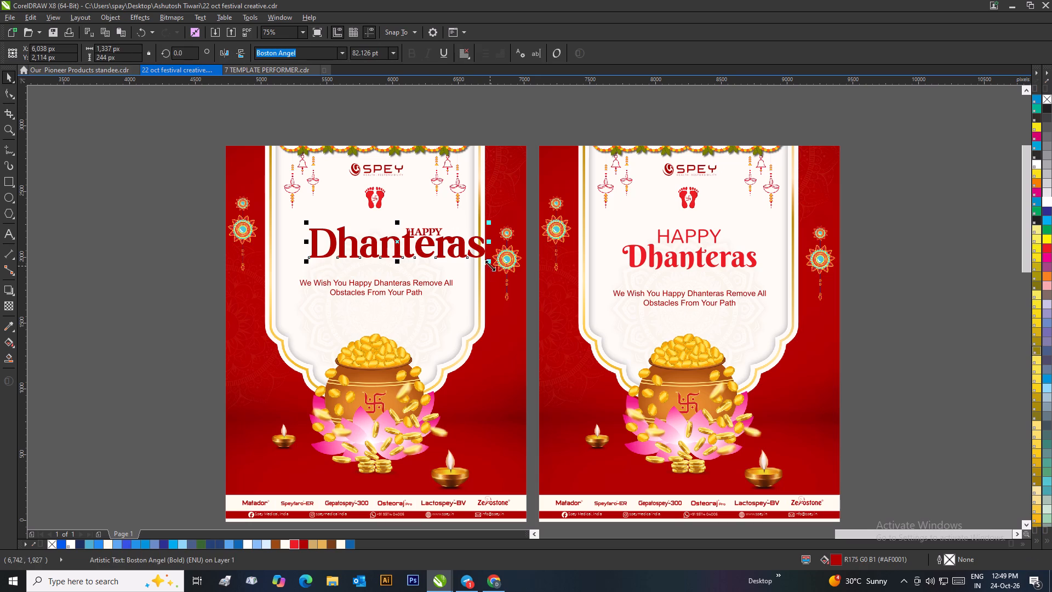
pyautogui.moveTo(489, 264); pyautogui.dragTo(458, 276)
pyautogui.moveTo(388, 240); pyautogui.dragTo(388, 249)
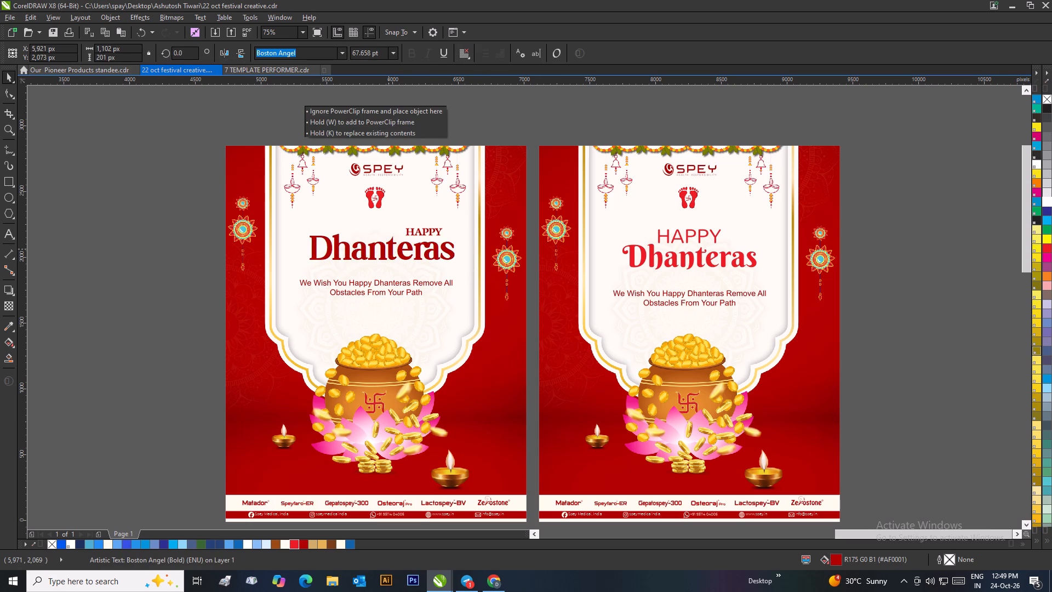
pyautogui.moveTo(388, 249); pyautogui.dragTo(385, 251)
# Move HAPPY above the middle of Dhanteras on the first poster and enlarge it to about 27 pt.
pyautogui.click(426, 233)
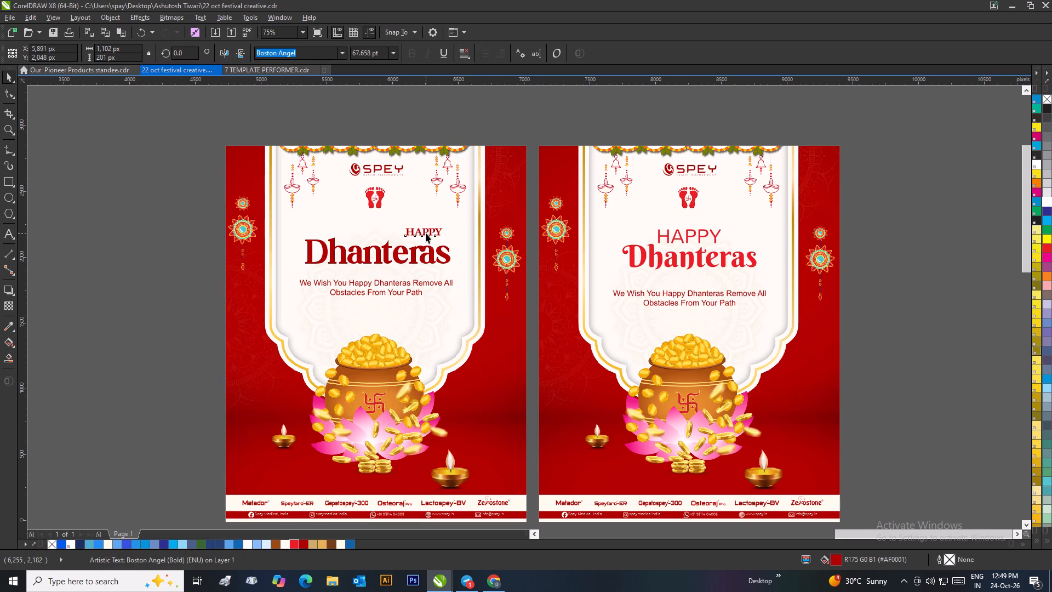
pyautogui.moveTo(425, 232); pyautogui.dragTo(362, 231)
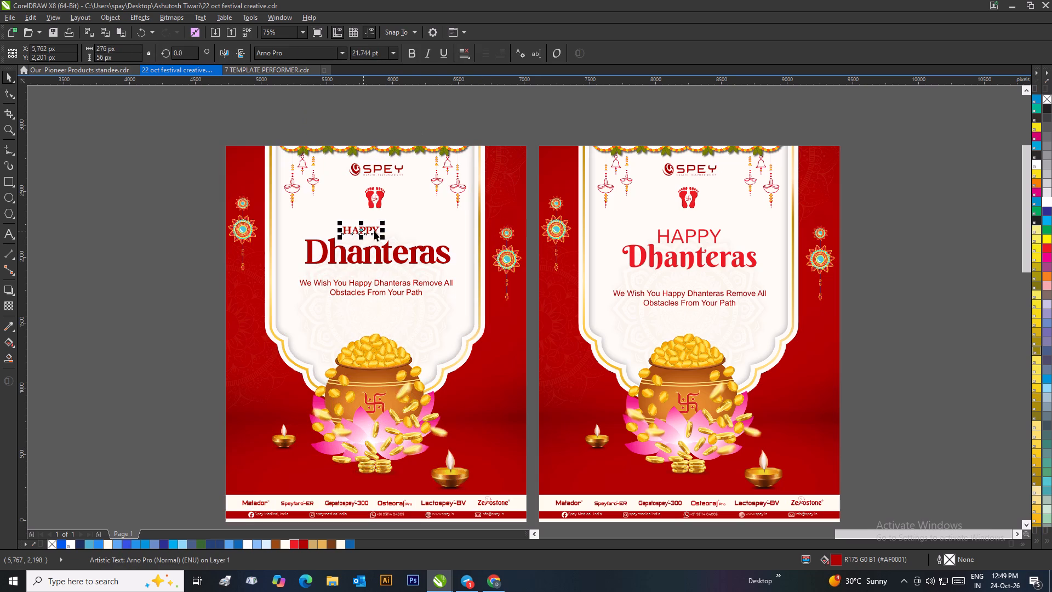
pyautogui.moveTo(385, 238); pyautogui.dragTo(393, 245)
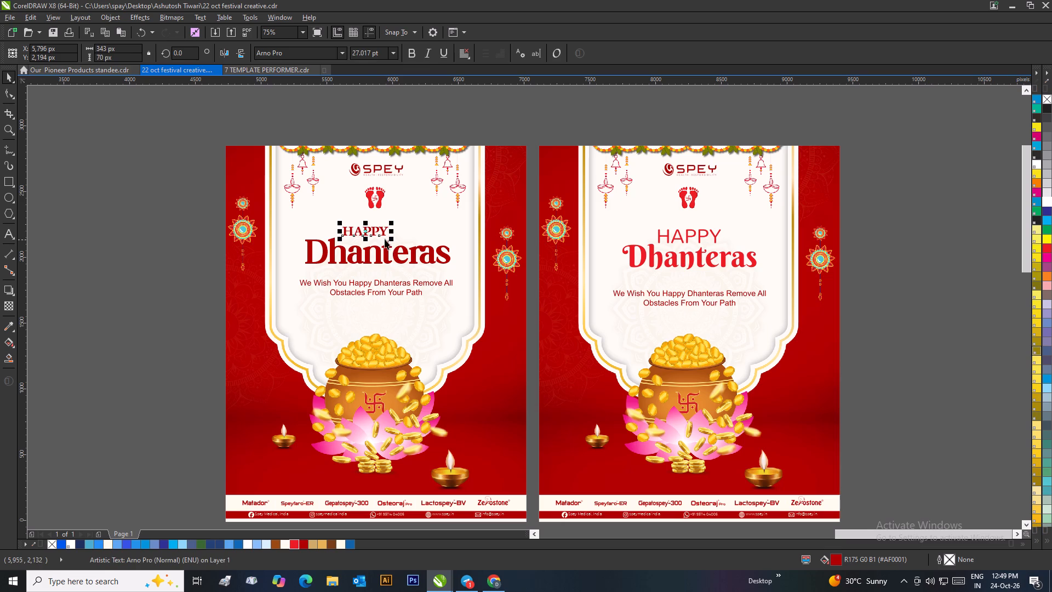
pyautogui.moveTo(376, 234); pyautogui.dragTo(389, 234)
pyautogui.hotkey('ctrl', 'z')
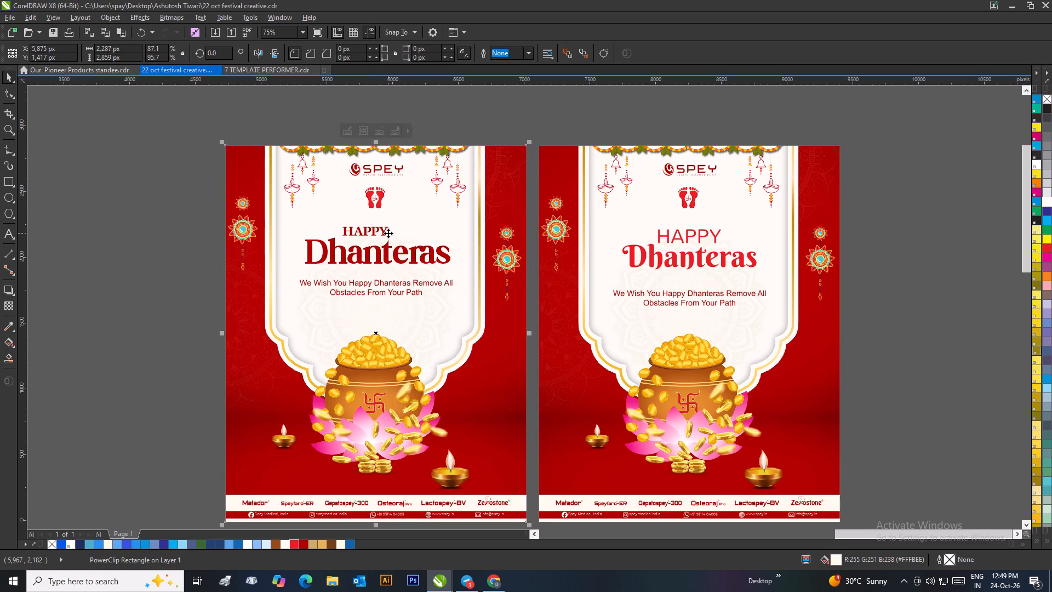
pyautogui.click(184, 286)
# Switch to the Canva template in Chrome, examine its HAPPY lettering, and return to the CorelDRAW poster.
pyautogui.click(491, 579)
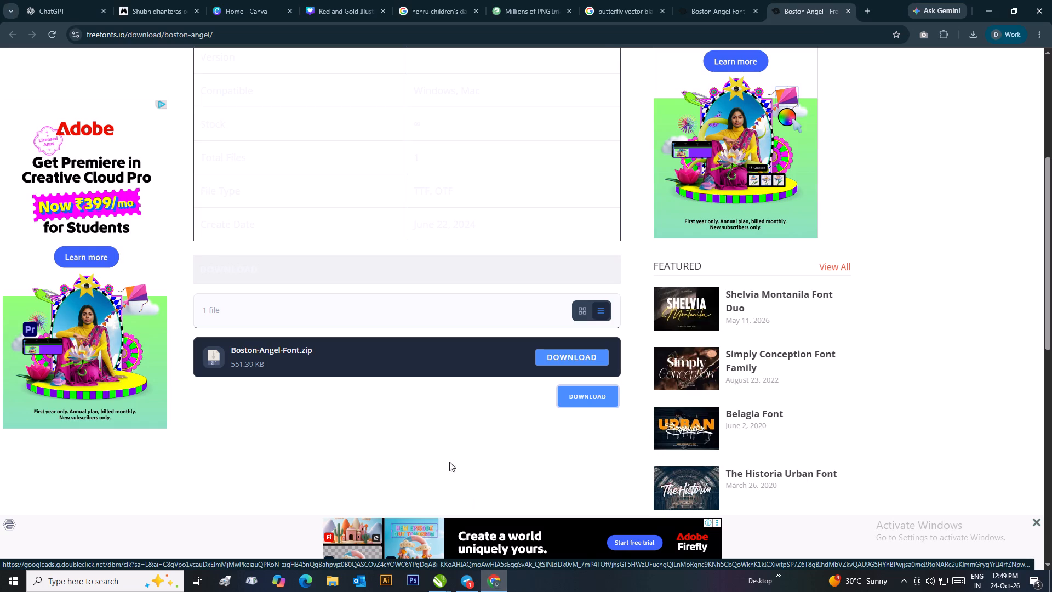
pyautogui.click(335, 6)
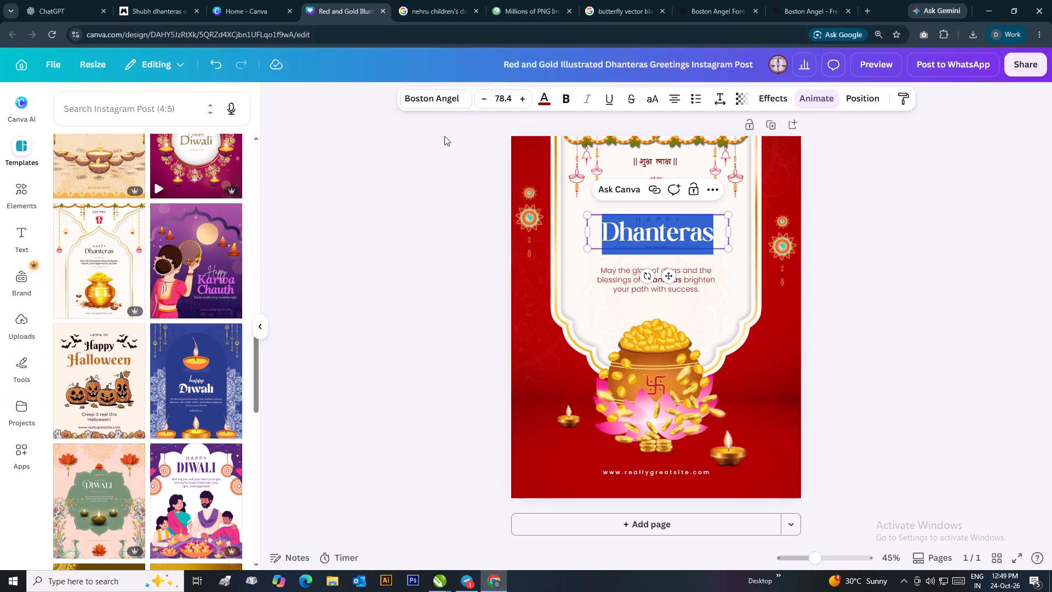
pyautogui.click(851, 278)
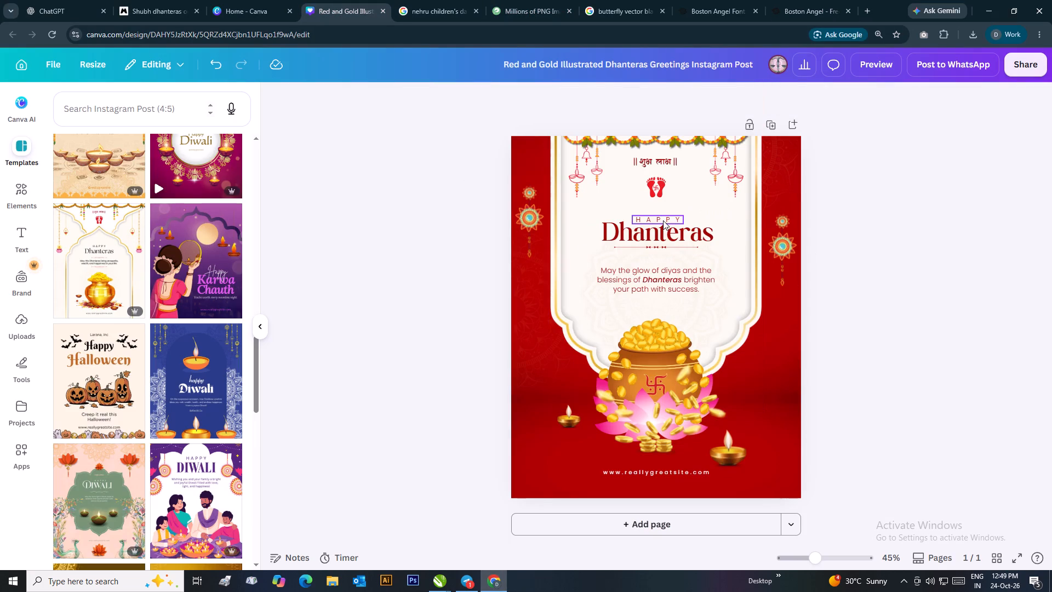
pyautogui.doubleClick(663, 220)
pyautogui.click(893, 266)
pyautogui.click(452, 541)
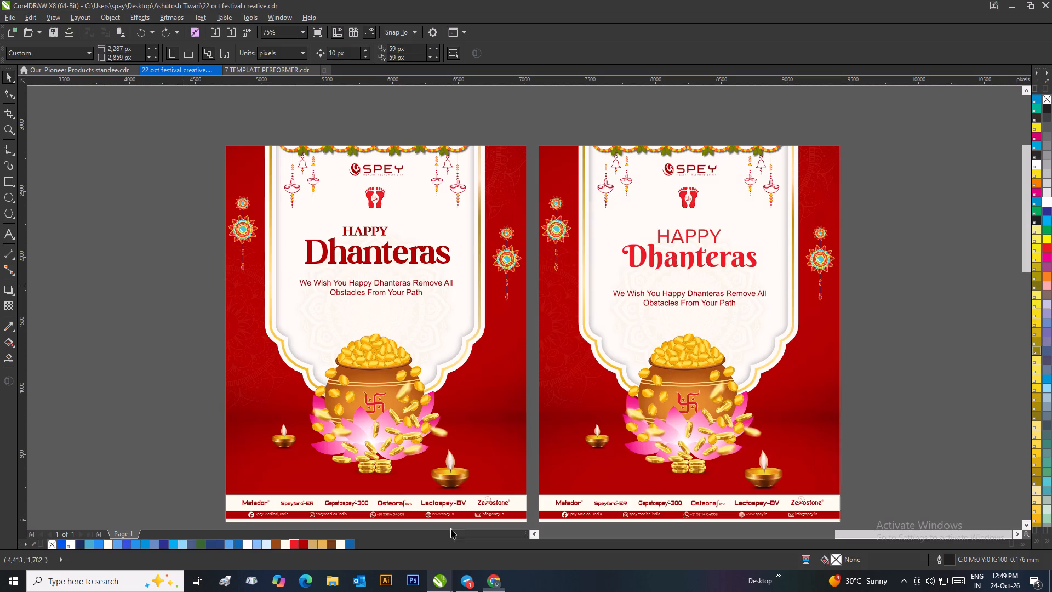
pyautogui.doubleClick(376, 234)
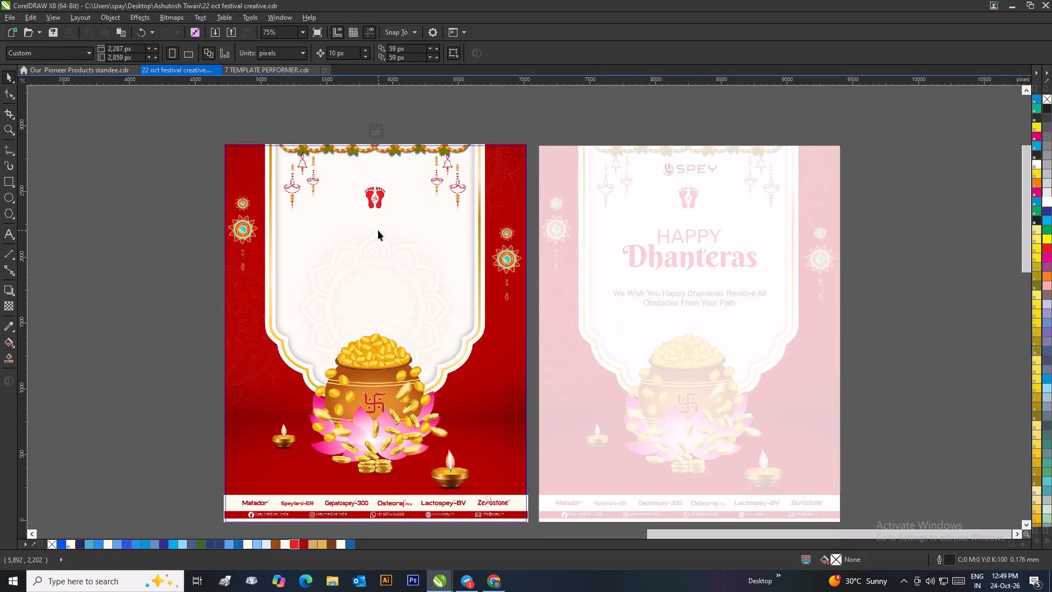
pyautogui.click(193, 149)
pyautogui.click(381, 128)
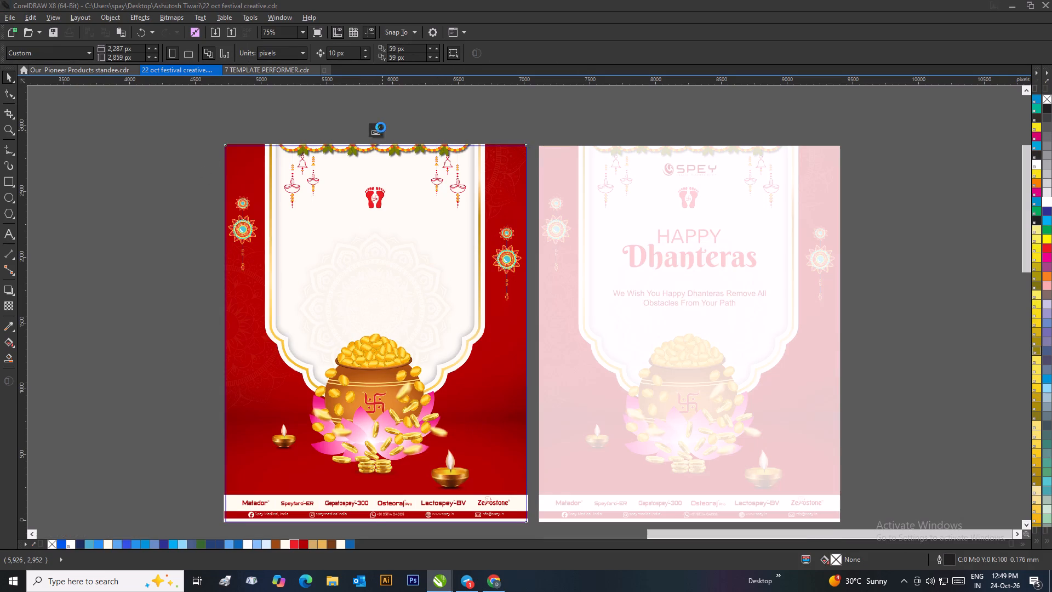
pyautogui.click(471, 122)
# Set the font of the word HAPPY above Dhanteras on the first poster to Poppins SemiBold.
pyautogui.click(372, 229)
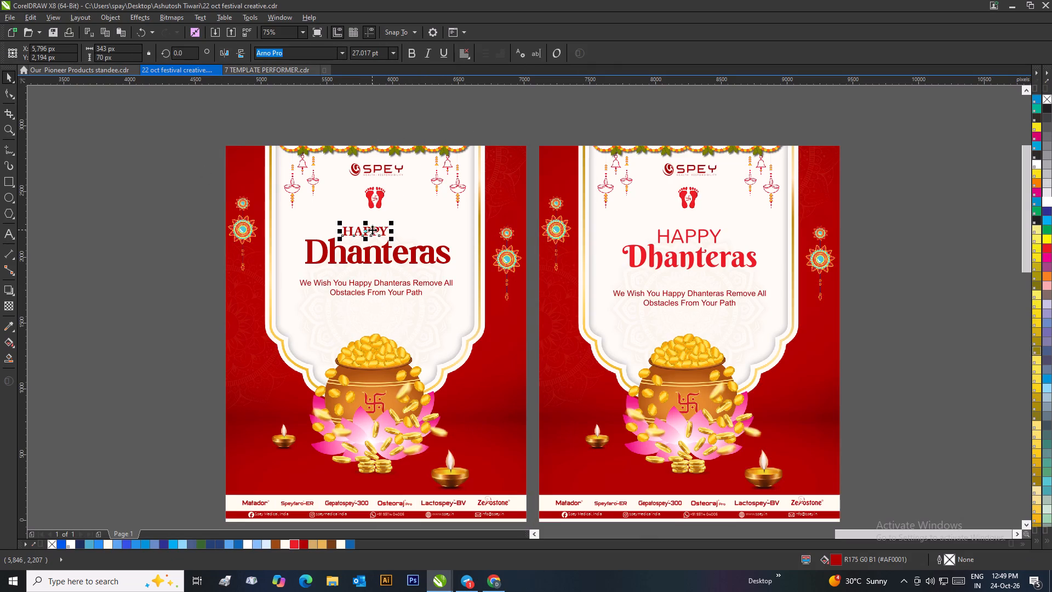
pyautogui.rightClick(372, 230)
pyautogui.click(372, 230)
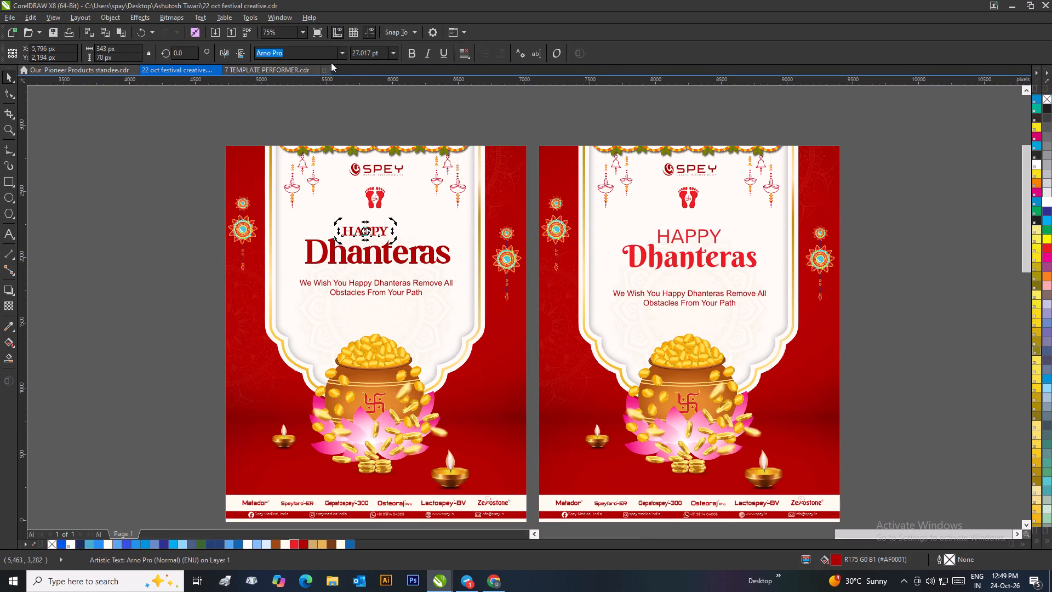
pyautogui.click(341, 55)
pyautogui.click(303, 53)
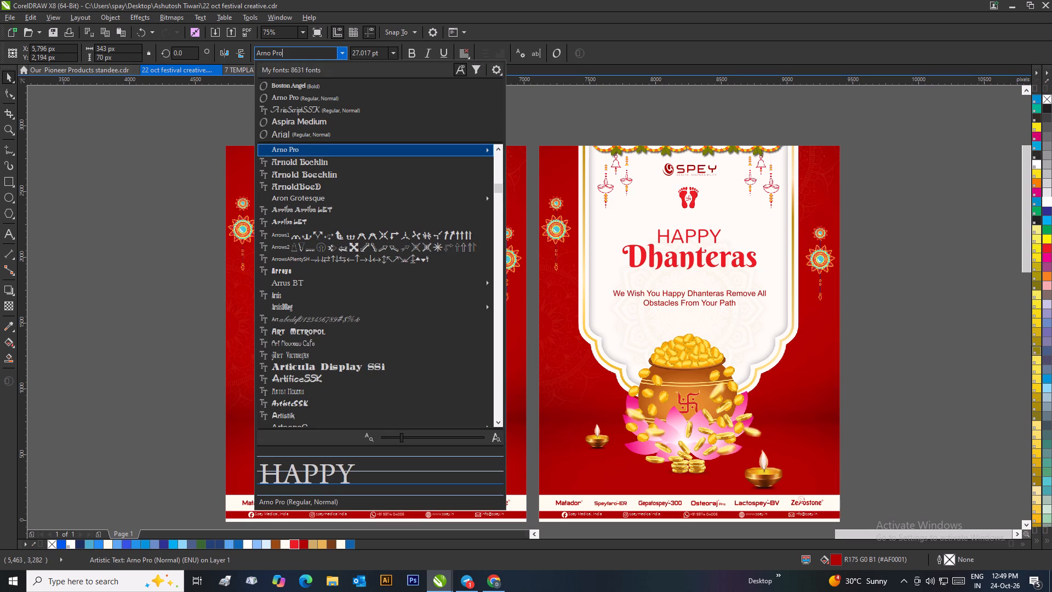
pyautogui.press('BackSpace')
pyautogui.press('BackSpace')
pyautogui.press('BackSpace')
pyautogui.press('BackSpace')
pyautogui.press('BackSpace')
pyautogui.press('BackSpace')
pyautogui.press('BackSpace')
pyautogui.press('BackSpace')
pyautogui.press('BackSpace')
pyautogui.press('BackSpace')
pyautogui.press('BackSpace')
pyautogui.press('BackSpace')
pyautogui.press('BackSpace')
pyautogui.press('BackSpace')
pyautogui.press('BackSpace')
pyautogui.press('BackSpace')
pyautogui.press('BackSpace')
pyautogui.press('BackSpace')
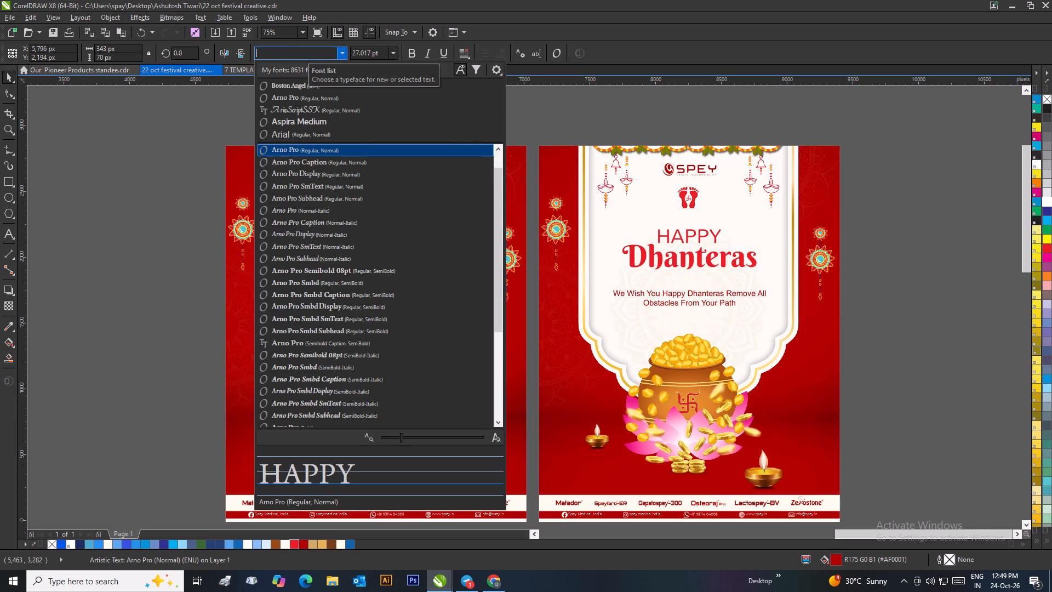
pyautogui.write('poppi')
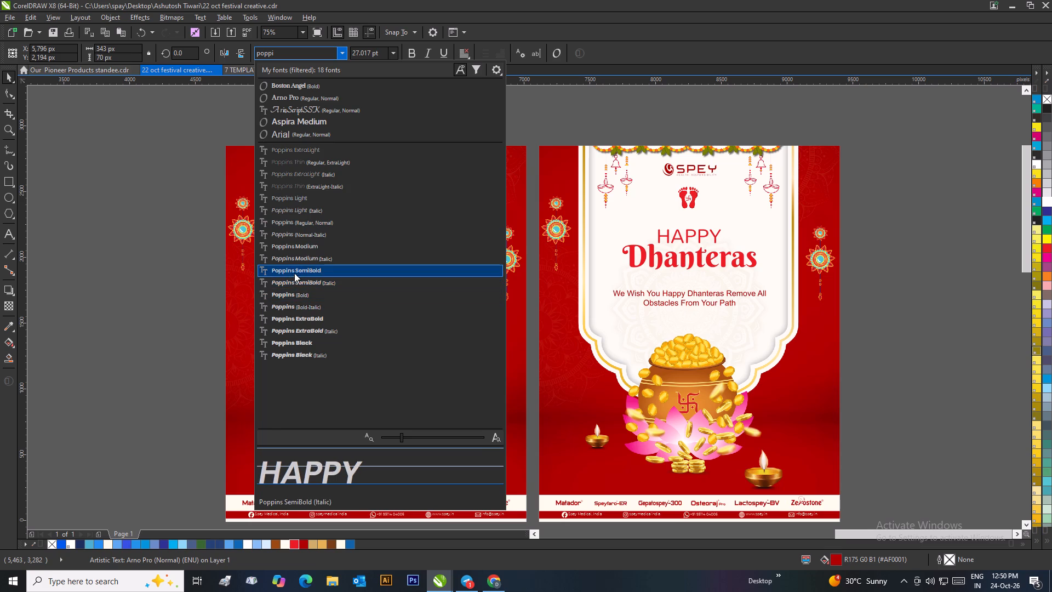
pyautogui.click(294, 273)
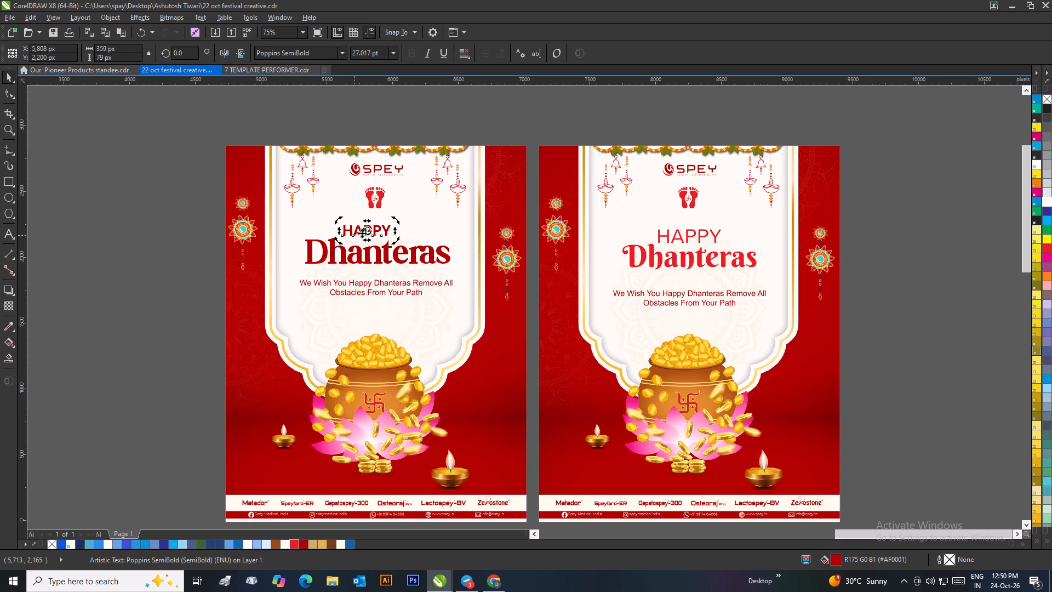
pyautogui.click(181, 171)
# Set the font of the word HAPPY on the first poster to Poppins Regular.
pyautogui.click(358, 232)
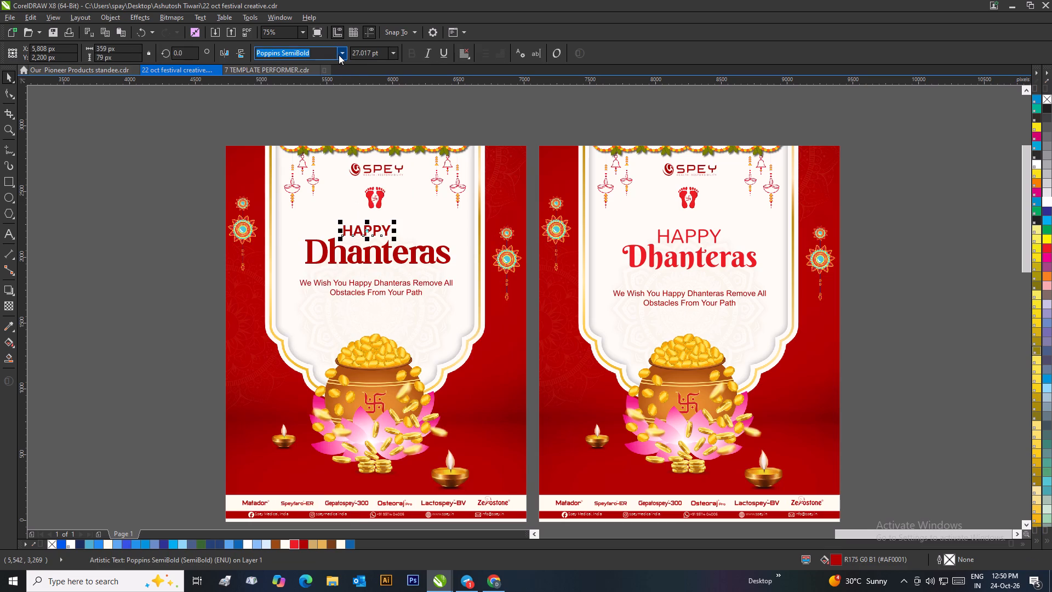
pyautogui.click(339, 53)
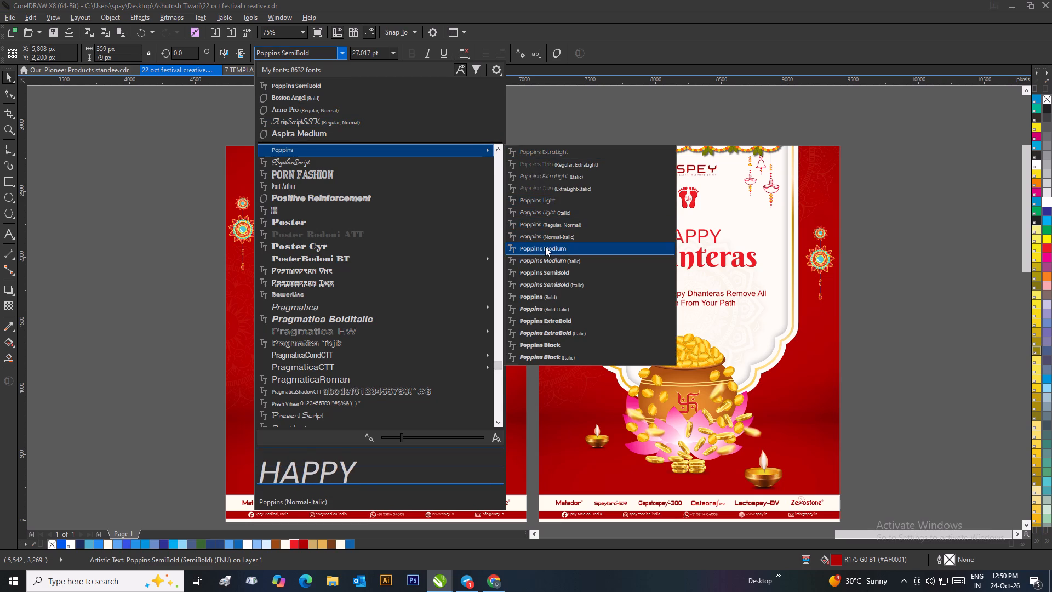
pyautogui.click(544, 224)
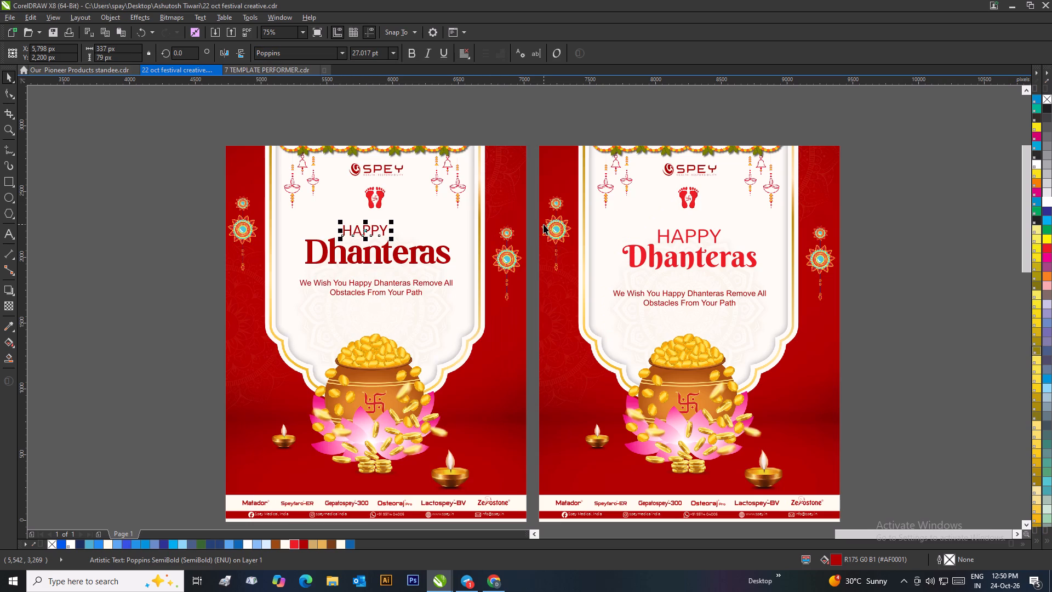
pyautogui.click(442, 112)
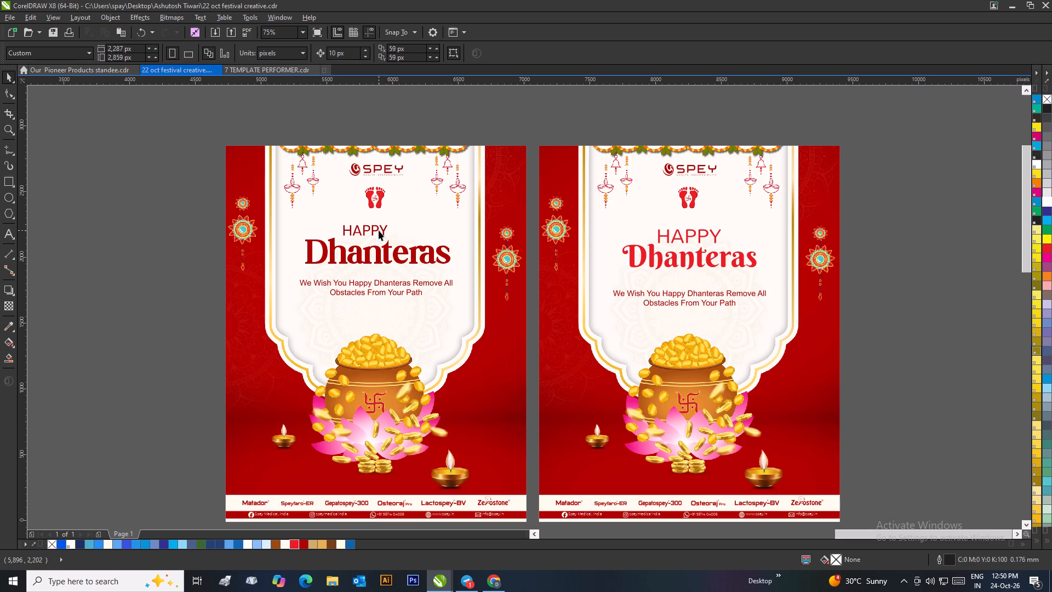
# Try to resize the word HAPPY slightly from its corner on the first poster.
pyautogui.click(378, 229)
pyautogui.moveTo(392, 241); pyautogui.dragTo(390, 243)
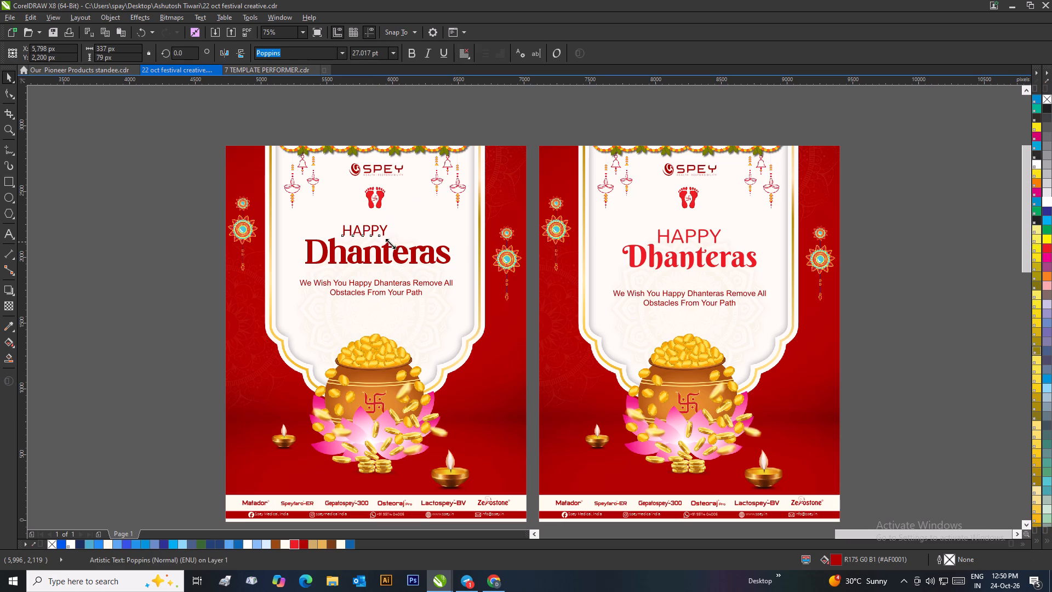
pyautogui.moveTo(390, 243); pyautogui.dragTo(390, 246)
# Shrink the word HAPPY above Dhanteras on the first poster to about 16.5 pt, checking its proportions against the Canva reference.
pyautogui.click(489, 578)
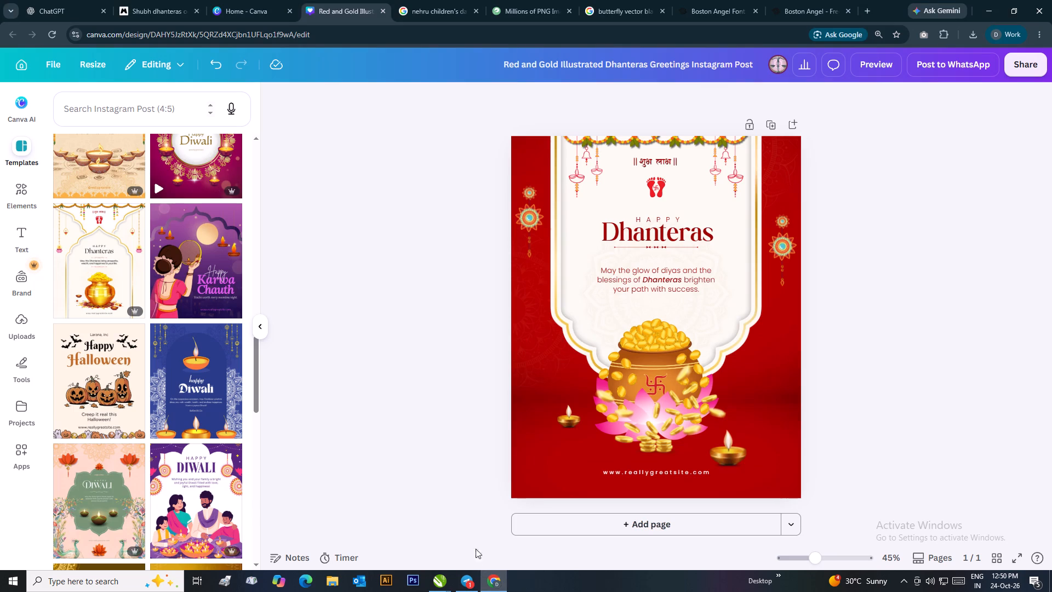
pyautogui.click(418, 468)
pyautogui.click(451, 554)
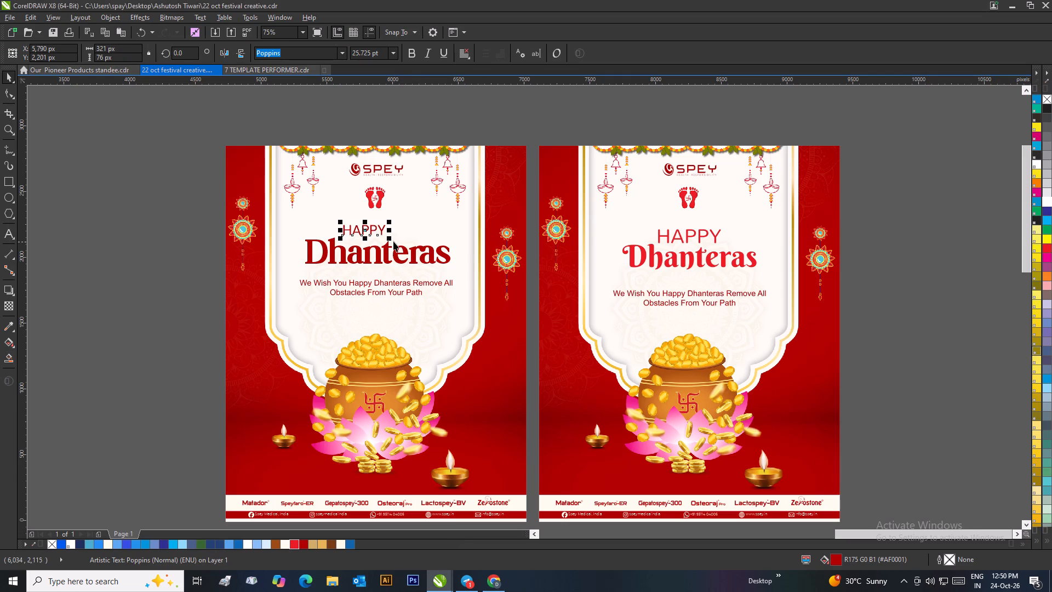
pyautogui.moveTo(390, 240); pyautogui.dragTo(372, 255)
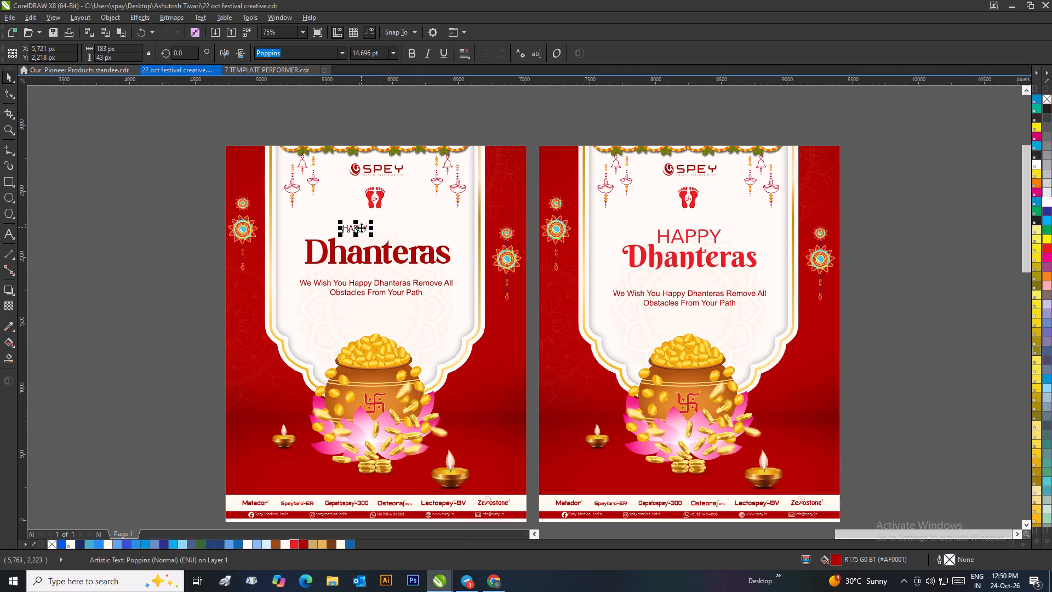
pyautogui.click(489, 576)
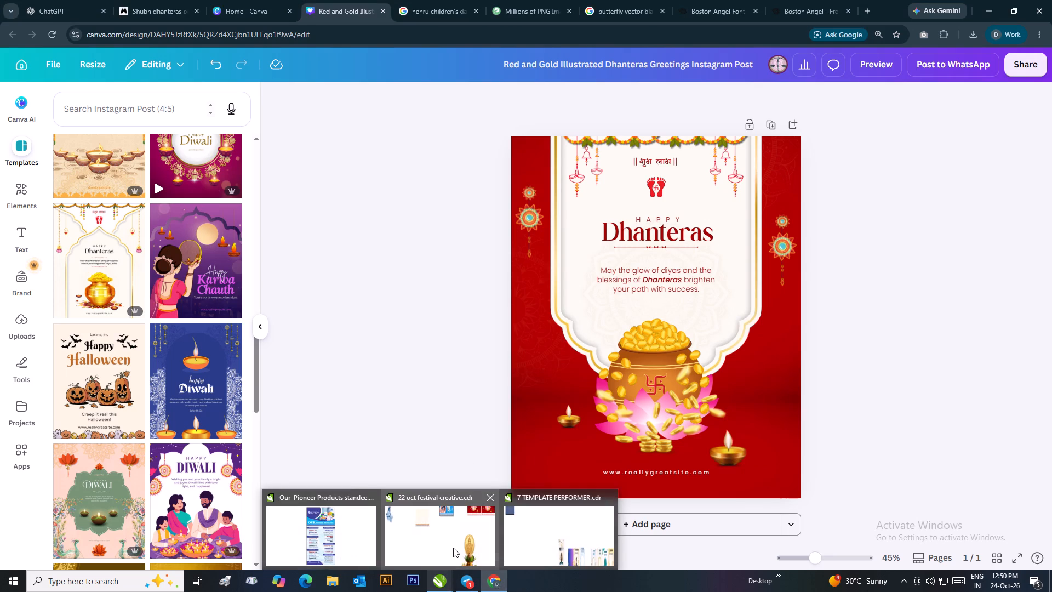
pyautogui.click(453, 548)
pyautogui.scroll(1, 386, 247)
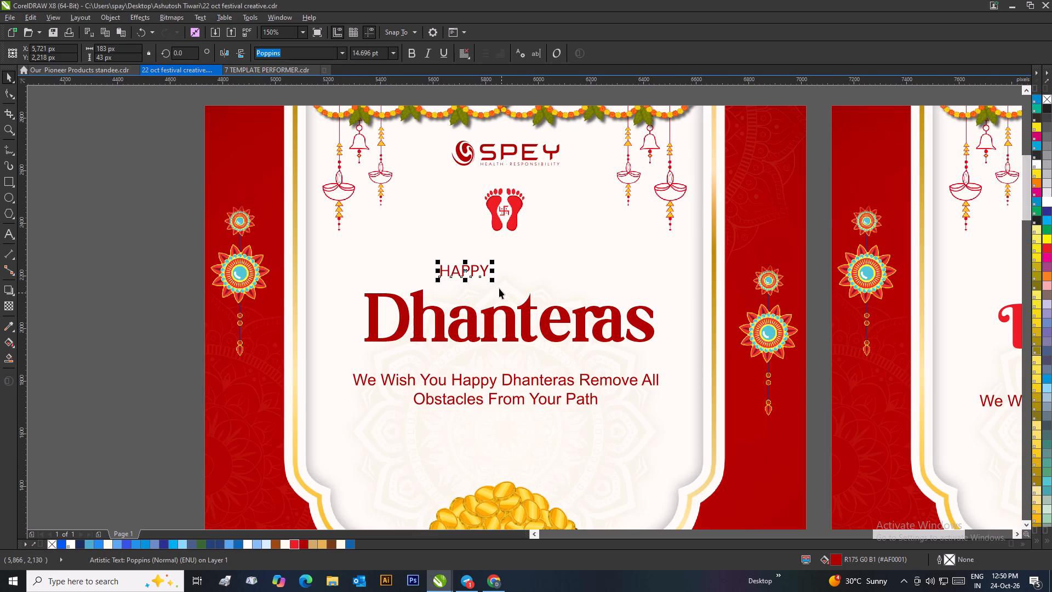
pyautogui.moveTo(492, 281); pyautogui.dragTo(498, 290)
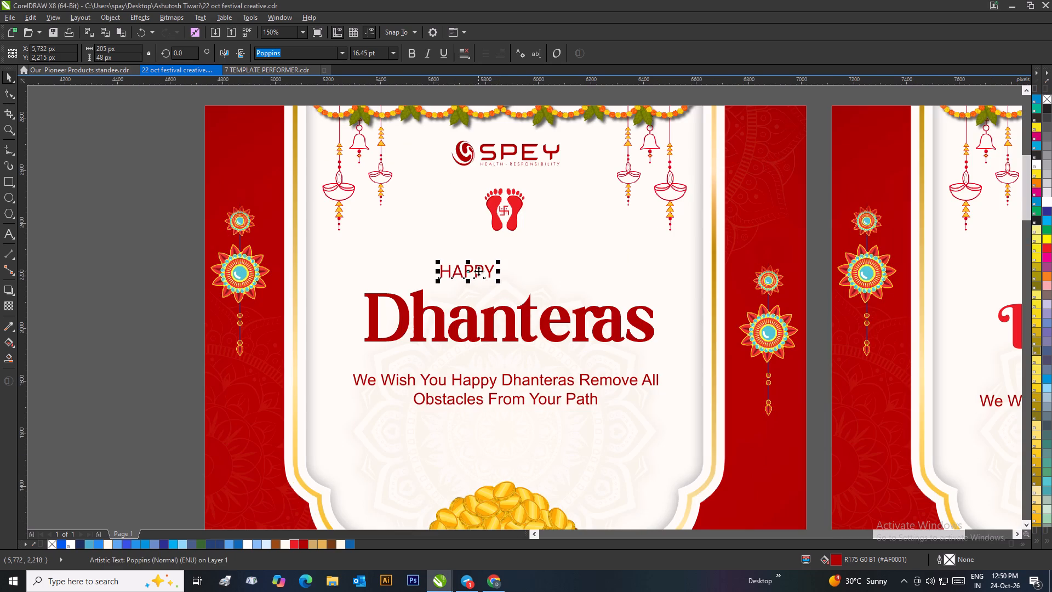
# Widen the letter spacing of the word HAPPY on the first poster with the Shape tool.
pyautogui.click(7, 89)
pyautogui.moveTo(500, 280); pyautogui.dragTo(514, 282)
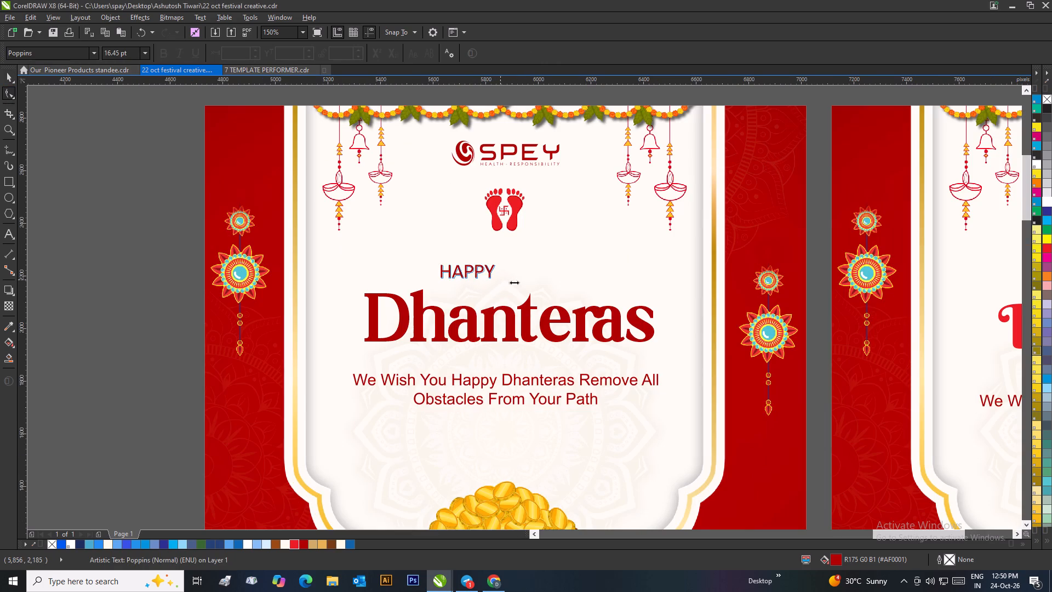
# Widen the letter spacing of the word HAPPY on the first poster until it spans about 411 px.
pyautogui.moveTo(514, 282); pyautogui.dragTo(556, 291)
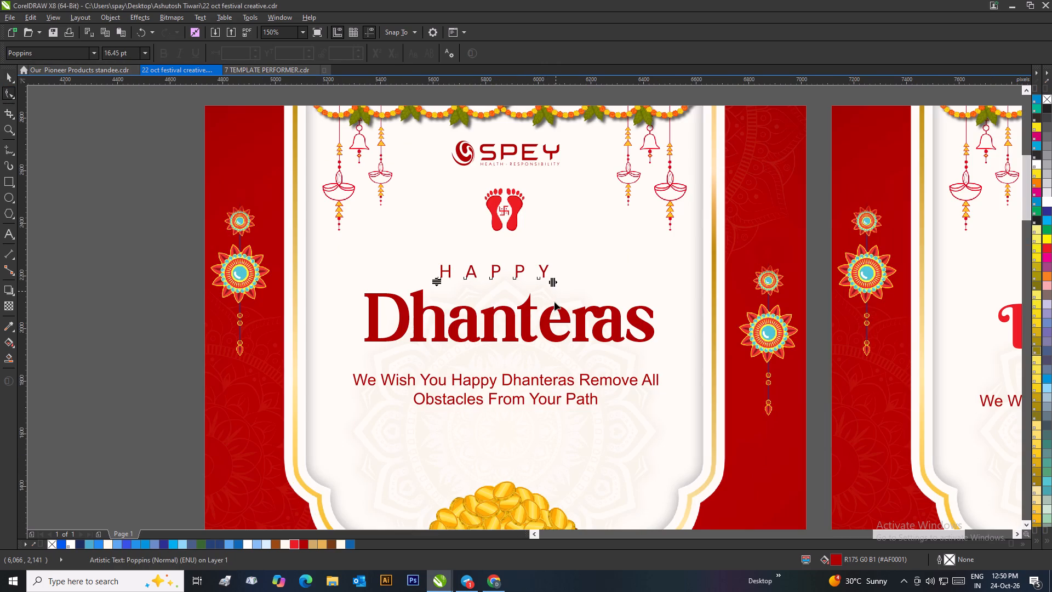
pyautogui.click(8, 77)
pyautogui.click(131, 167)
# Centre HAPPY horizontally over Dhanteras and centre both words on the first poster's background.
pyautogui.scroll(-2, 151, 183)
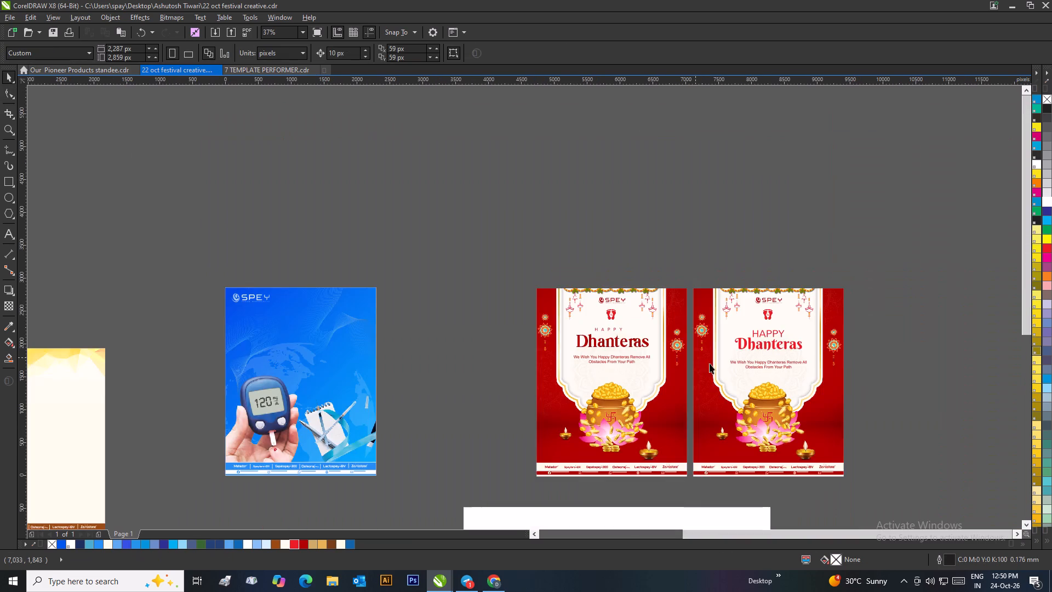
pyautogui.scroll(1, 746, 383)
pyautogui.moveTo(264, 202); pyautogui.dragTo(273, 207)
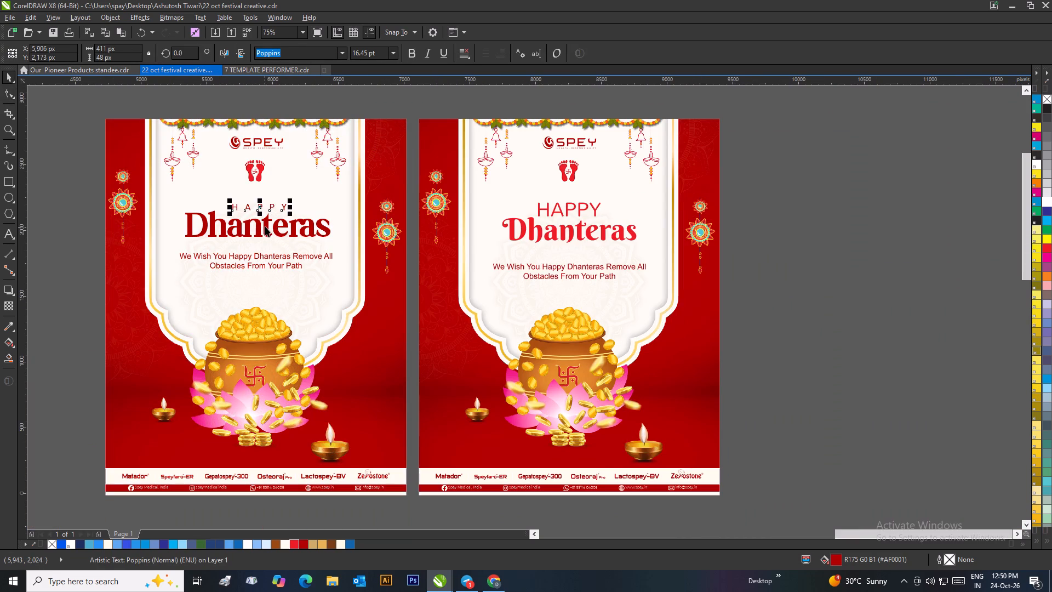
pyautogui.keyDown('shift'); pyautogui.click(265, 226); pyautogui.keyUp('shift')
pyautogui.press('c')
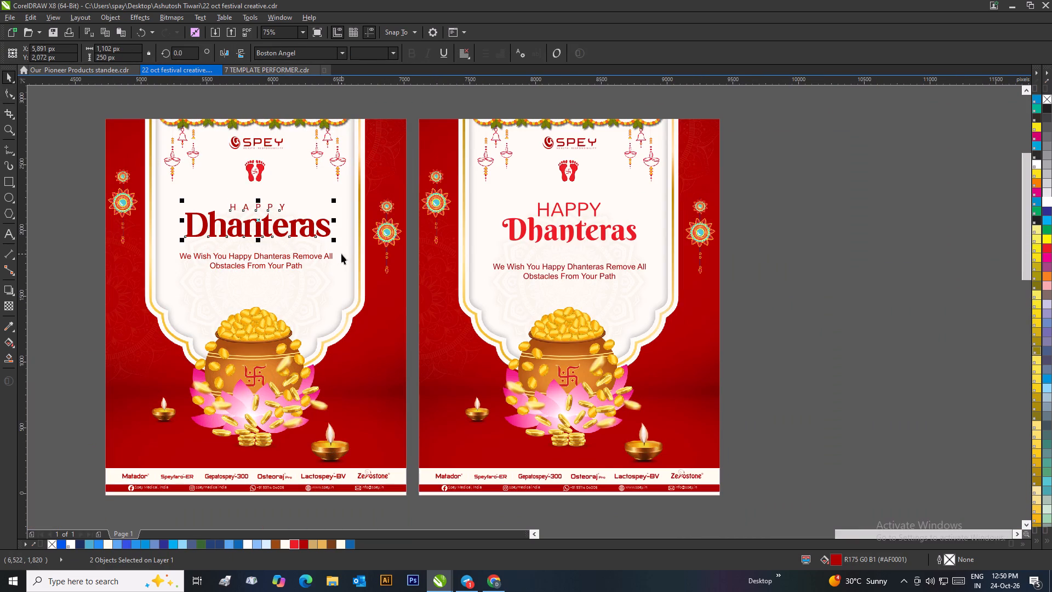
pyautogui.keyDown('shift'); pyautogui.click(344, 254); pyautogui.keyUp('shift')
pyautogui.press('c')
pyautogui.click(93, 219)
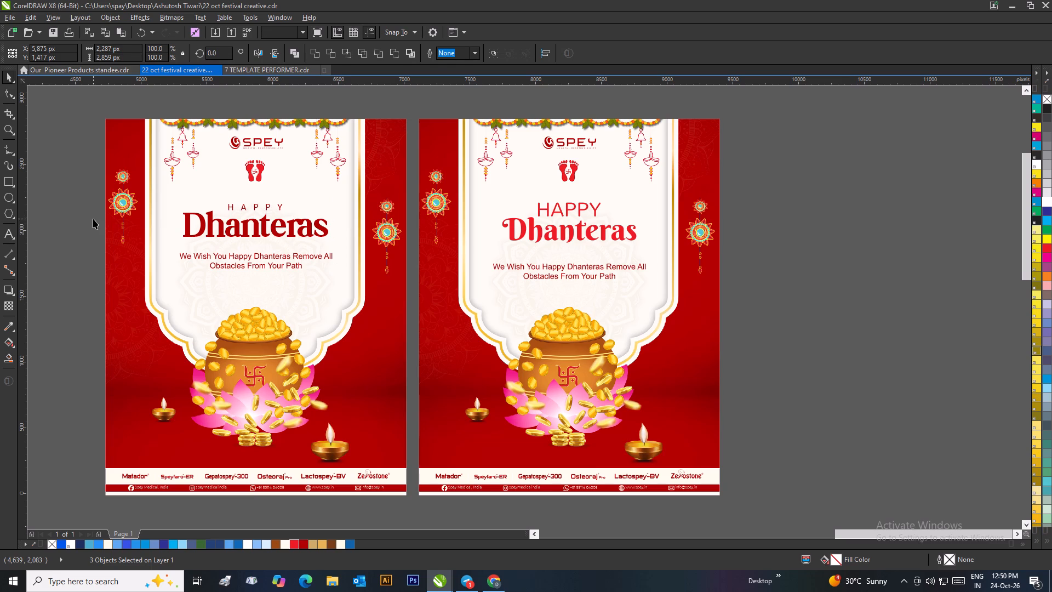
# Nudge the two-line wish message below Dhanteras on the first poster down by about 70 px.
pyautogui.click(258, 259)
pyautogui.press('Down')
pyautogui.press('Down')
pyautogui.press('Down')
pyautogui.press('Down')
pyautogui.press('Down')
pyautogui.press('Down')
pyautogui.press('Down')
pyautogui.press('Down')
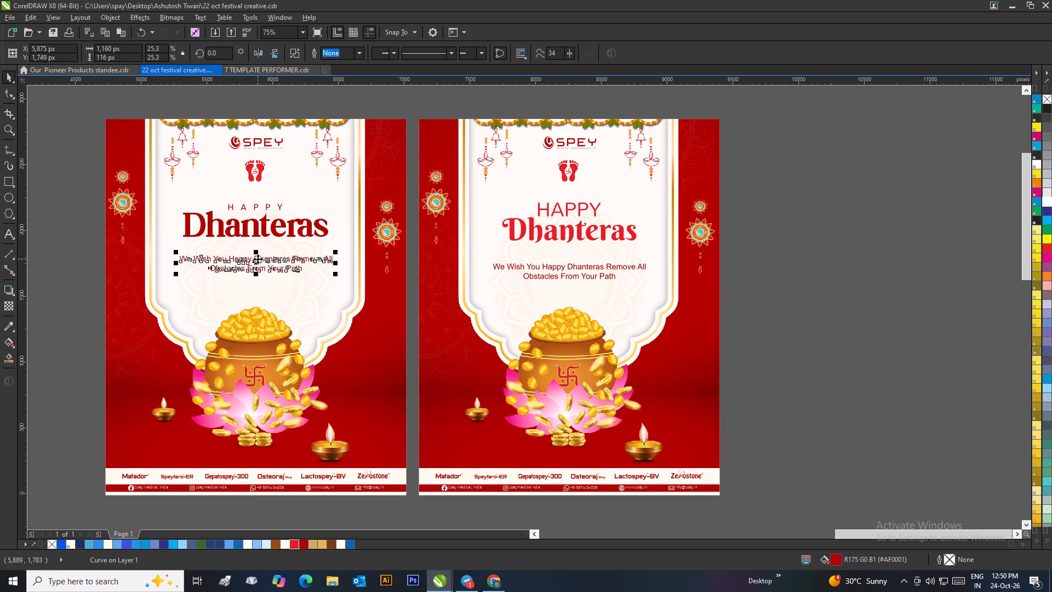
pyautogui.press('Up')
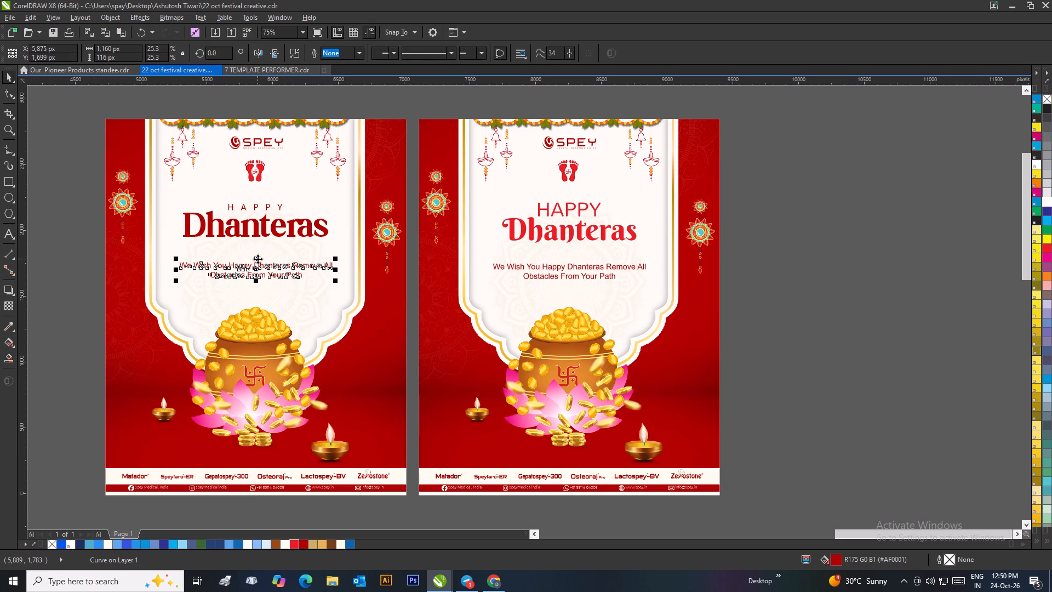
pyautogui.click(78, 237)
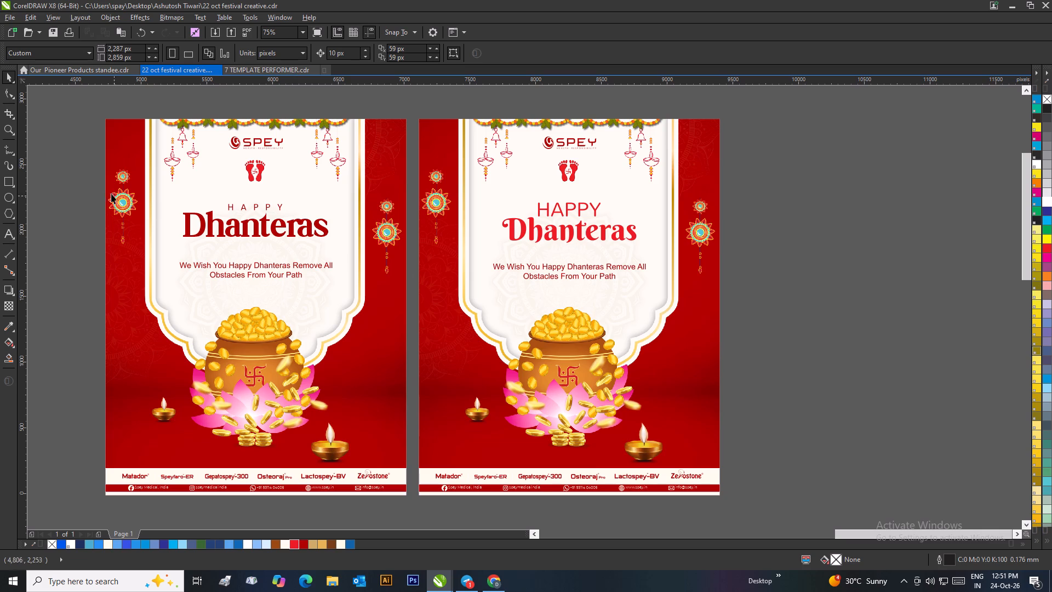
# Move HAPPY and Dhanteras together up by about 50 px on the first poster.
pyautogui.moveTo(78, 201); pyautogui.dragTo(353, 245)
pyautogui.press('Up')
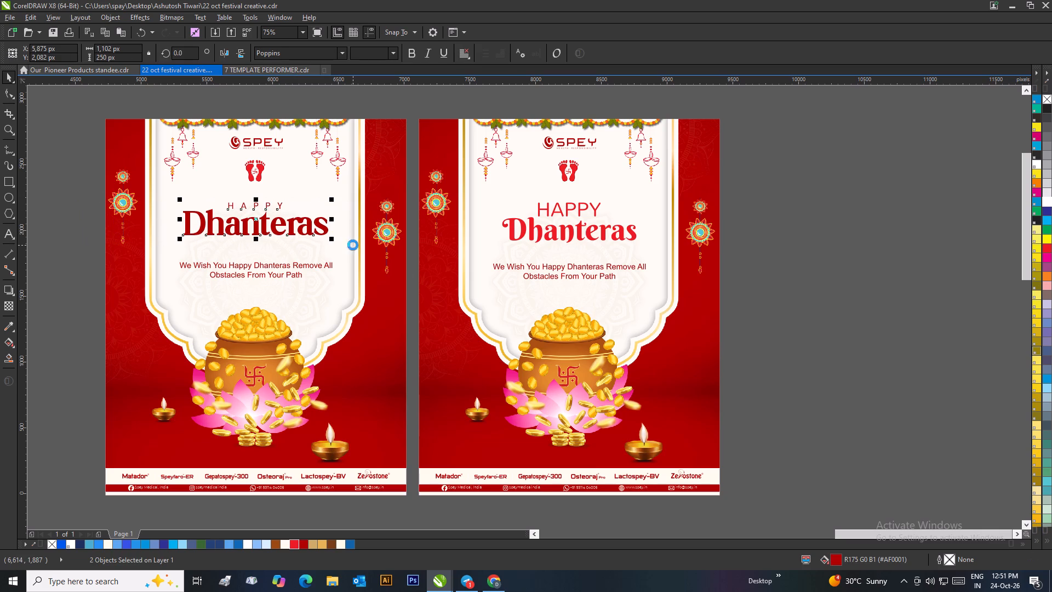
pyautogui.press('Up')
pyautogui.press('Up')
pyautogui.press('Up')
pyautogui.press('Up')
pyautogui.click(737, 261)
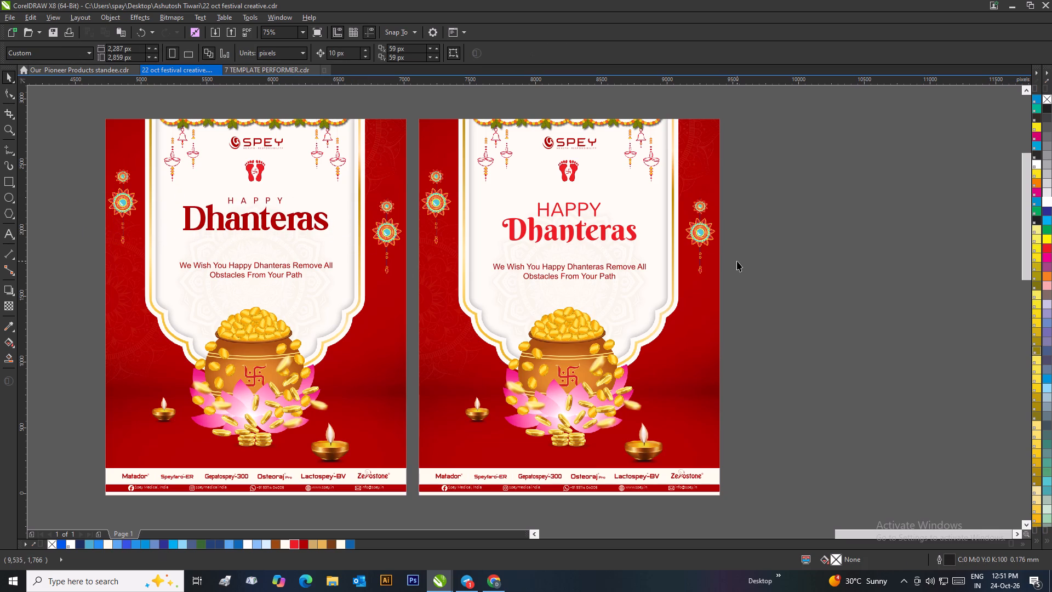
# Nudge the two-line wish message on the first poster up by 10 px.
pyautogui.click(287, 269)
pyautogui.press('Up')
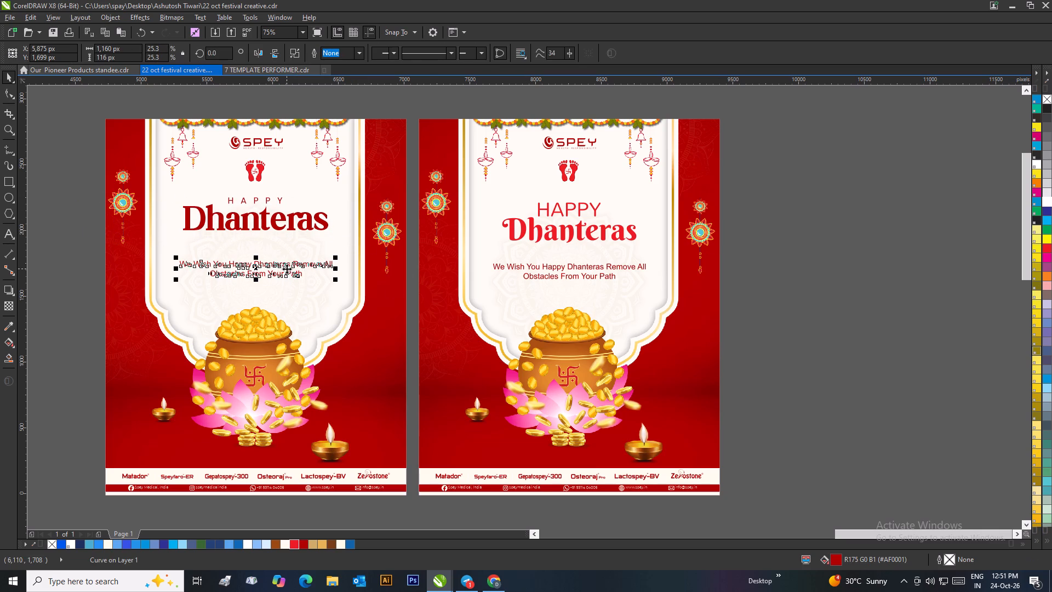
pyautogui.click(958, 293)
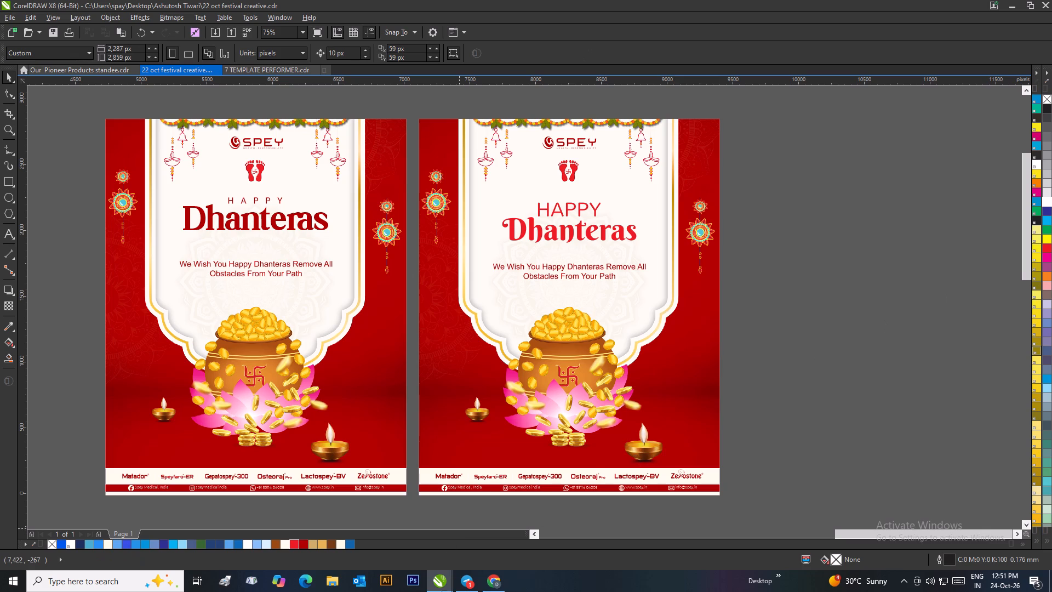
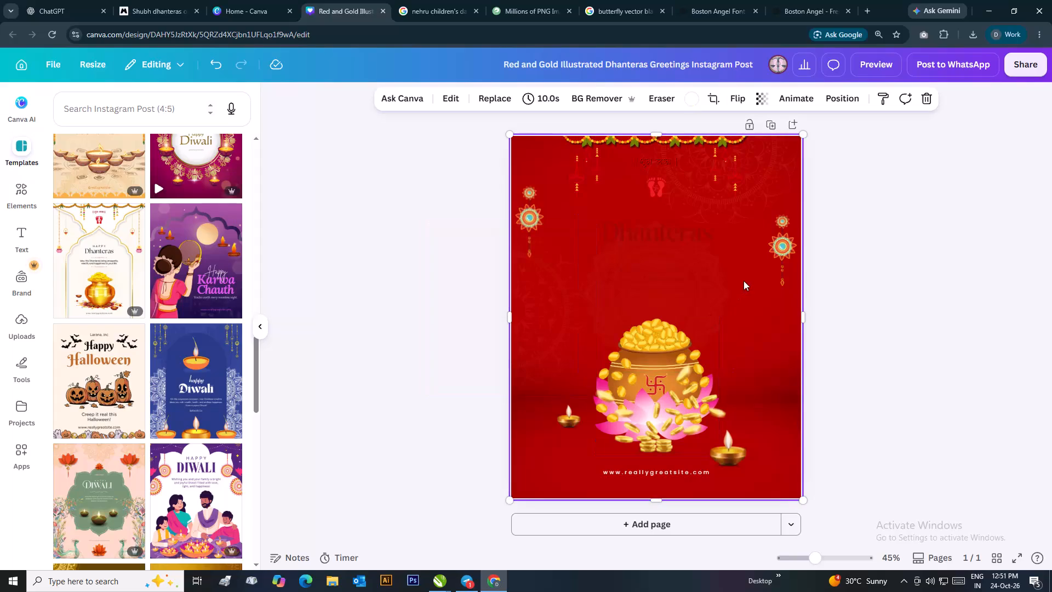
# In the Canva template, delete the red background, the greeting message, the loose gold coins and the lotus coin pot.
pyautogui.press('Delete')
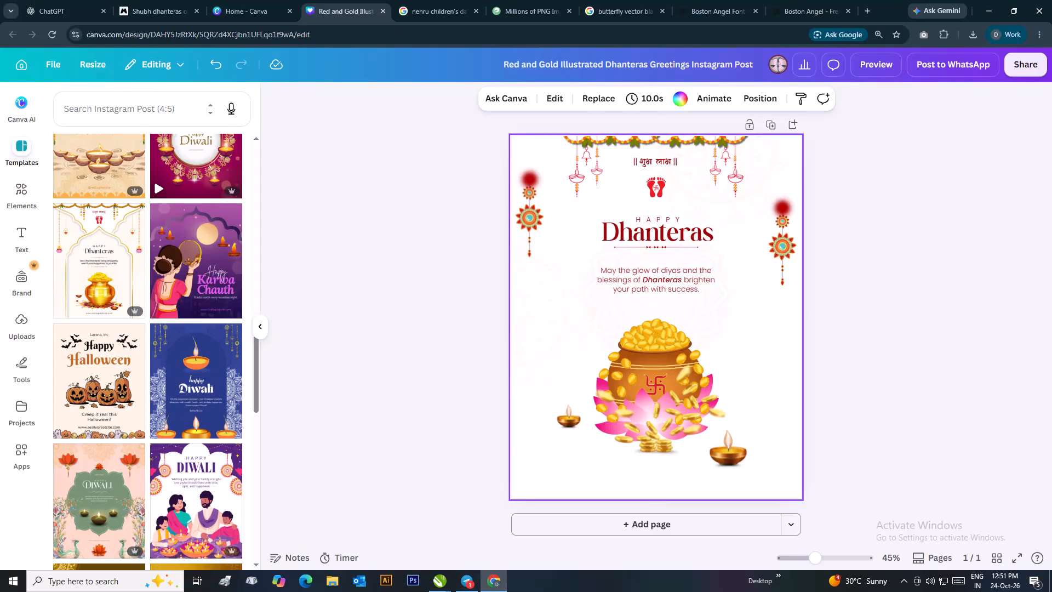
pyautogui.click(683, 279)
pyautogui.press('Delete')
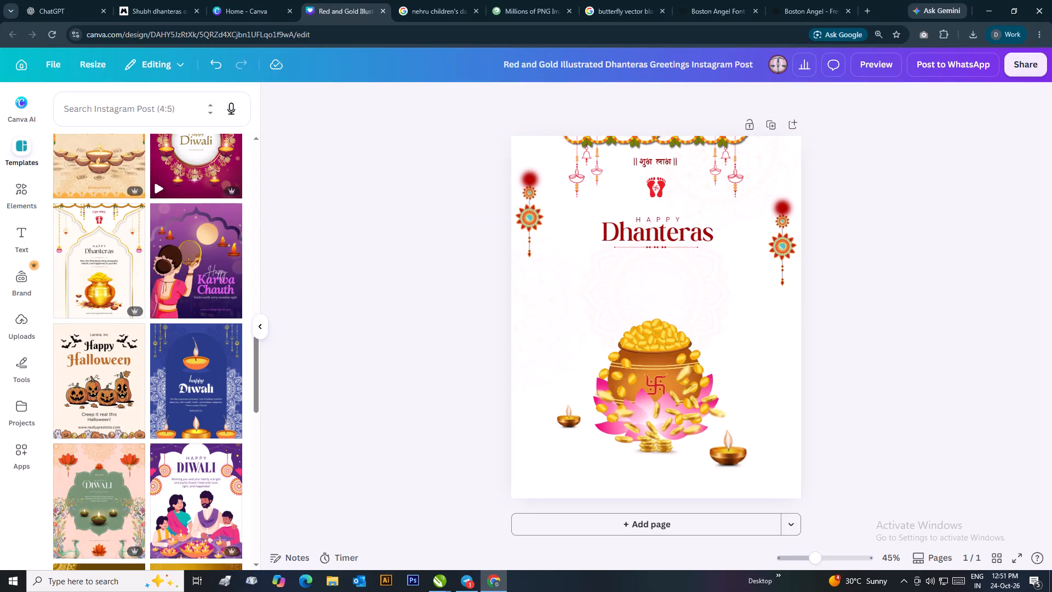
pyautogui.click(636, 363)
pyautogui.press('Delete')
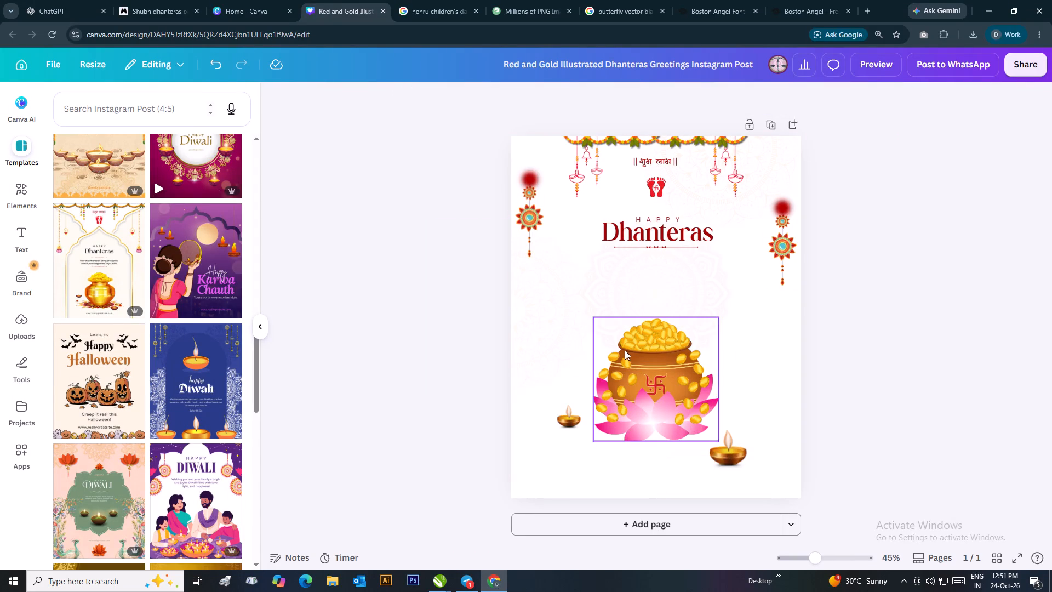
pyautogui.click(626, 350)
pyautogui.press('Delete')
# Delete the hanging ornament on the page's left side and both halves of the marigold garland along its upper edge.
pyautogui.click(537, 196)
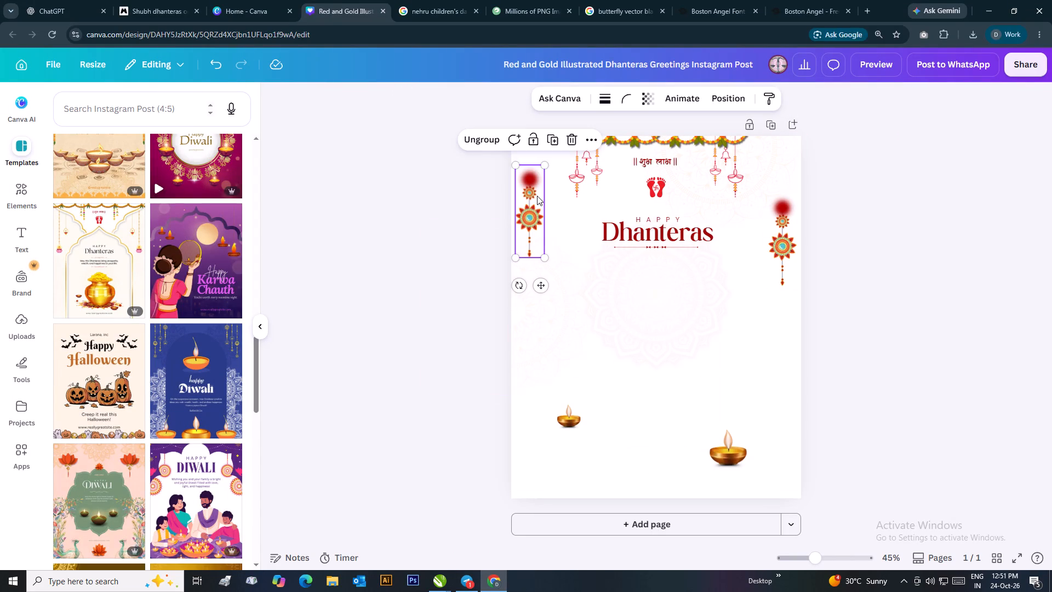
pyautogui.press('Delete')
pyautogui.click(616, 138)
pyautogui.press('Delete')
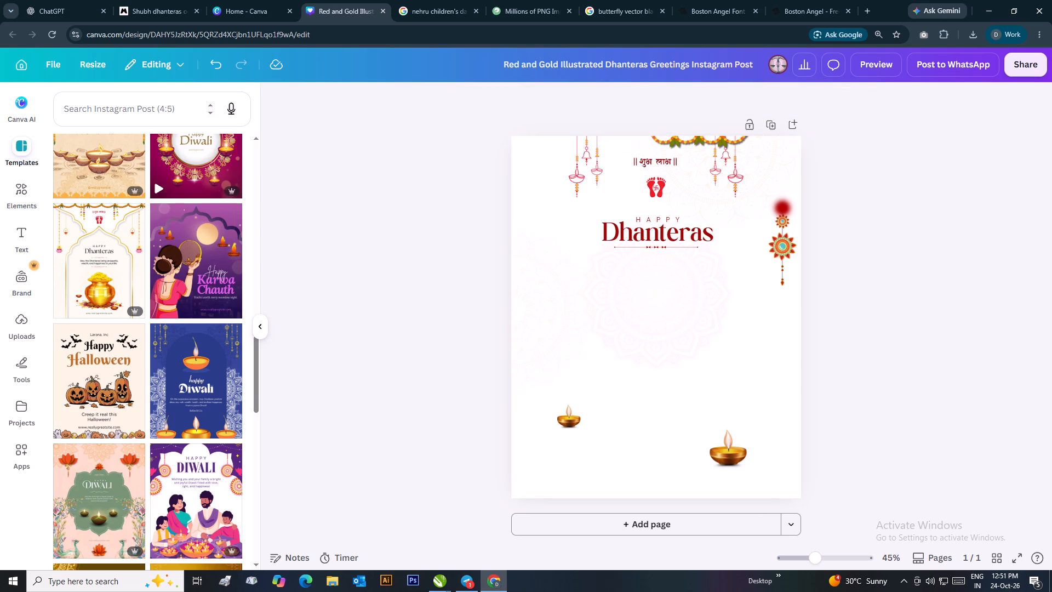
pyautogui.click(746, 147)
pyautogui.press('Delete')
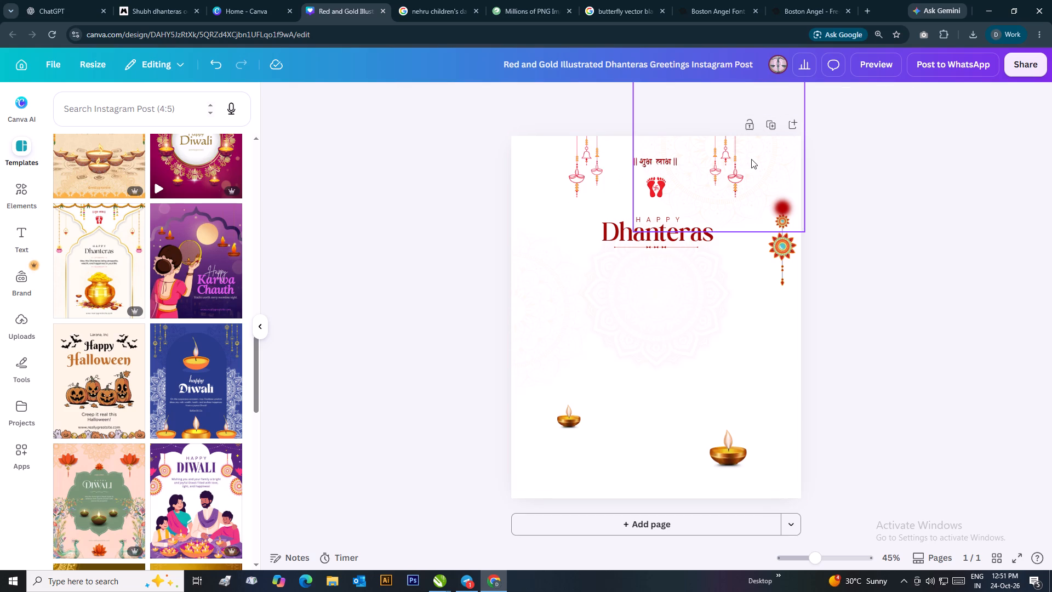
# Delete the hanging flower ornament, both diyas with their shadows and the empty-looking text line near the bottom of the Canva design.
pyautogui.click(778, 220)
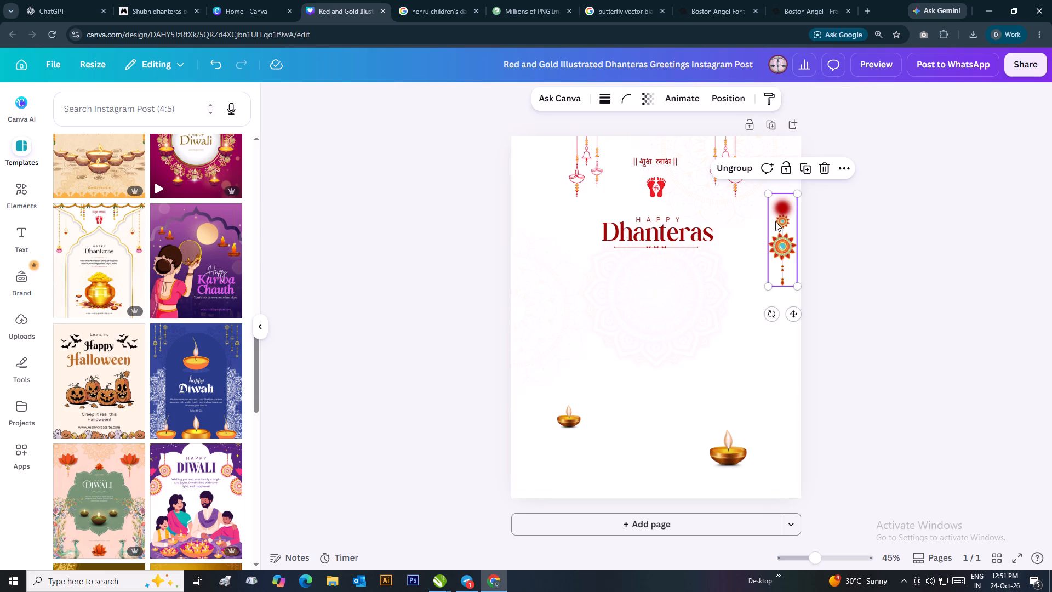
pyautogui.press('Delete')
pyautogui.click(717, 488)
pyautogui.click(724, 456)
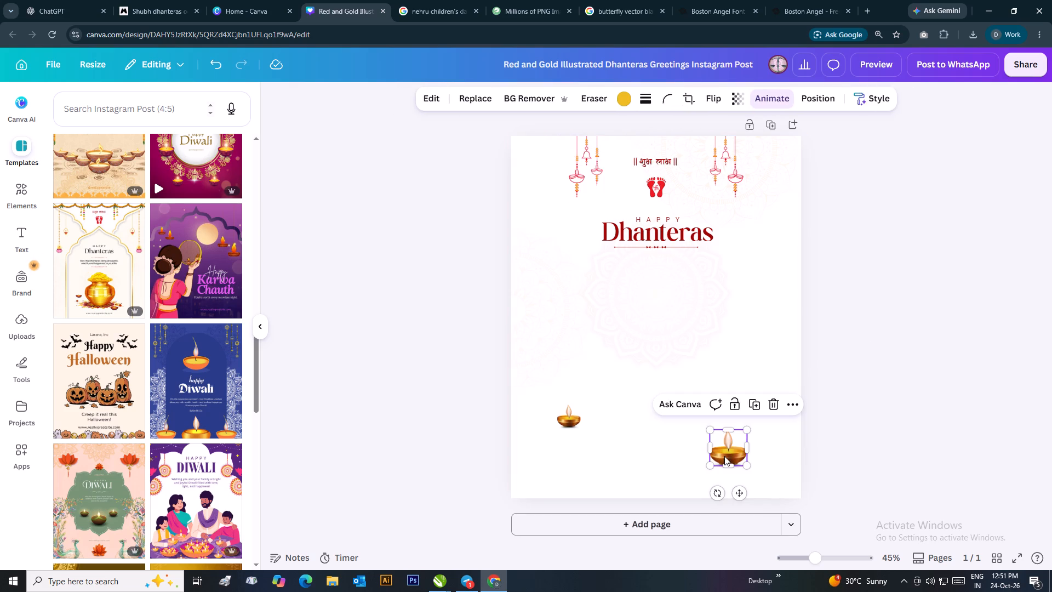
pyautogui.press('Delete')
pyautogui.click(573, 424)
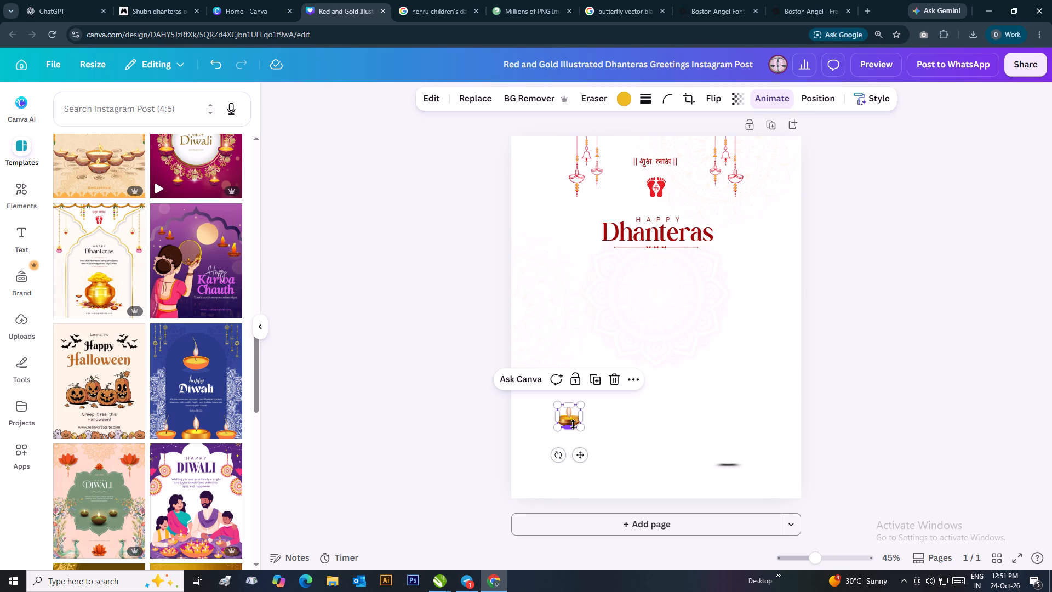
pyautogui.press('Delete')
pyautogui.moveTo(443, 409); pyautogui.dragTo(883, 488)
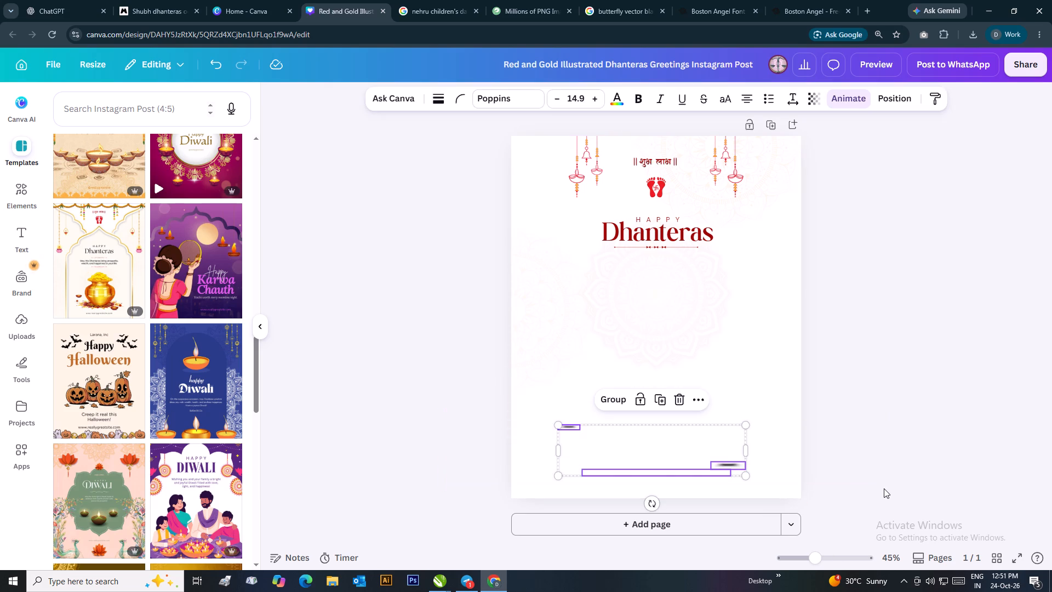
pyautogui.press('Delete')
# Delete the hanging lamps, Shubh Labh text, footprints and upper and central mandalas from the Canva design.
pyautogui.click(856, 136)
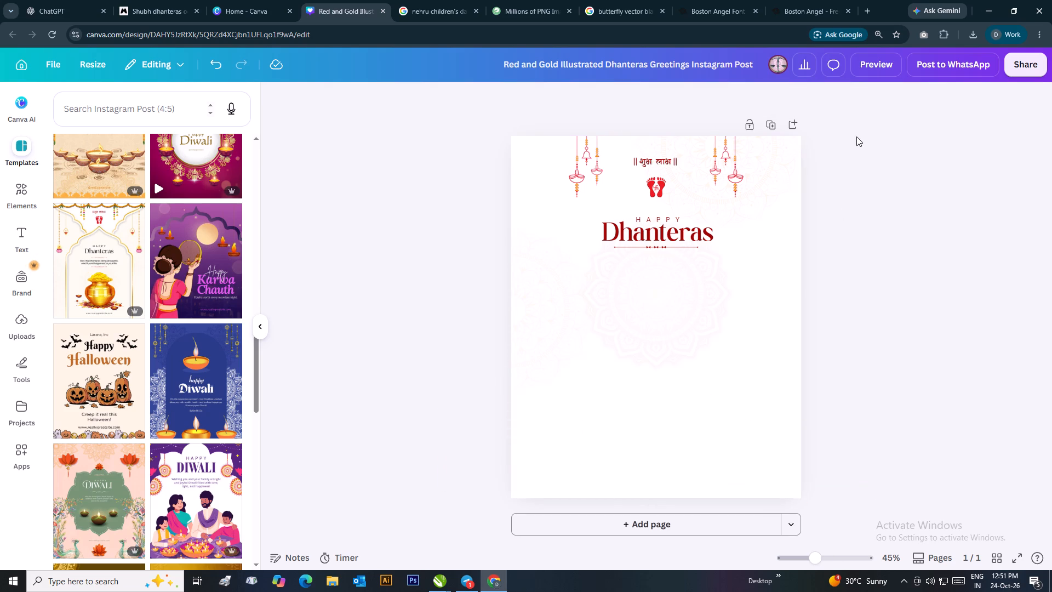
pyautogui.moveTo(858, 135); pyautogui.dragTo(499, 226)
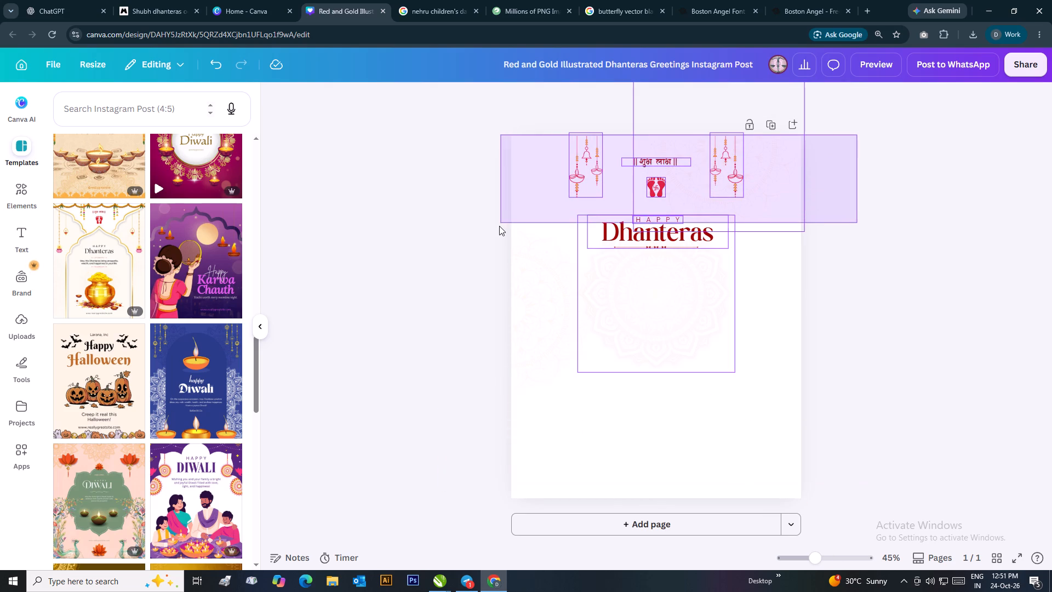
pyautogui.moveTo(499, 226); pyautogui.dragTo(531, 191)
pyautogui.press('Delete')
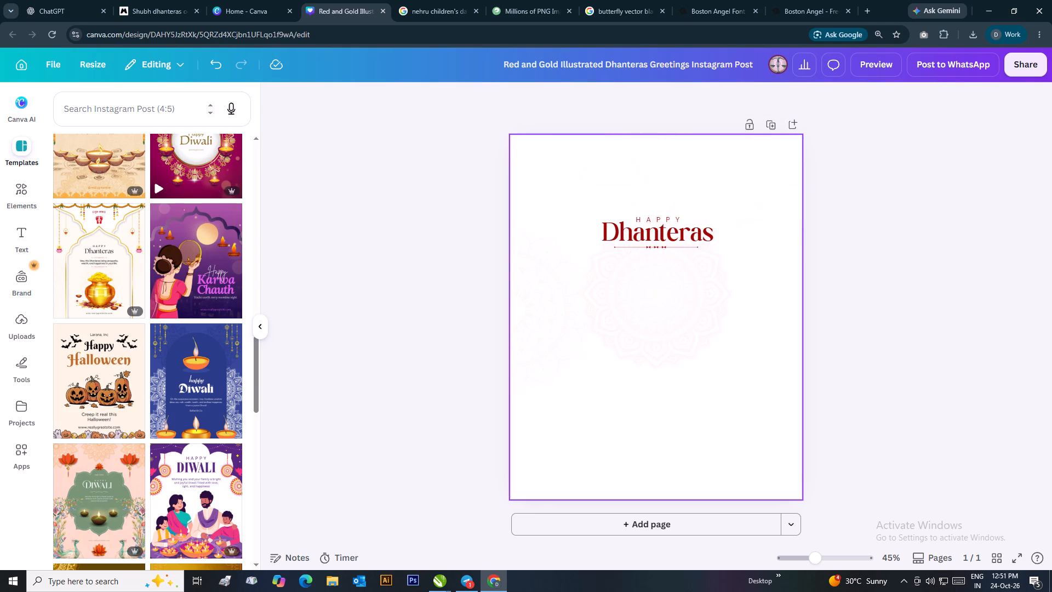
pyautogui.click(658, 277)
pyautogui.press('Delete')
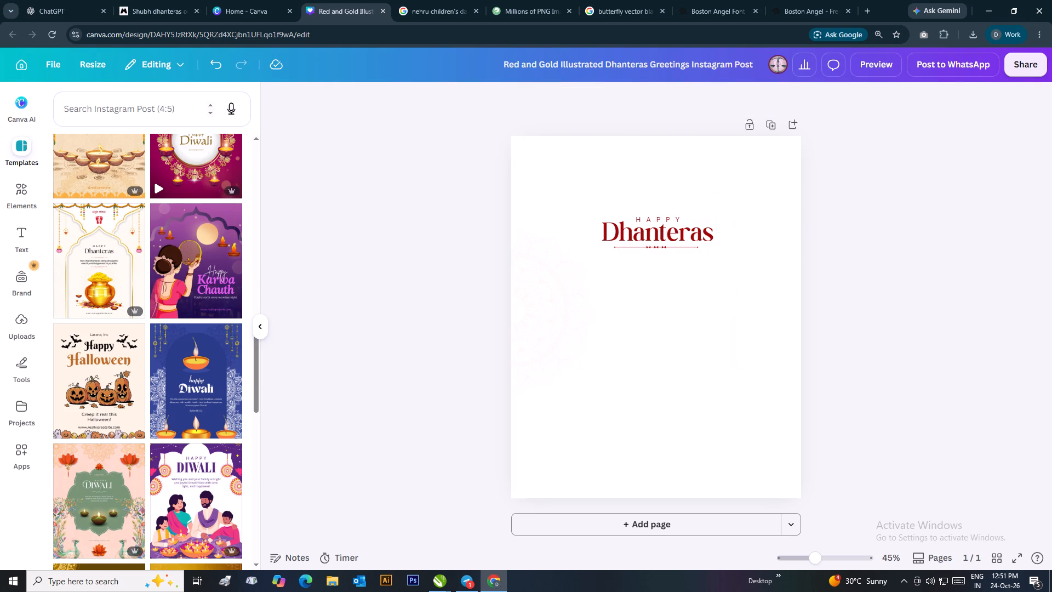
# Delete the Dhanteras and HAPPY texts from the Canva design, keeping the ornamental divider line.
pyautogui.click(656, 242)
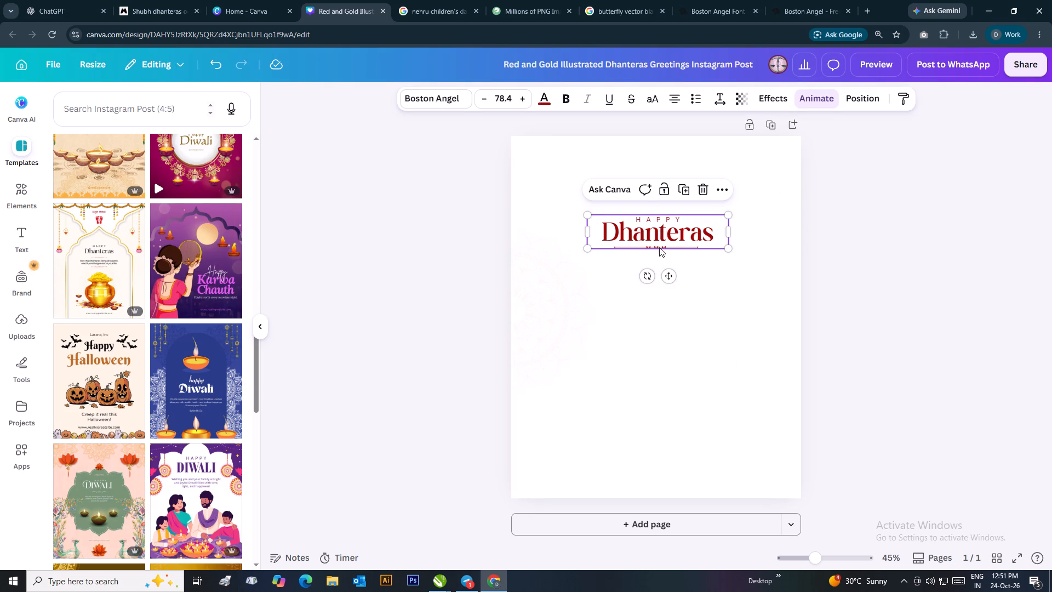
pyautogui.click(851, 242)
pyautogui.moveTo(701, 233); pyautogui.dragTo(697, 265)
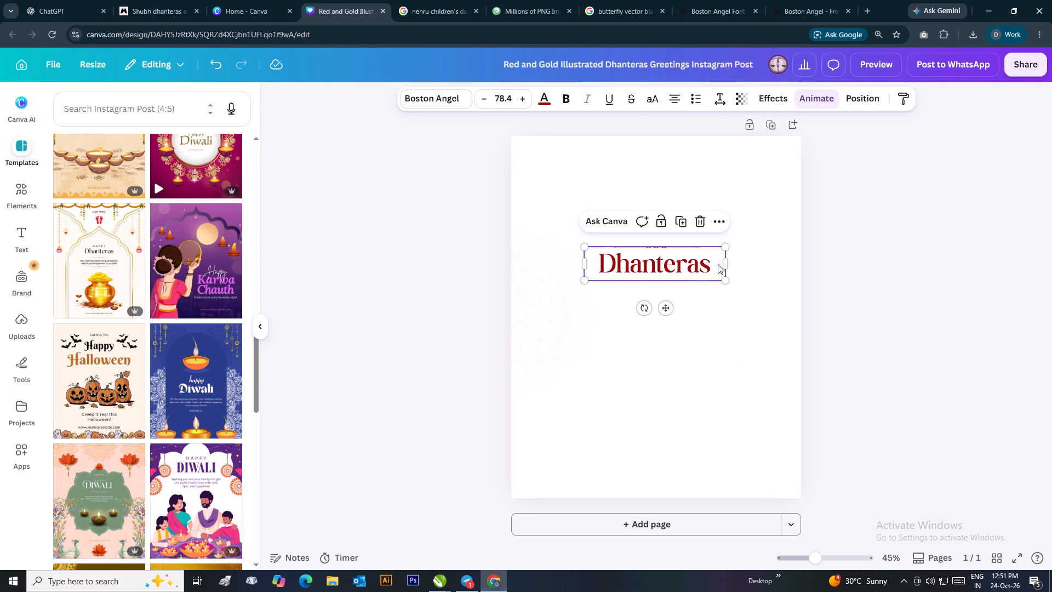
pyautogui.click(844, 278)
pyautogui.moveTo(691, 266); pyautogui.dragTo(691, 301)
pyautogui.press('Delete')
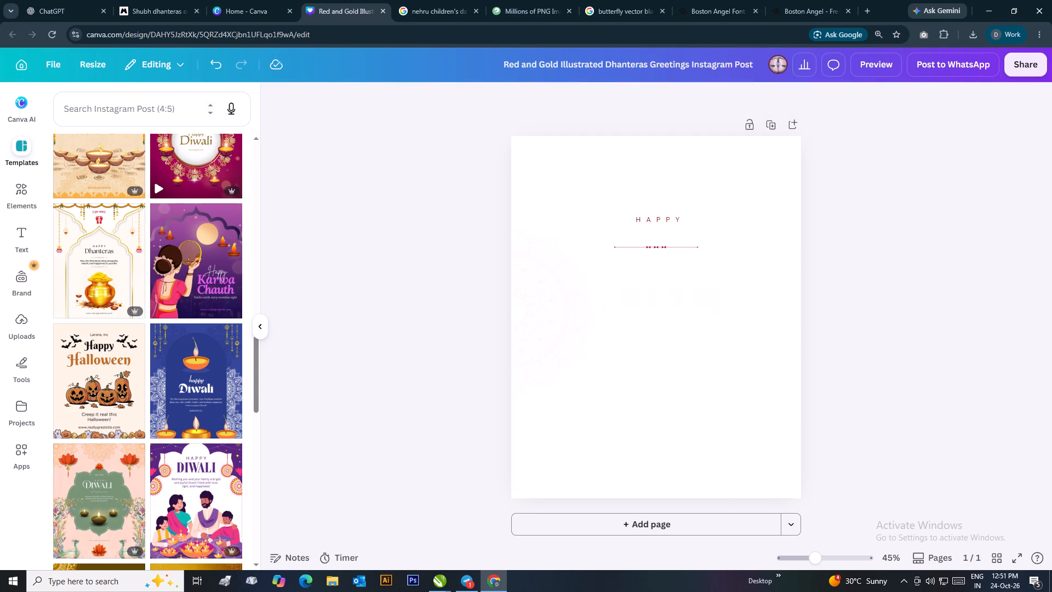
pyautogui.click(659, 223)
pyautogui.press('Delete')
# Enlarge the red ornamental divider to about twice its width and shift it back toward the middle of the page.
pyautogui.click(670, 246)
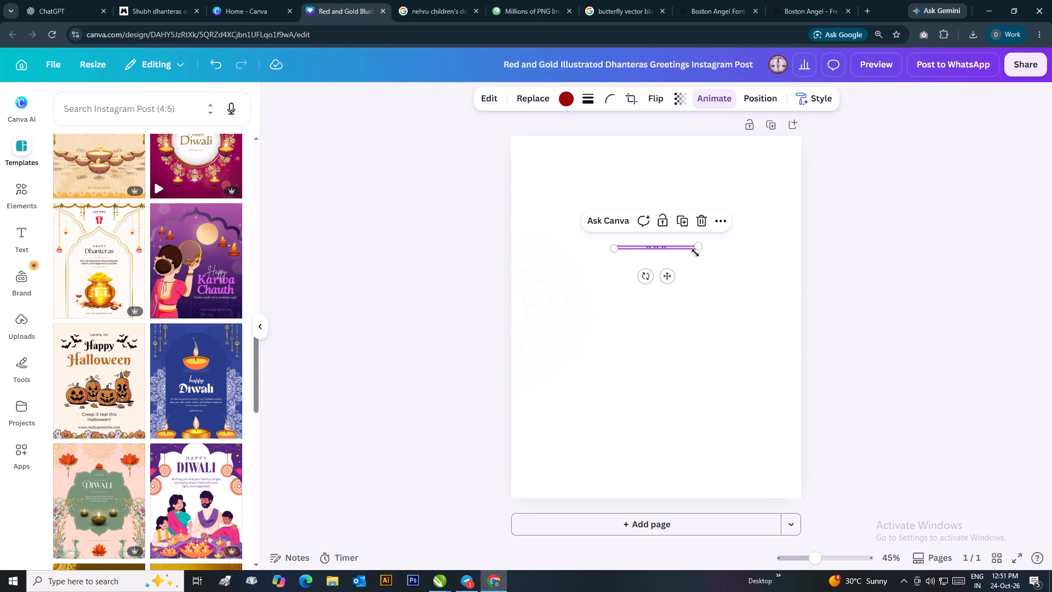
pyautogui.moveTo(698, 251); pyautogui.dragTo(777, 282)
pyautogui.moveTo(696, 250); pyautogui.dragTo(674, 256)
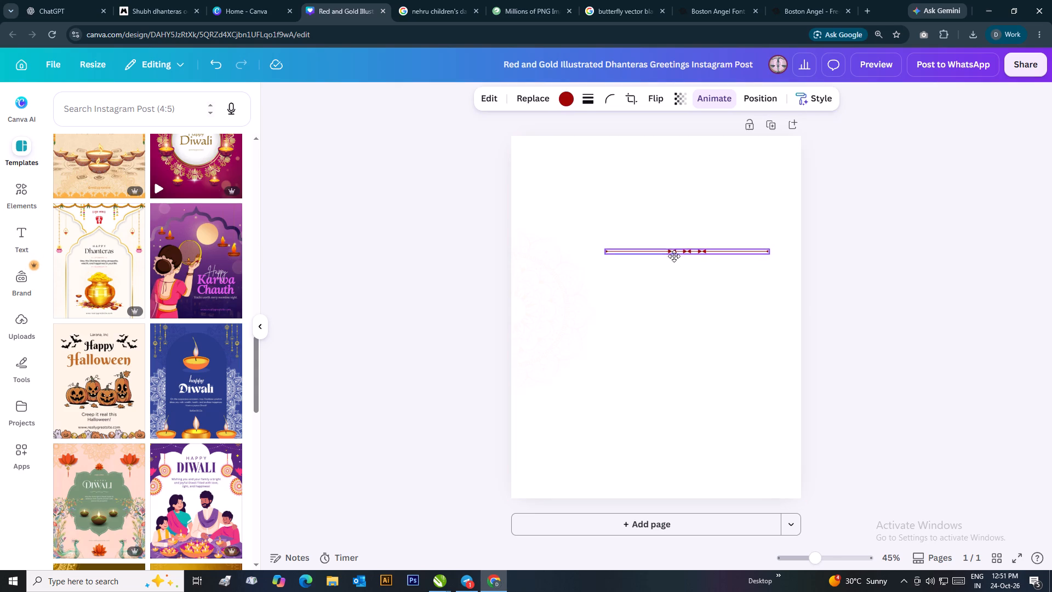
pyautogui.moveTo(674, 256); pyautogui.dragTo(639, 257)
# Delete the faint mandala at the page's left edge and check the rest of the page for leftover elements.
pyautogui.click(550, 292)
pyautogui.press('Delete')
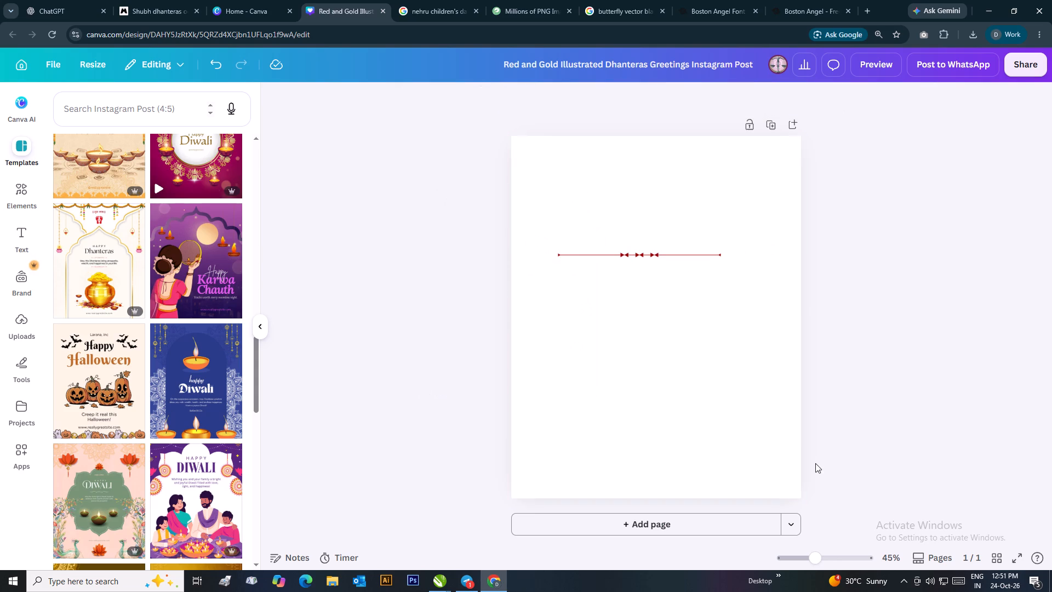
pyautogui.click(763, 362)
pyautogui.moveTo(771, 190); pyautogui.dragTo(391, 409)
pyautogui.click(933, 323)
# Enlarge the ornamental divider until it spans nearly the full page width and position it slightly above the page's middle.
pyautogui.click(647, 255)
pyautogui.moveTo(720, 260); pyautogui.dragTo(821, 299)
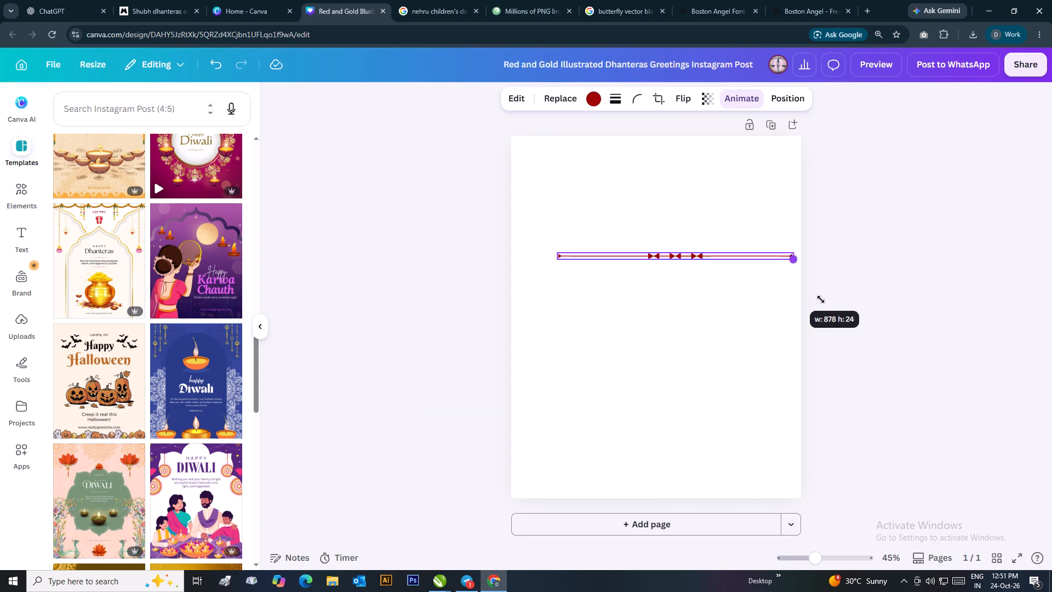
pyautogui.moveTo(821, 299); pyautogui.dragTo(918, 314)
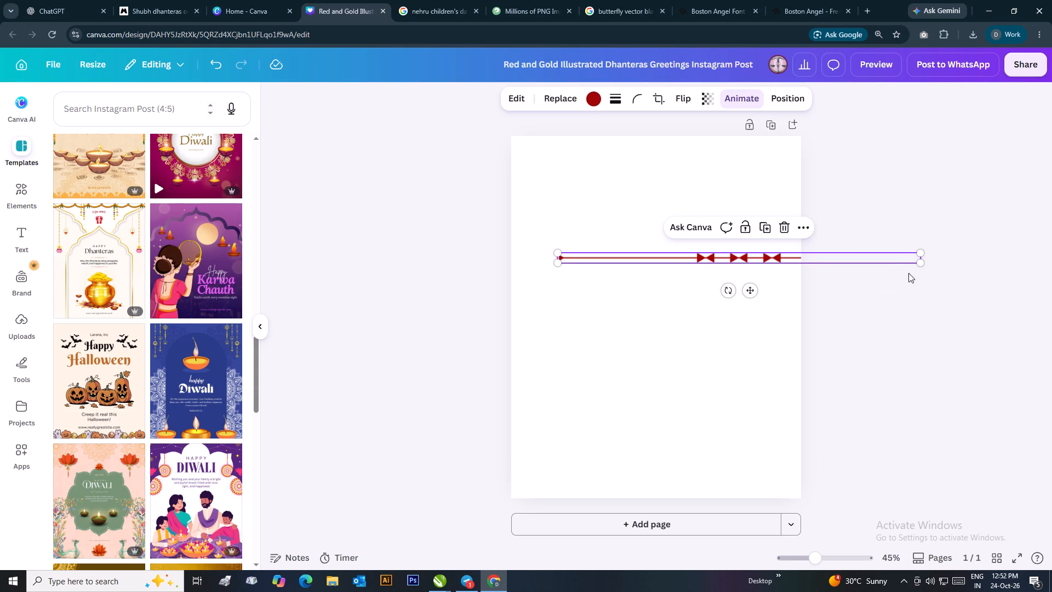
pyautogui.moveTo(916, 264); pyautogui.dragTo(747, 270)
pyautogui.click(901, 297)
pyautogui.moveTo(663, 257); pyautogui.dragTo(668, 287)
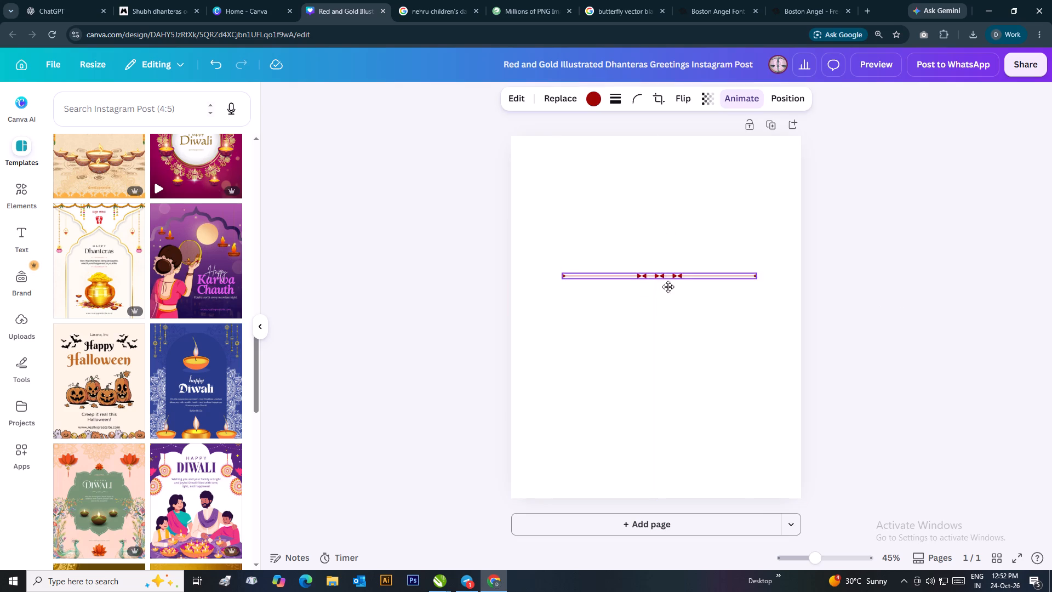
# Shift the ornamental divider slightly down and enlarge it to span almost the whole page width.
pyautogui.moveTo(668, 287); pyautogui.dragTo(668, 301)
pyautogui.moveTo(559, 304); pyautogui.dragTo(514, 330)
pyautogui.moveTo(758, 305); pyautogui.dragTo(799, 328)
pyautogui.click(855, 325)
# Recolour the red ornamental divider black.
pyautogui.click(667, 300)
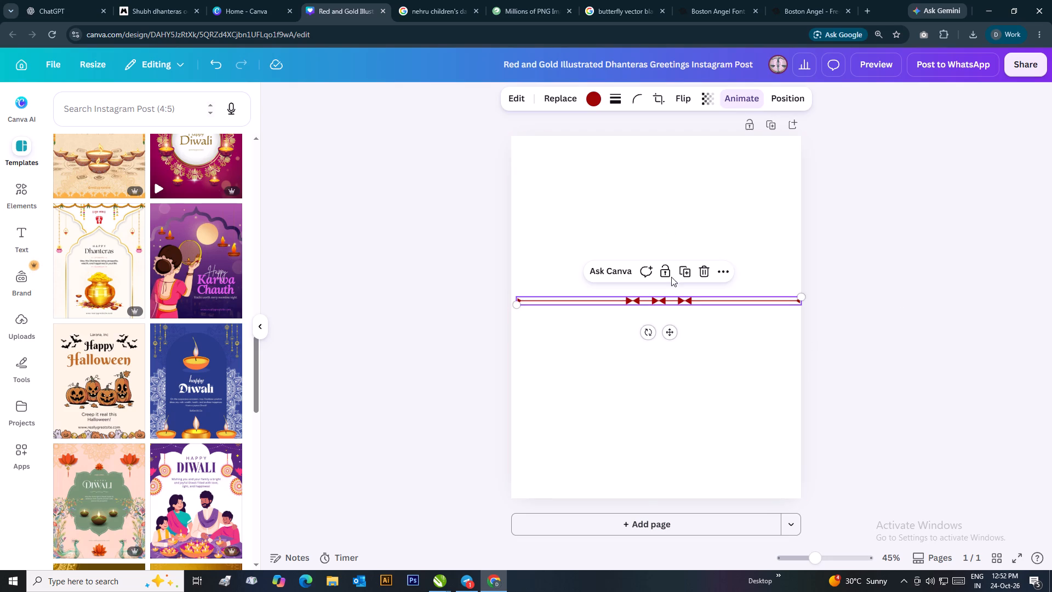
pyautogui.click(593, 100)
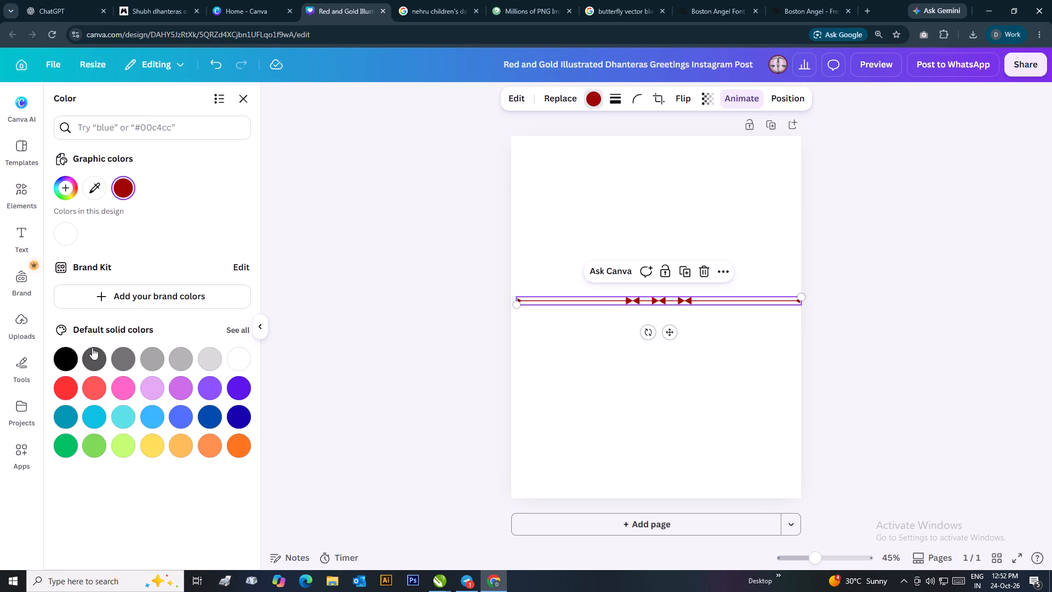
pyautogui.click(66, 355)
pyautogui.click(832, 283)
pyautogui.click(865, 282)
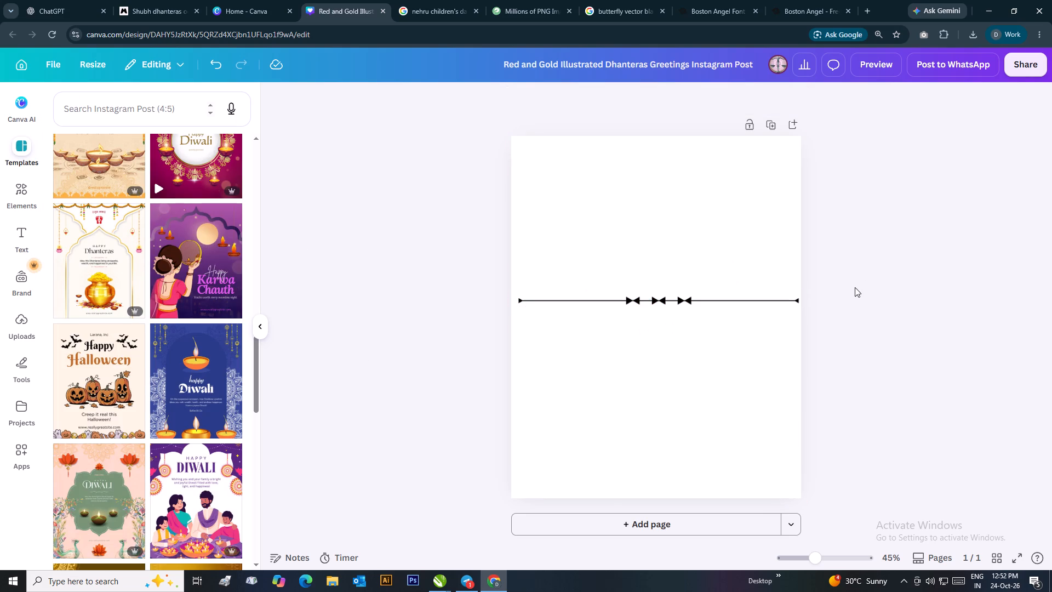
# Try to download the divider design as a JPG at High quality.
pyautogui.click(1022, 68)
pyautogui.click(840, 345)
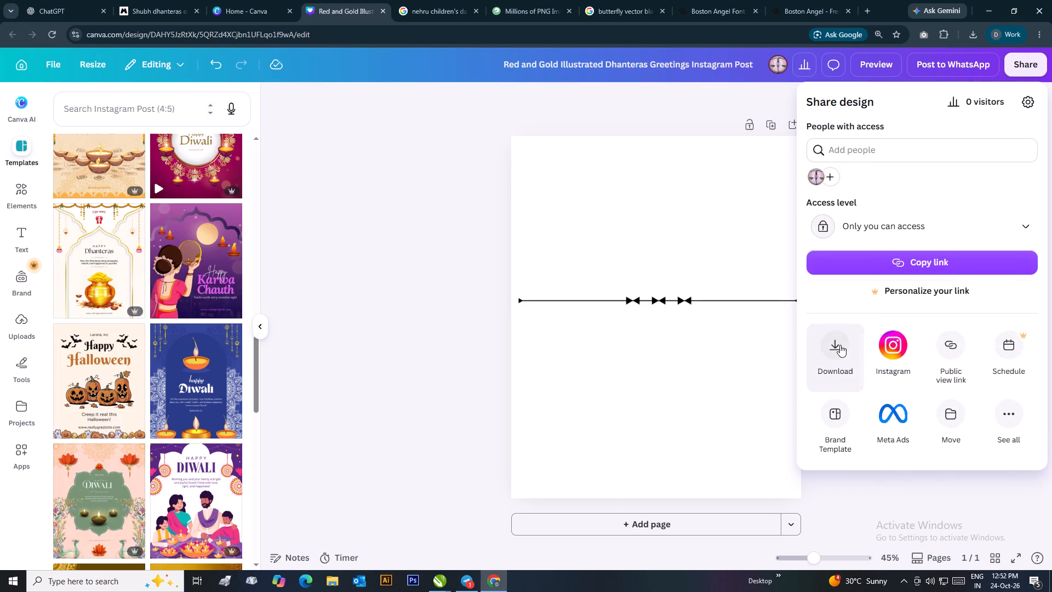
pyautogui.click(892, 157)
pyautogui.click(869, 155)
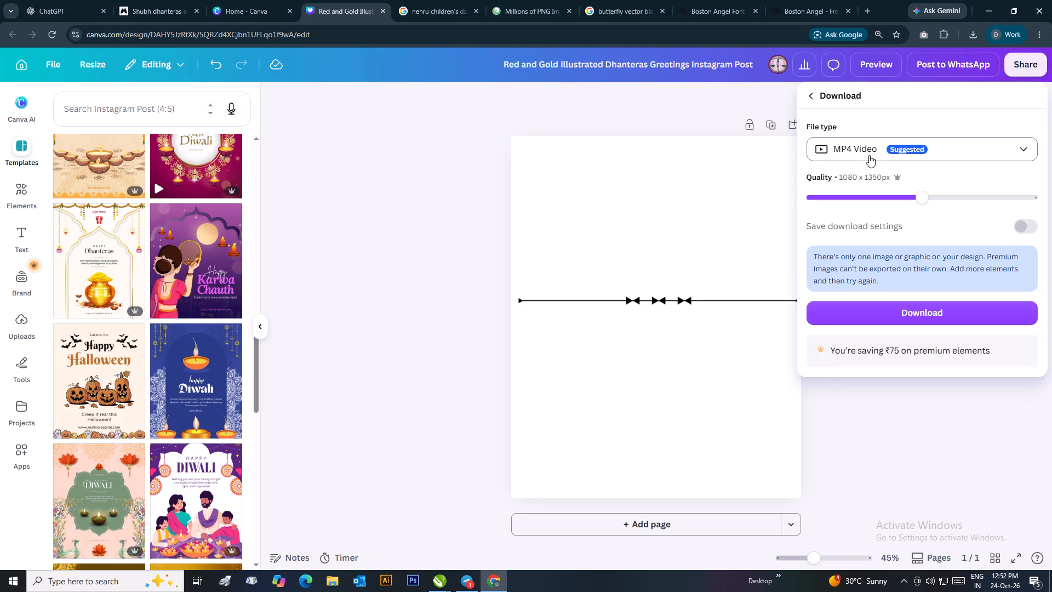
pyautogui.click(853, 187)
pyautogui.click(936, 242)
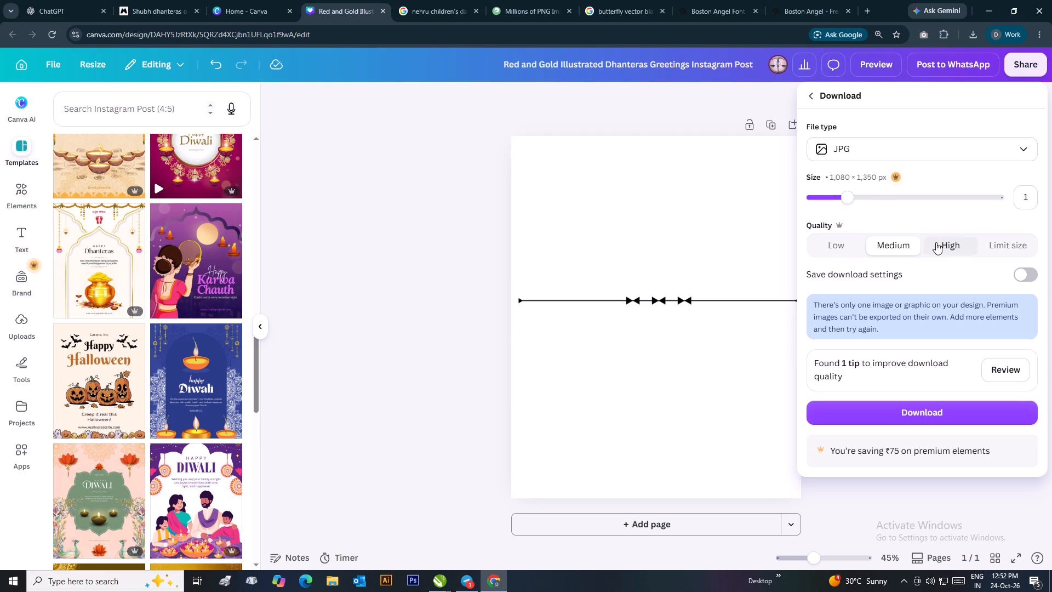
pyautogui.click(905, 408)
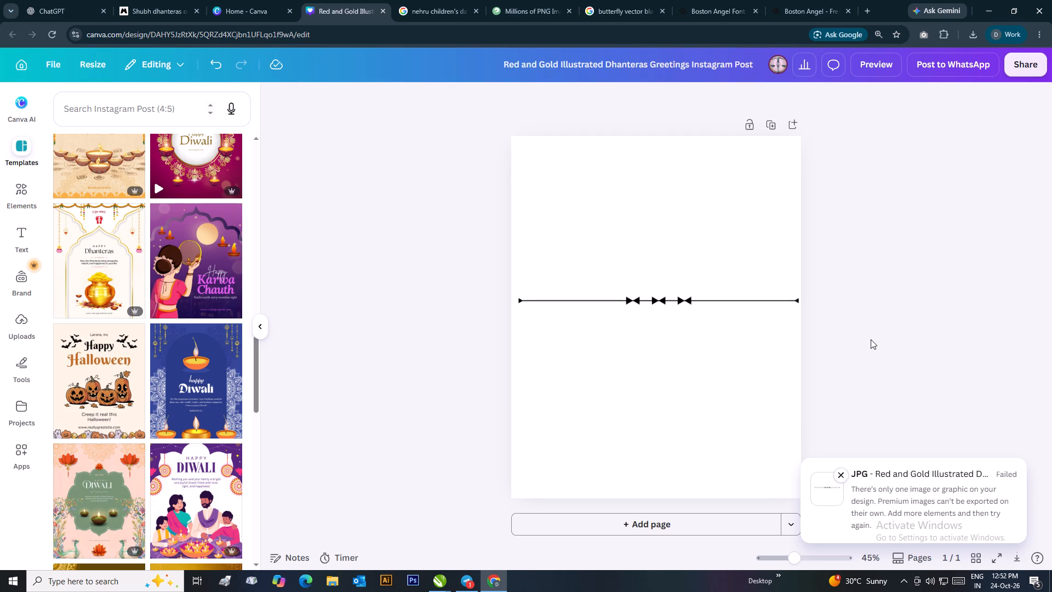
pyautogui.click(860, 413)
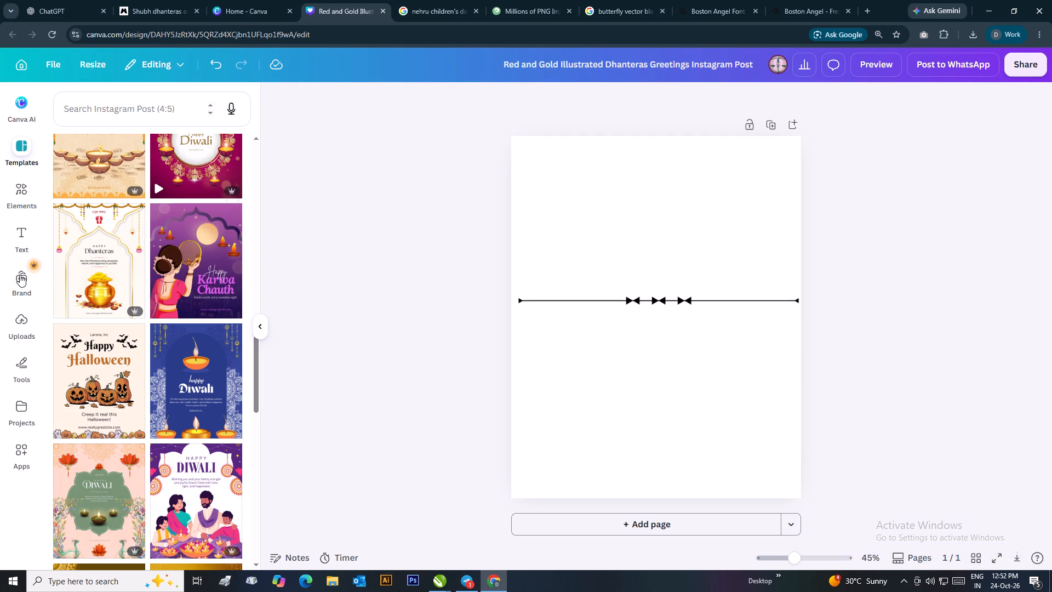
# Add a small text box containing ",," and place it well below the divider, centred on the page.
pyautogui.click(14, 243)
pyautogui.click(121, 152)
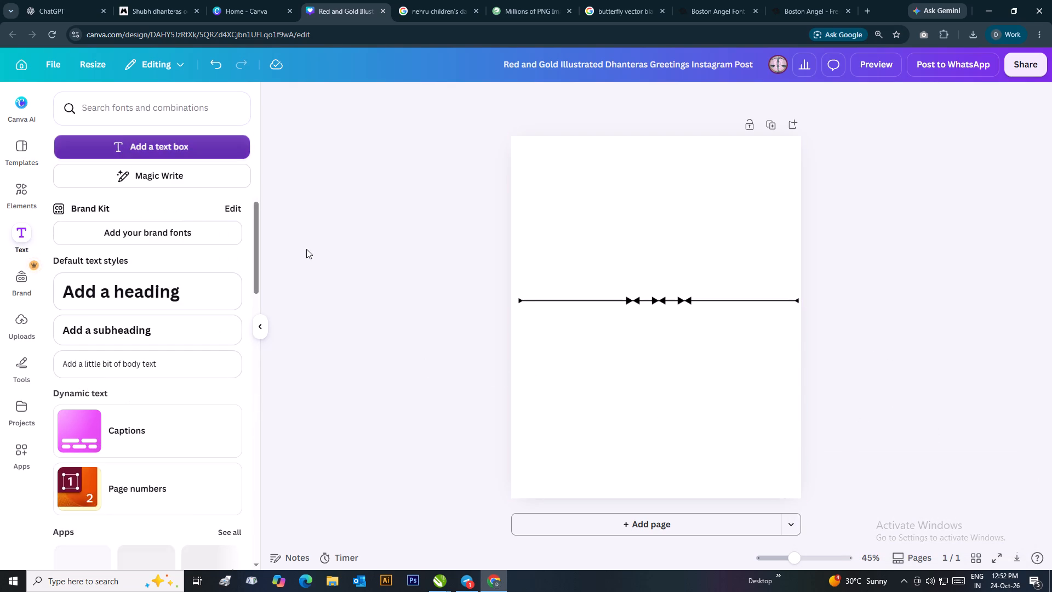
pyautogui.press('BackSpace')
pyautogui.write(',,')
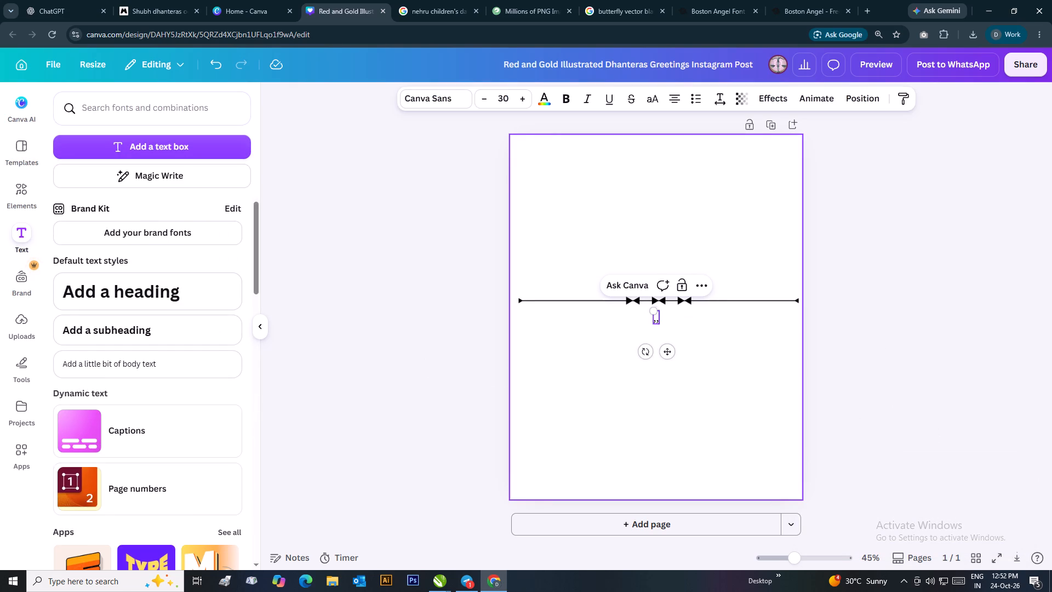
pyautogui.click(900, 366)
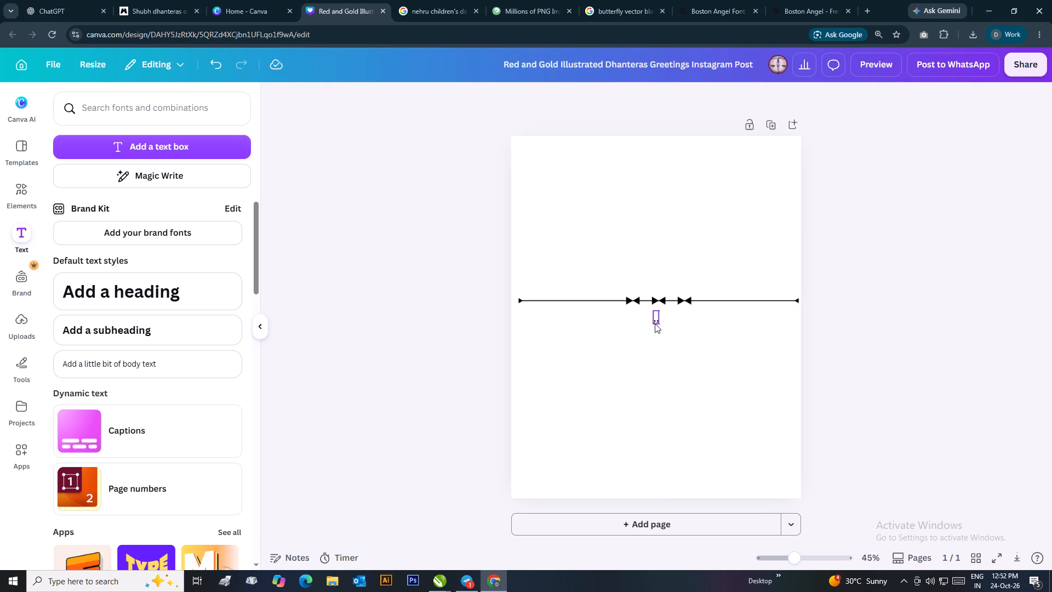
pyautogui.moveTo(654, 323); pyautogui.dragTo(654, 392)
pyautogui.click(927, 391)
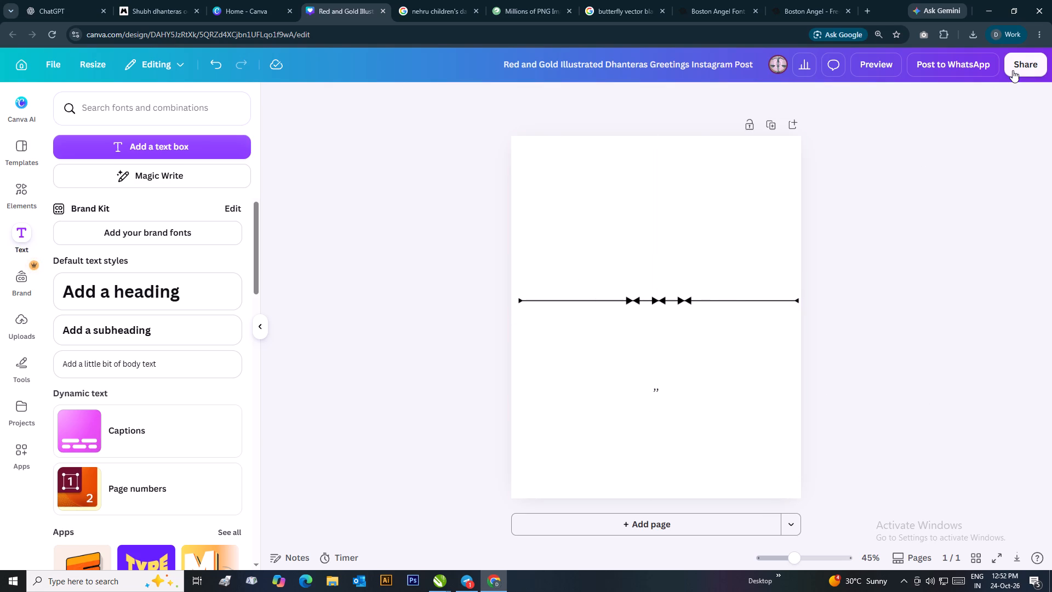
pyautogui.click(1013, 70)
pyautogui.click(849, 336)
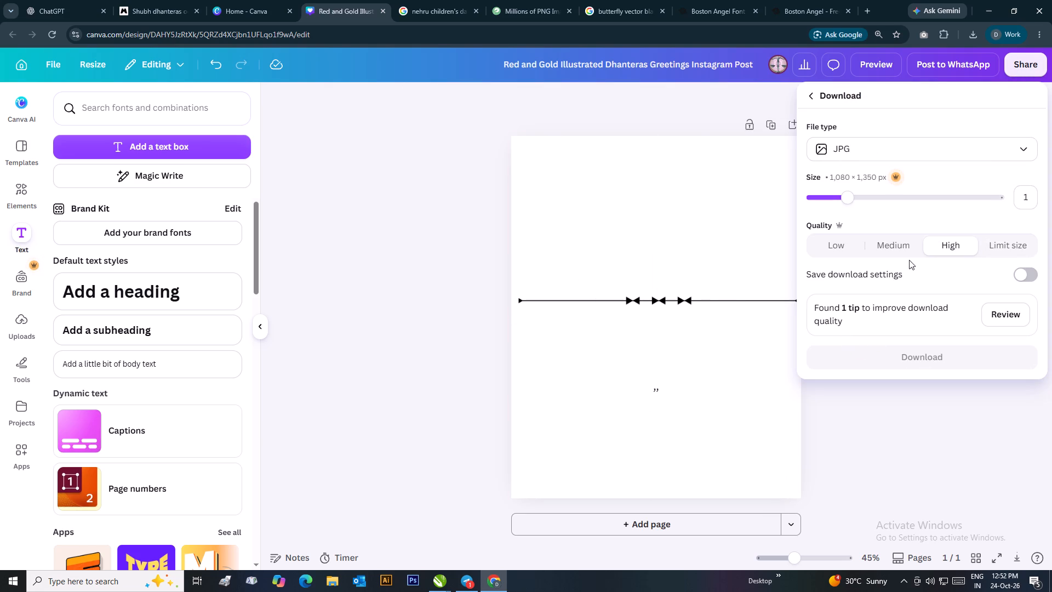
pyautogui.click(891, 360)
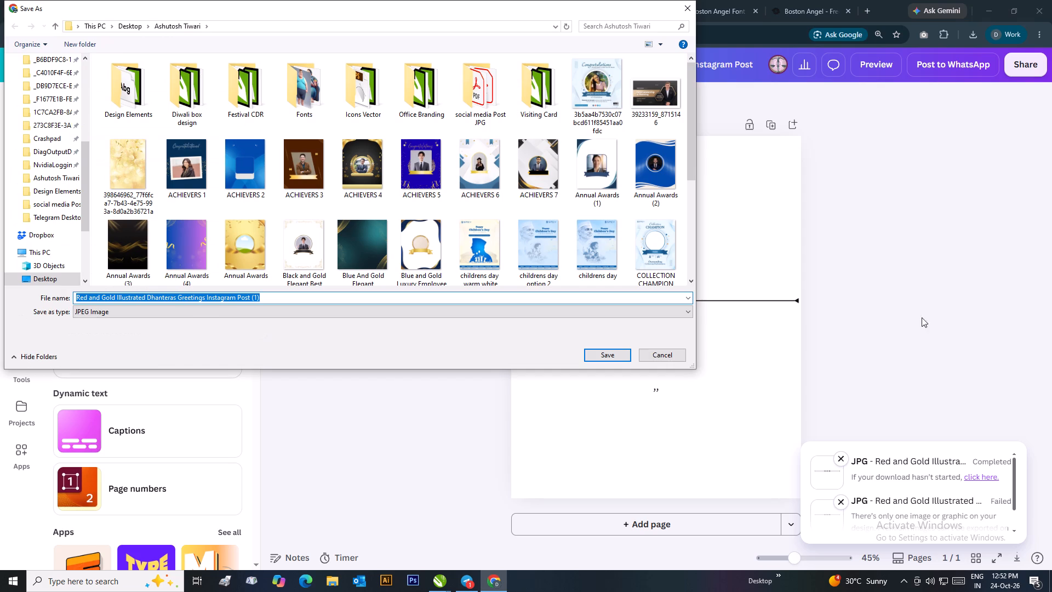
pyautogui.click(615, 349)
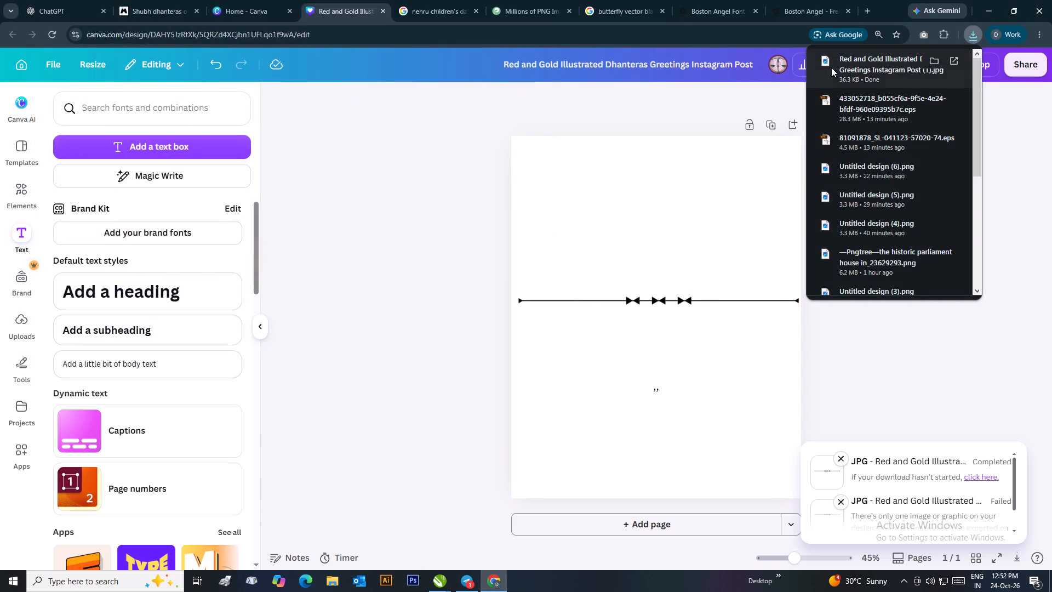
# Bring the downloaded divider JPG into the CorelDRAW festival file and place it beside the two Dhanteras posters.
pyautogui.moveTo(836, 66); pyautogui.dragTo(562, 456)
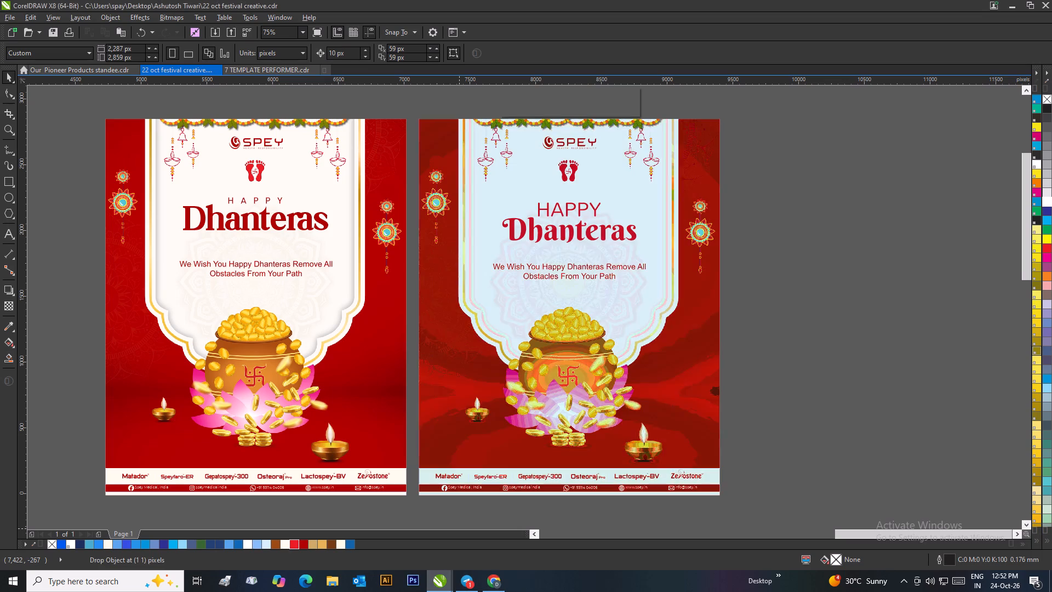
pyautogui.moveTo(562, 456); pyautogui.dragTo(769, 331)
pyautogui.scroll(-2, 751, 329)
pyautogui.moveTo(523, 303); pyautogui.dragTo(610, 280)
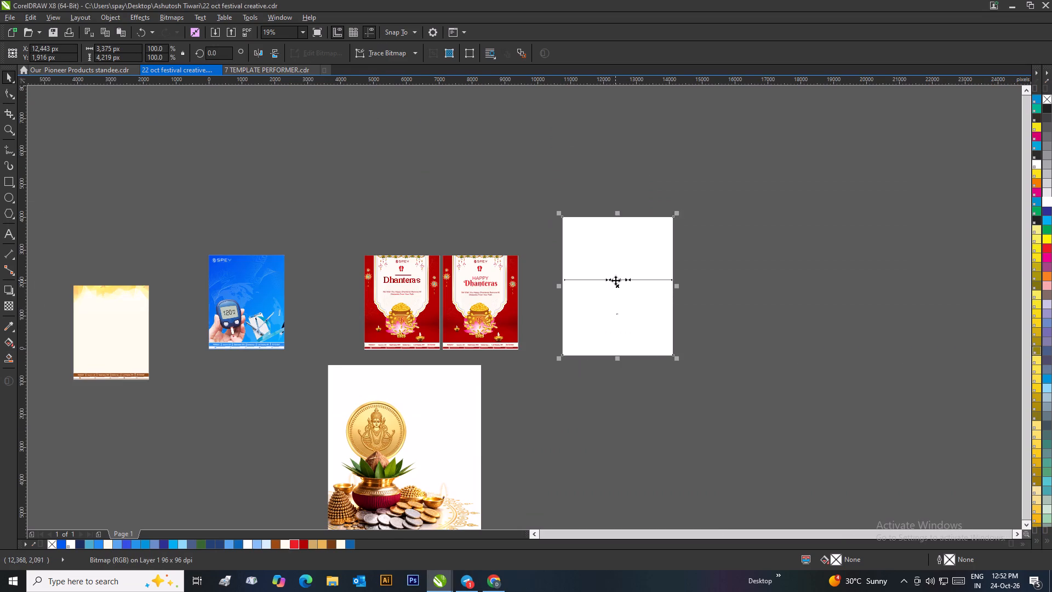
# Start tracing the placed divider bitmap into vector shapes.
pyautogui.scroll(1, 616, 280)
pyautogui.click(367, 45)
pyautogui.click(380, 54)
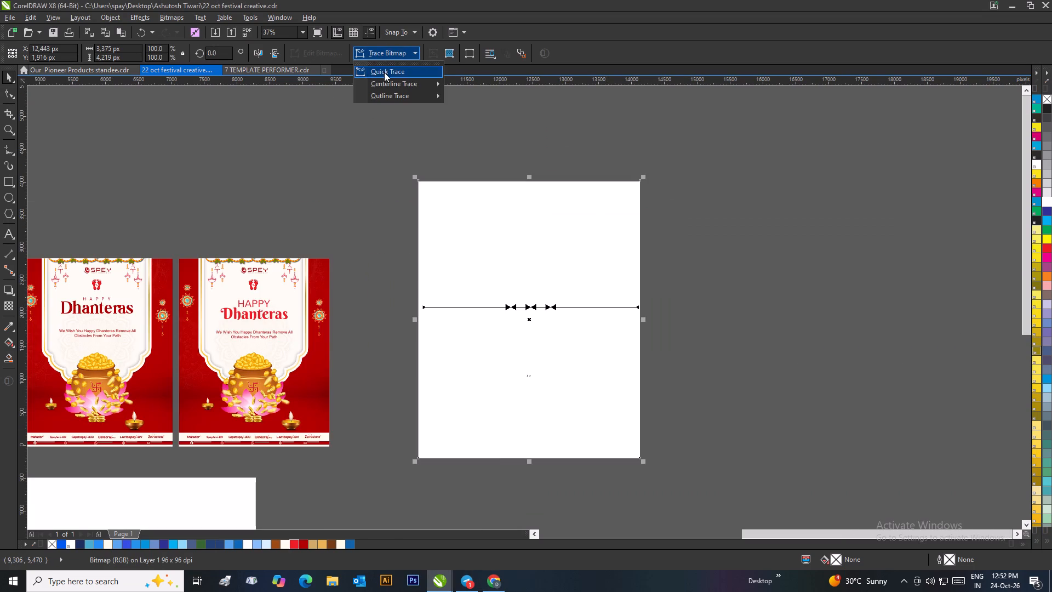
# In CorelDRAW, Quick Trace the divider bitmap, move the traced version aside and delete the original bitmap.
pyautogui.click(384, 73)
pyautogui.click(672, 302)
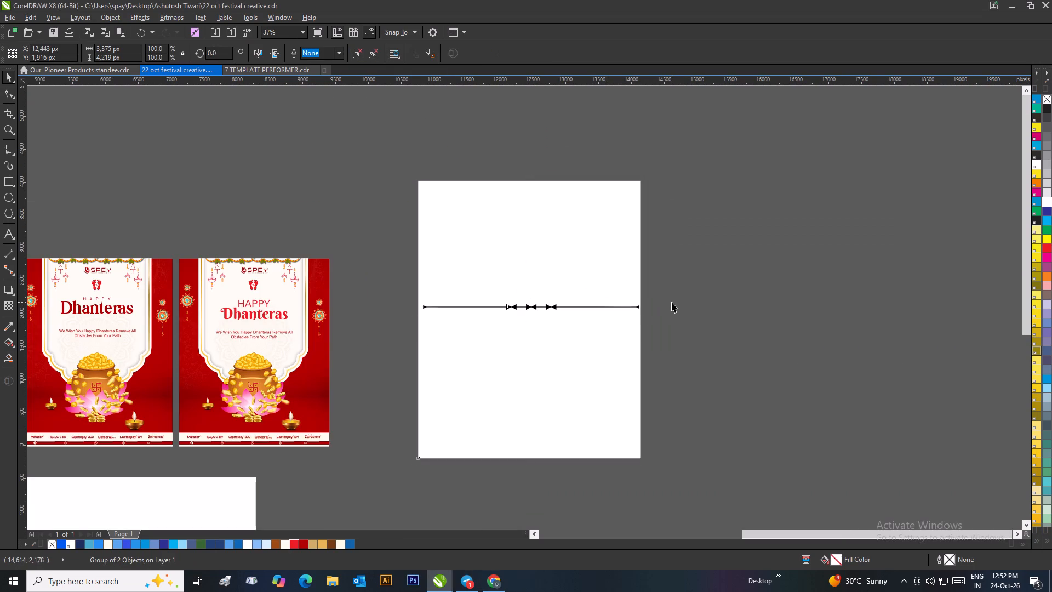
pyautogui.moveTo(546, 306); pyautogui.dragTo(648, 300)
pyautogui.click(493, 292)
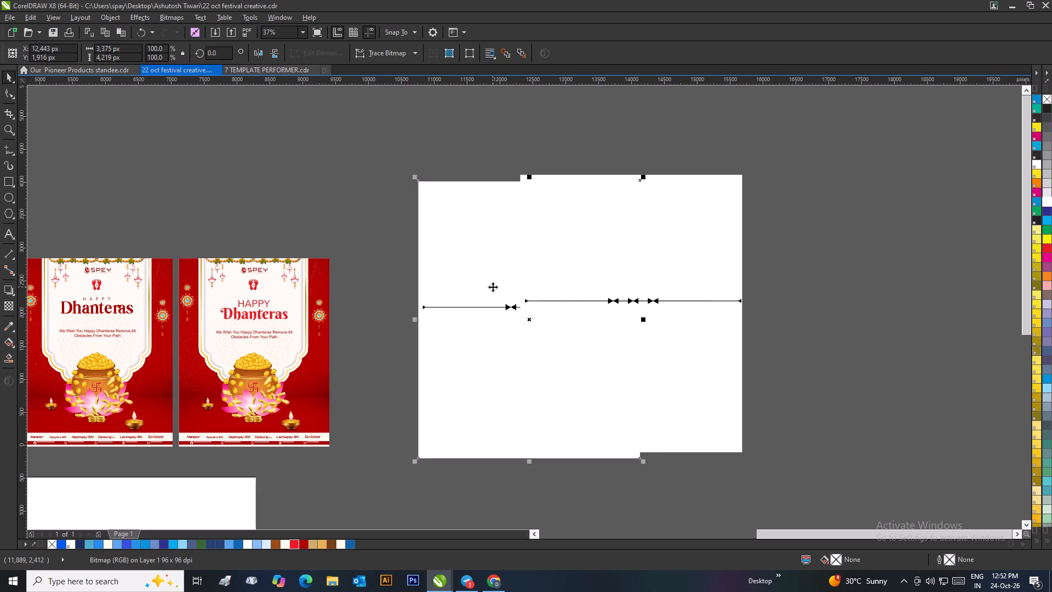
pyautogui.press('Delete')
# Ungroup the traced divider artwork and delete its white background shape.
pyautogui.click(557, 267)
pyautogui.rightClick(557, 267)
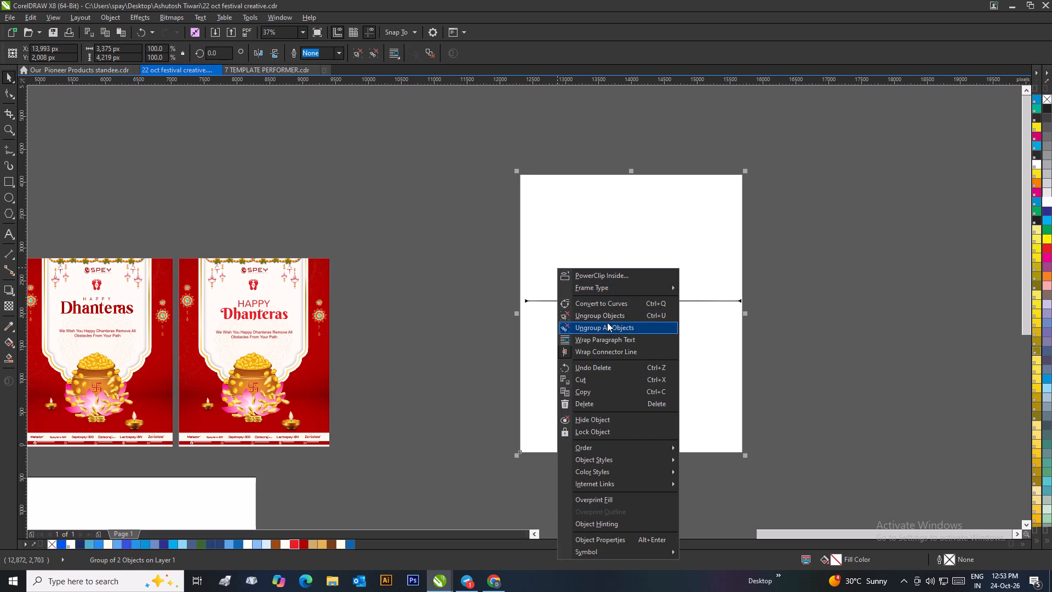
pyautogui.click(607, 323)
pyautogui.click(799, 322)
pyautogui.click(708, 331)
pyautogui.press('Delete')
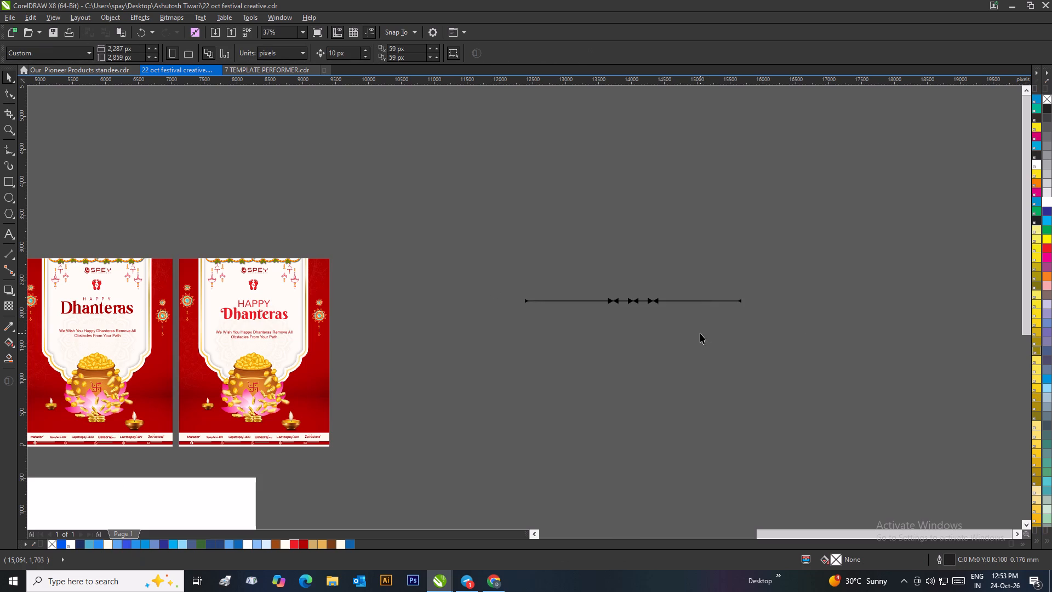
# Move the traced black divider over to the posters, just below the second poster's Dhanteras heading.
pyautogui.moveTo(790, 286); pyautogui.dragTo(465, 335)
pyautogui.click(447, 174)
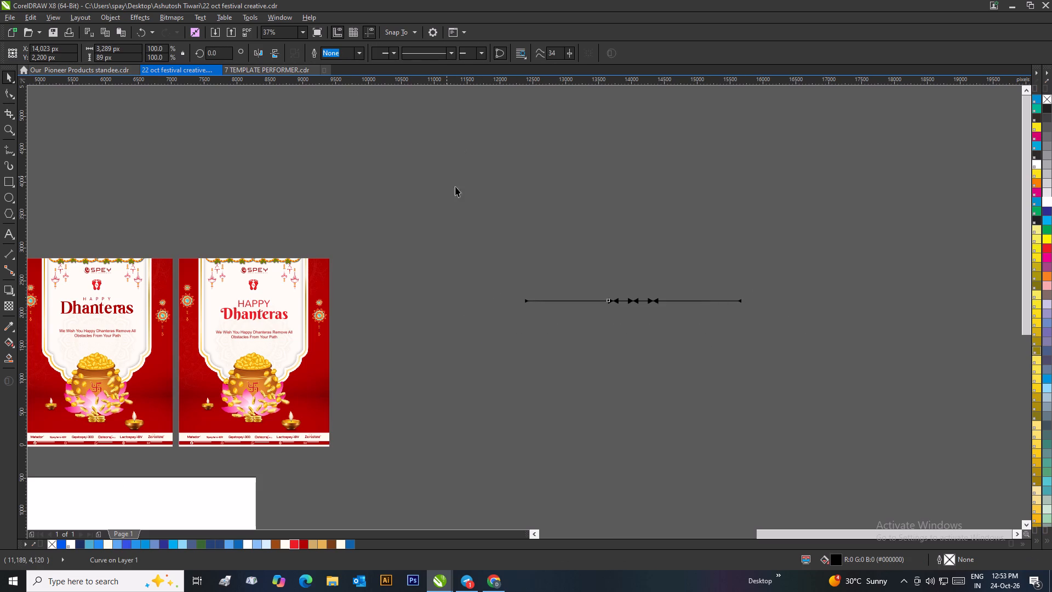
pyautogui.moveTo(611, 302); pyautogui.dragTo(603, 323)
pyautogui.moveTo(622, 325); pyautogui.dragTo(338, 328)
pyautogui.scroll(1, 266, 322)
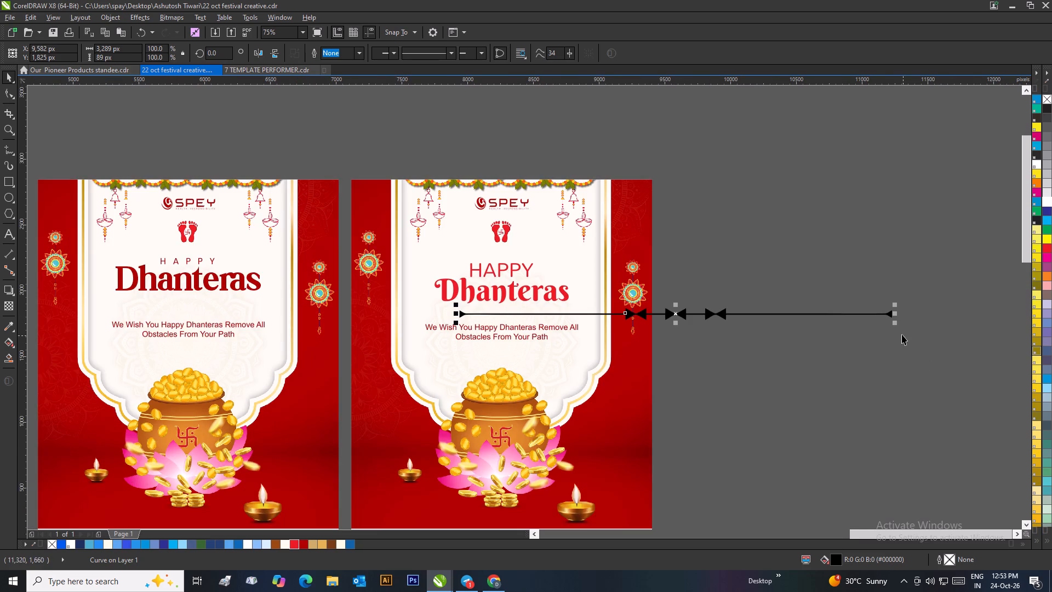
# Scale the black divider down to about 868 px wide and position it between the second poster's Dhanteras heading and wish text.
pyautogui.moveTo(897, 326); pyautogui.dragTo(566, 343)
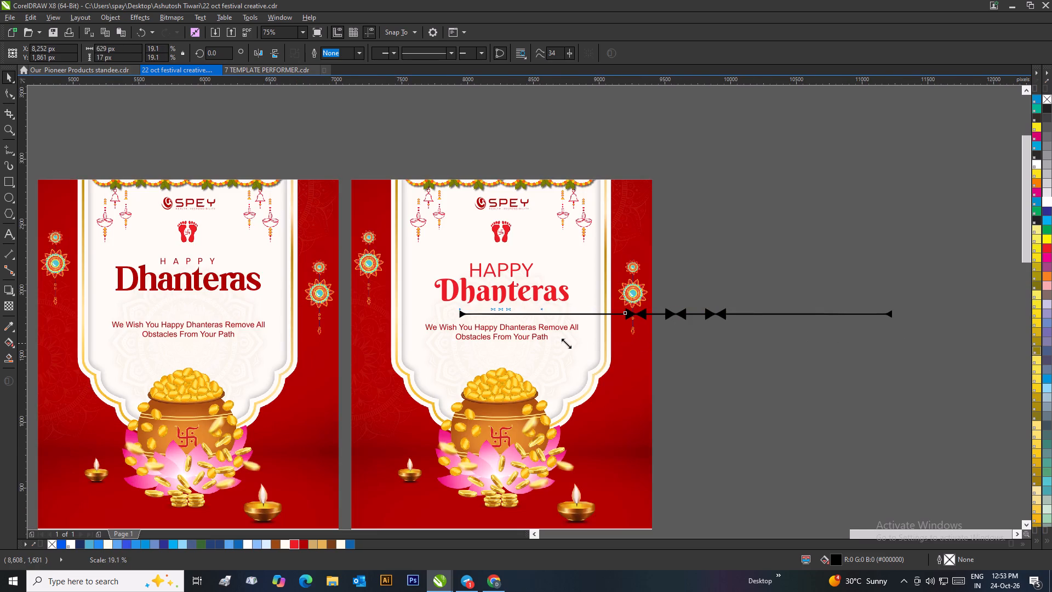
pyautogui.moveTo(566, 343); pyautogui.dragTo(567, 343)
pyautogui.click(753, 339)
pyautogui.scroll(1, 521, 311)
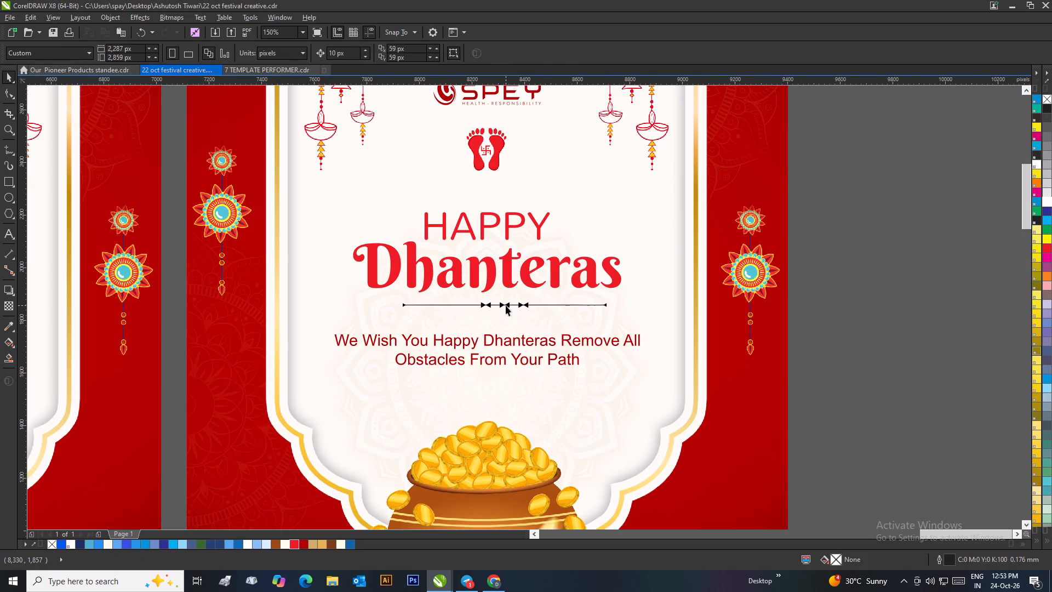
pyautogui.moveTo(506, 305); pyautogui.dragTo(481, 308)
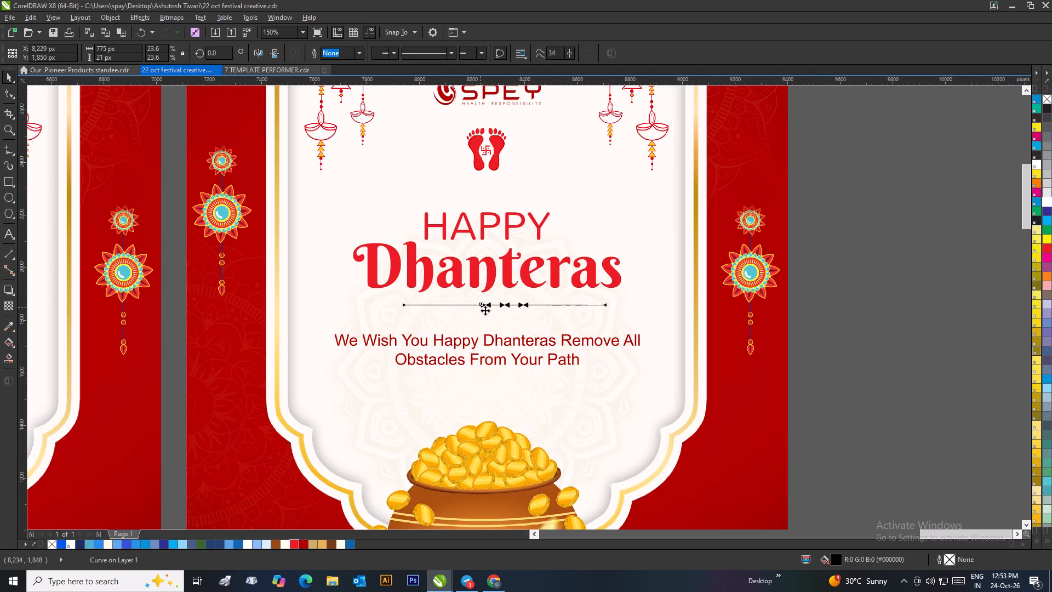
pyautogui.click(586, 317)
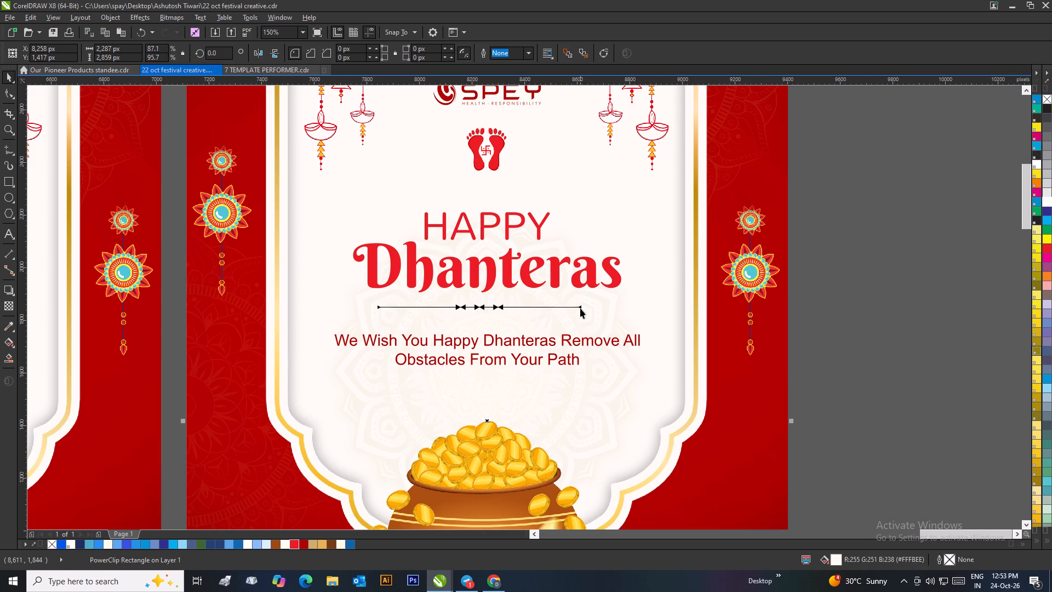
pyautogui.click(580, 308)
pyautogui.moveTo(588, 316); pyautogui.dragTo(613, 332)
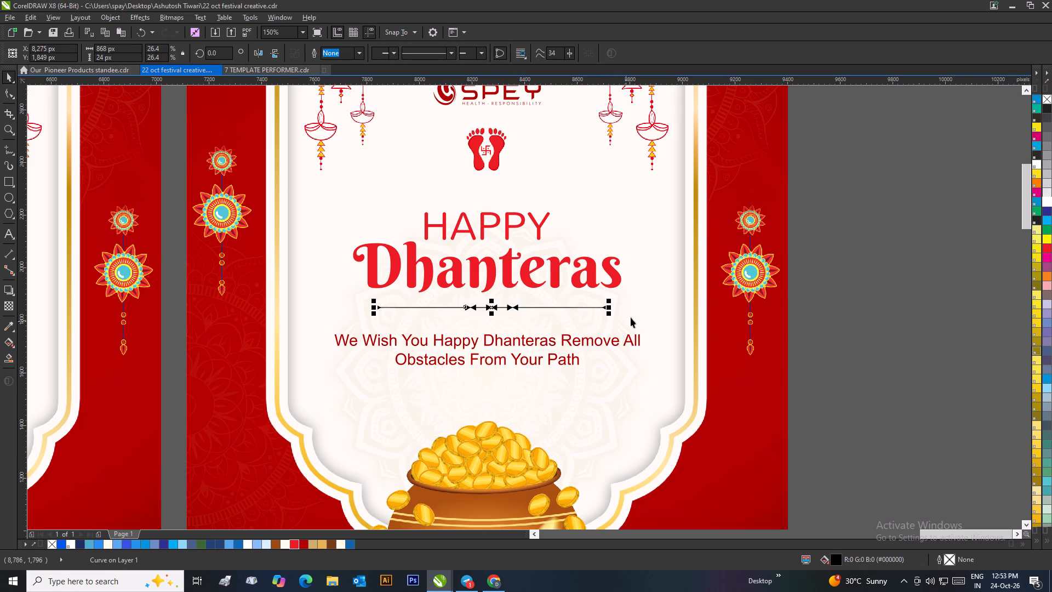
# Centre the divider horizontally on the second poster's background.
pyautogui.keyDown('shift'); pyautogui.click(644, 306); pyautogui.keyUp('shift')
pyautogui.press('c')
pyautogui.click(849, 327)
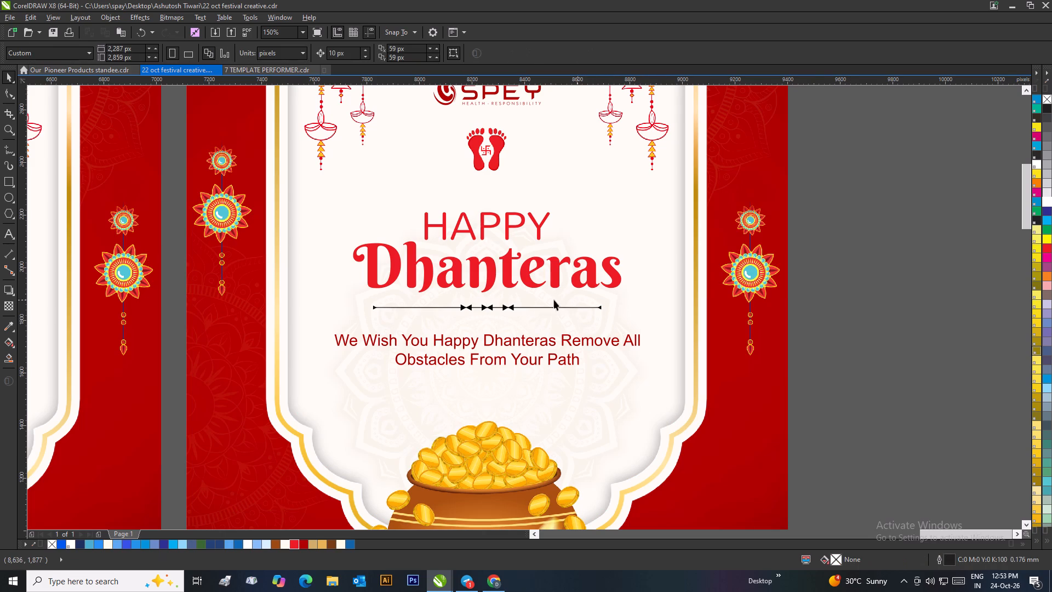
# Fill the second poster's divider with red.
pyautogui.click(512, 305)
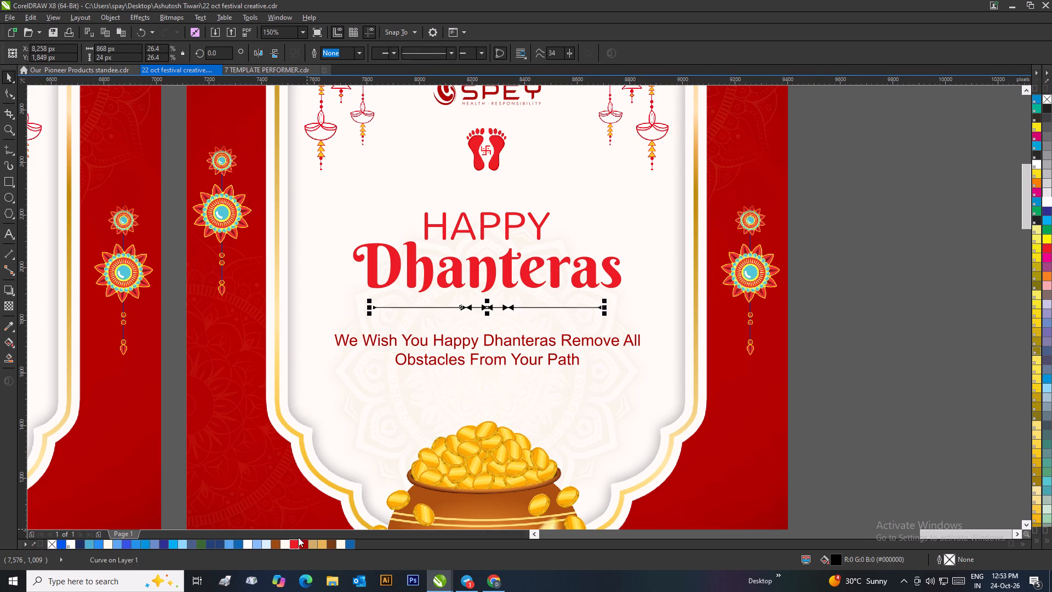
pyautogui.click(296, 540)
pyautogui.click(803, 367)
pyautogui.scroll(-1, 533, 289)
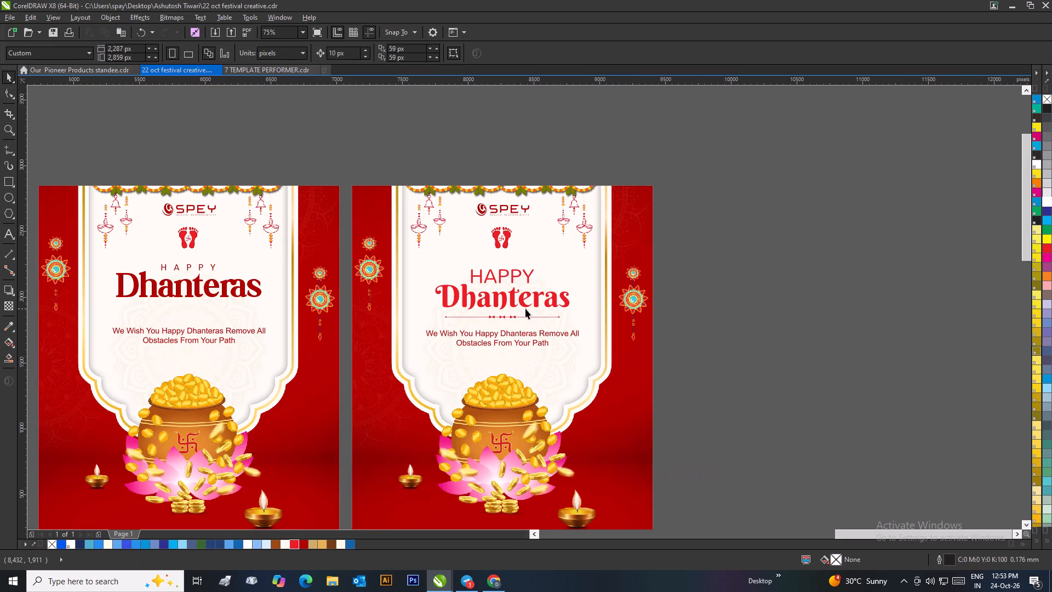
# Switch to the Canva design and undo the recent edits until the deleted Dhanteras artwork and text are back on the page.
pyautogui.click(494, 579)
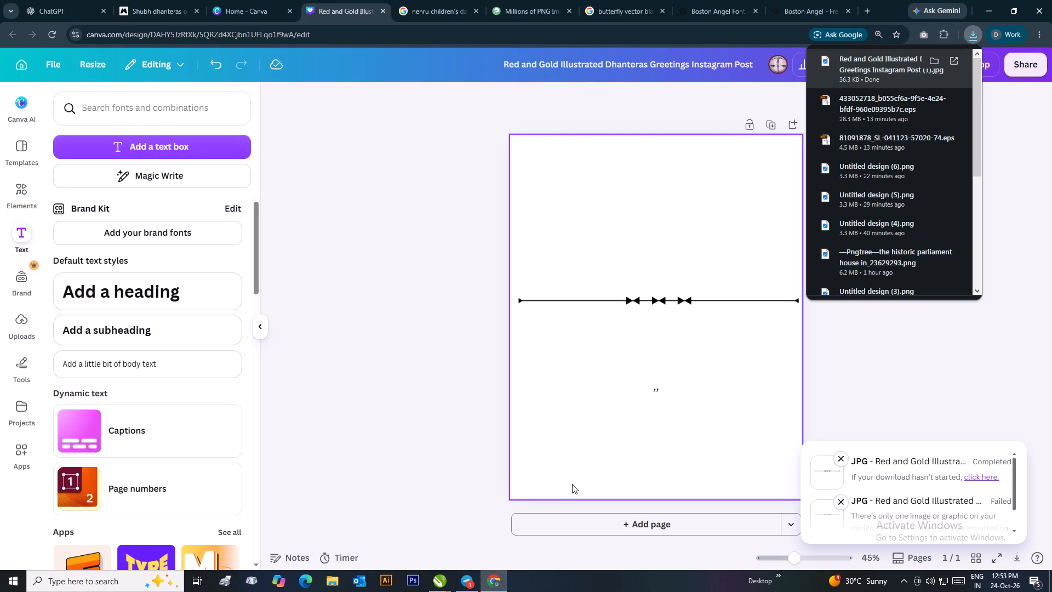
pyautogui.hotkey('ctrl', 'z')
pyautogui.hotkey('ctrl', 'z')
pyautogui.hotkey('ctrl', 'z')
pyautogui.hotkey('ctrl', 'z')
pyautogui.hotkey('ctrl', 'z')
pyautogui.hotkey('ctrl', 'z')
pyautogui.hotkey('ctrl', 'z')
pyautogui.hotkey('ctrl', 'z')
pyautogui.hotkey('ctrl', 'z')
pyautogui.hotkey('ctrl', 'z')
pyautogui.hotkey('ctrl', 'z')
pyautogui.keyDown('ctrl'); pyautogui.click(361, 408); pyautogui.keyUp('ctrl')
pyautogui.hotkey('ctrl', 'z')
pyautogui.hotkey('ctrl', 'z')
pyautogui.hotkey('ctrl', 'z')
pyautogui.hotkey('ctrl', 'z')
pyautogui.hotkey('ctrl', 'z')
pyautogui.hotkey('ctrl', 'z')
pyautogui.hotkey('ctrl', 'z')
pyautogui.hotkey('ctrl', 'z')
pyautogui.hotkey('ctrl', 'z')
pyautogui.hotkey('ctrl', 'z')
pyautogui.hotkey('ctrl', 'z')
pyautogui.hotkey('ctrl', 'z')
pyautogui.hotkey('ctrl', 'z')
pyautogui.hotkey('ctrl', 'z')
pyautogui.hotkey('ctrl', 'z')
pyautogui.hotkey('ctrl', 'z')
pyautogui.hotkey('ctrl', 'z')
pyautogui.hotkey('ctrl', 'z')
pyautogui.hotkey('ctrl', 'z')
pyautogui.hotkey('ctrl', 'z')
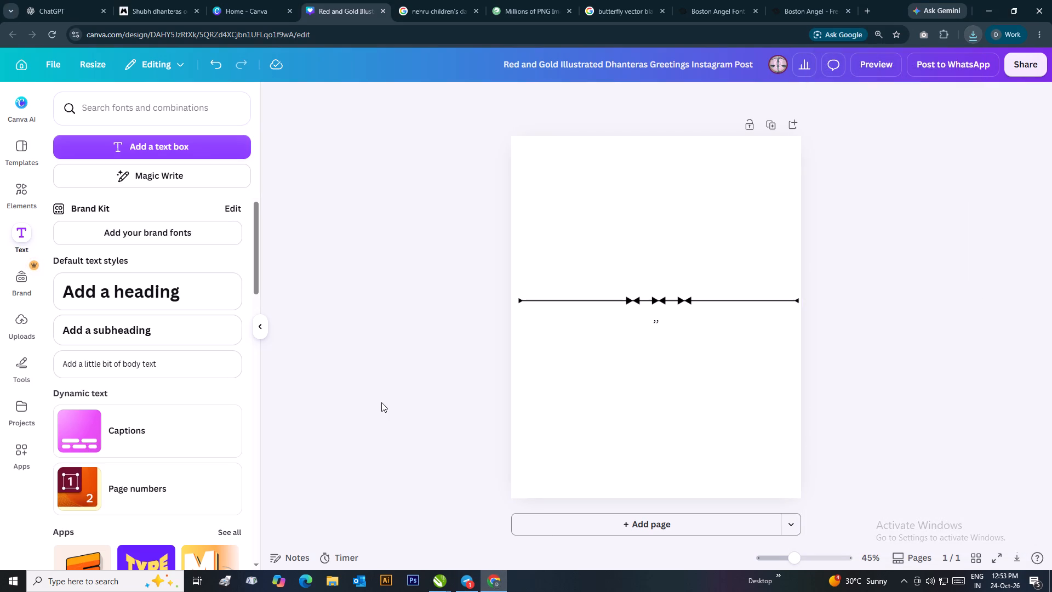
pyautogui.click(832, 366)
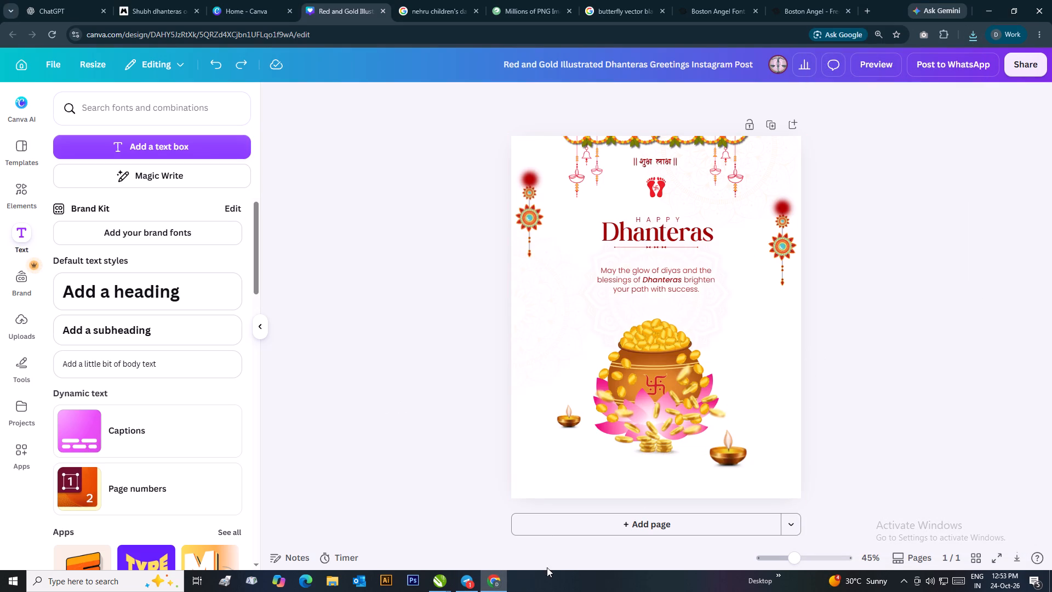
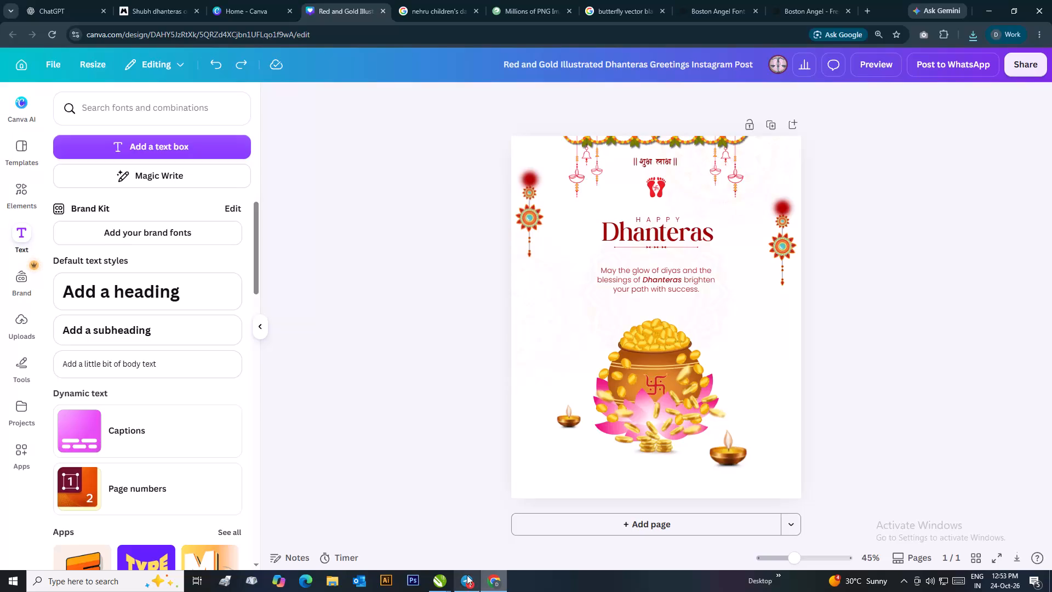
# In CorelDRAW, shrink the second poster's red divider to about 757 px wide and centre it horizontally under the Dhanteras heading.
pyautogui.click(438, 580)
pyautogui.click(436, 539)
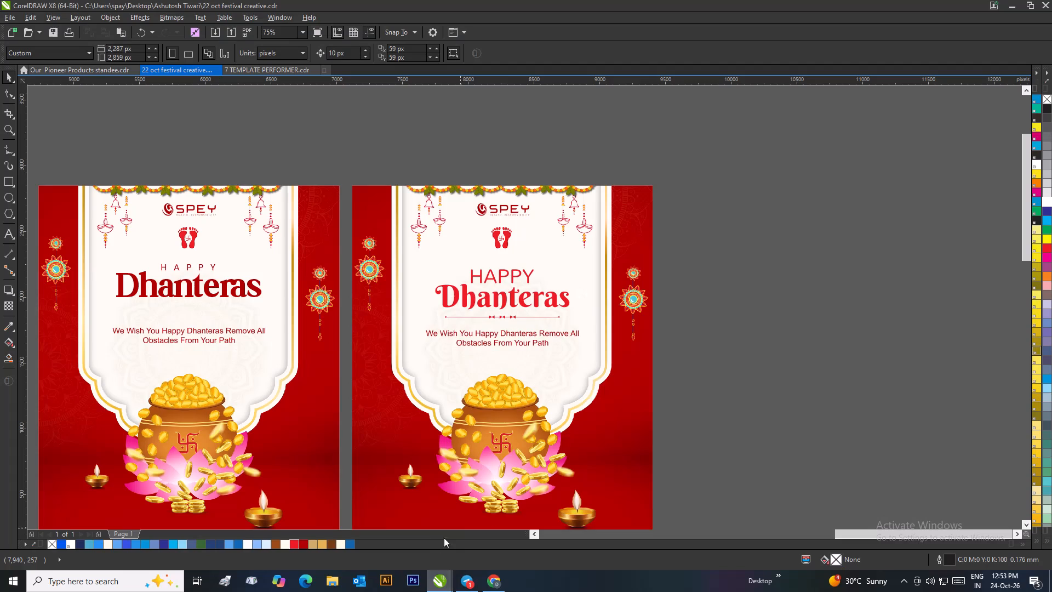
pyautogui.scroll(1, 529, 328)
pyautogui.click(498, 286)
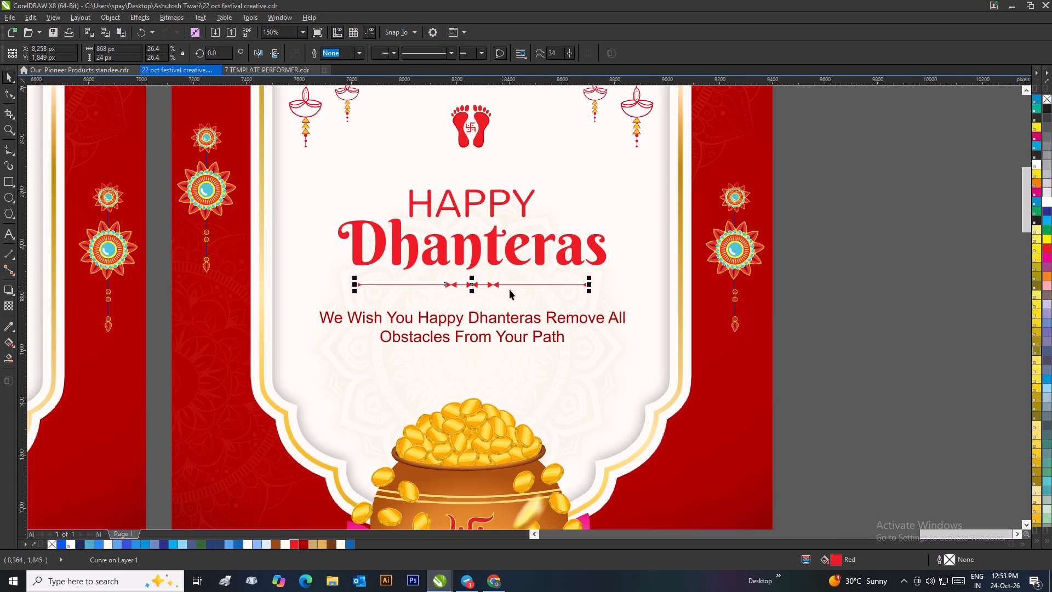
pyautogui.moveTo(591, 293); pyautogui.dragTo(562, 316)
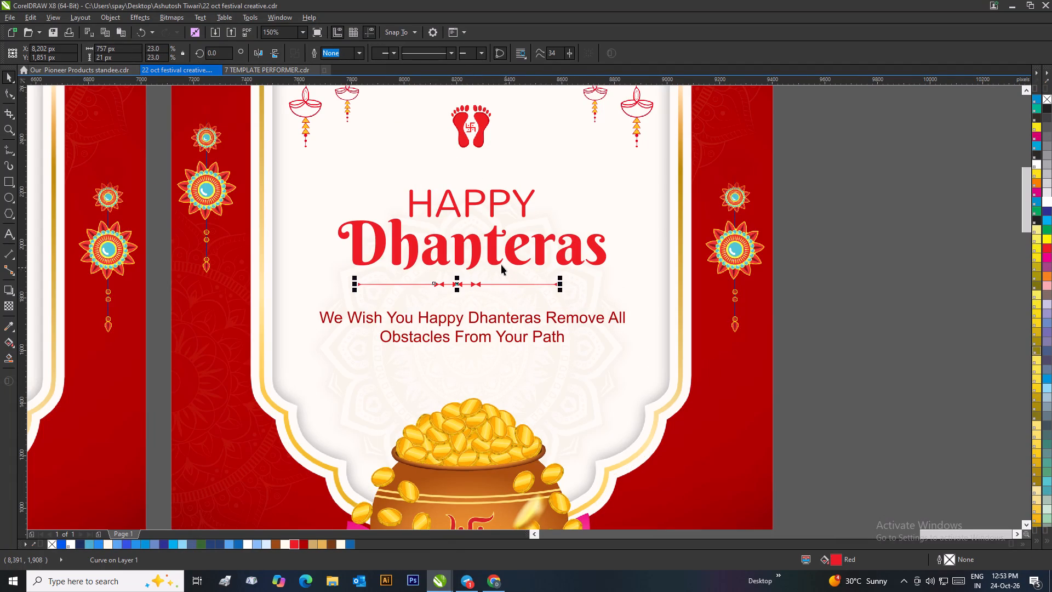
pyautogui.keyDown('shift'); pyautogui.click(495, 260); pyautogui.keyUp('shift')
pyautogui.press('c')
pyautogui.click(801, 325)
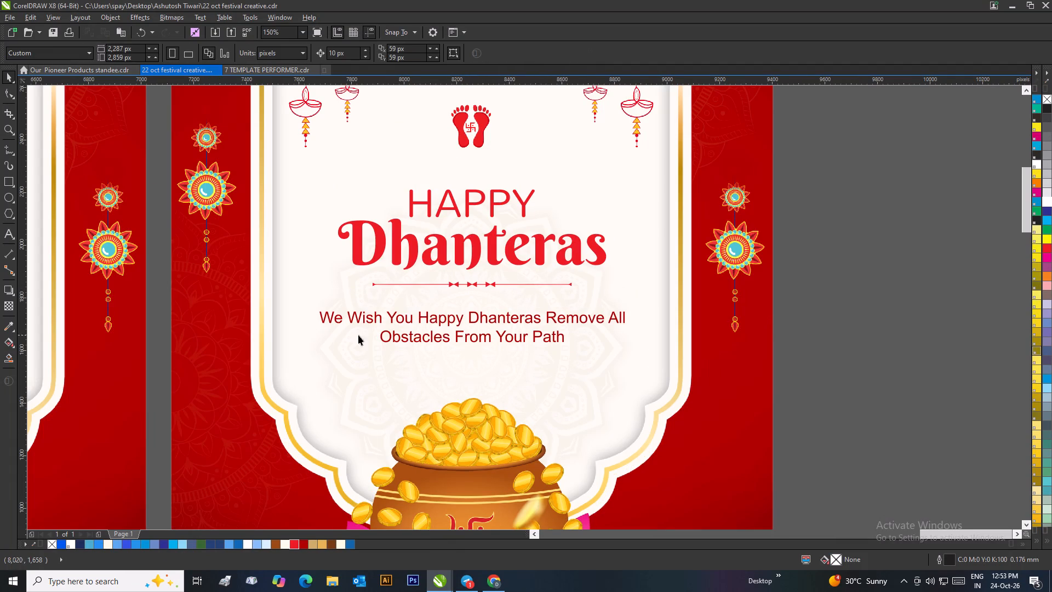
# Start the Color Eyedropper to sample a colour from the poster artwork.
pyautogui.click(10, 327)
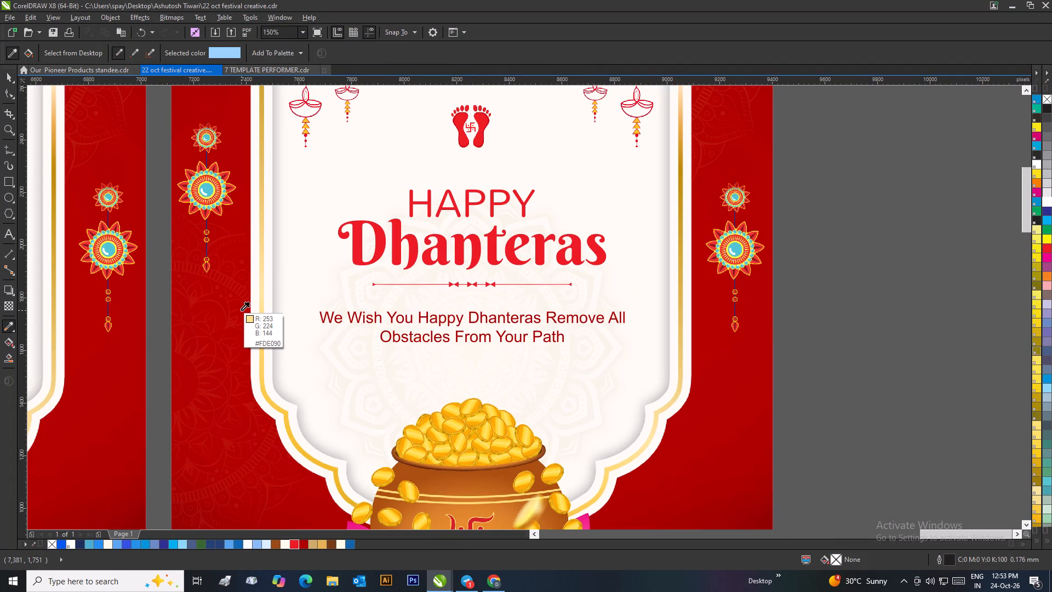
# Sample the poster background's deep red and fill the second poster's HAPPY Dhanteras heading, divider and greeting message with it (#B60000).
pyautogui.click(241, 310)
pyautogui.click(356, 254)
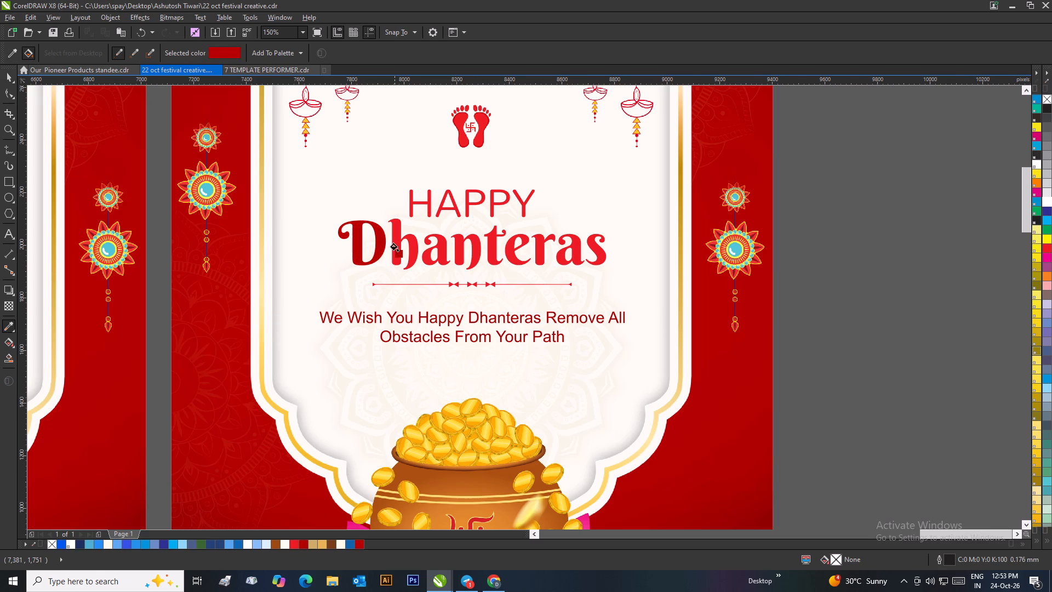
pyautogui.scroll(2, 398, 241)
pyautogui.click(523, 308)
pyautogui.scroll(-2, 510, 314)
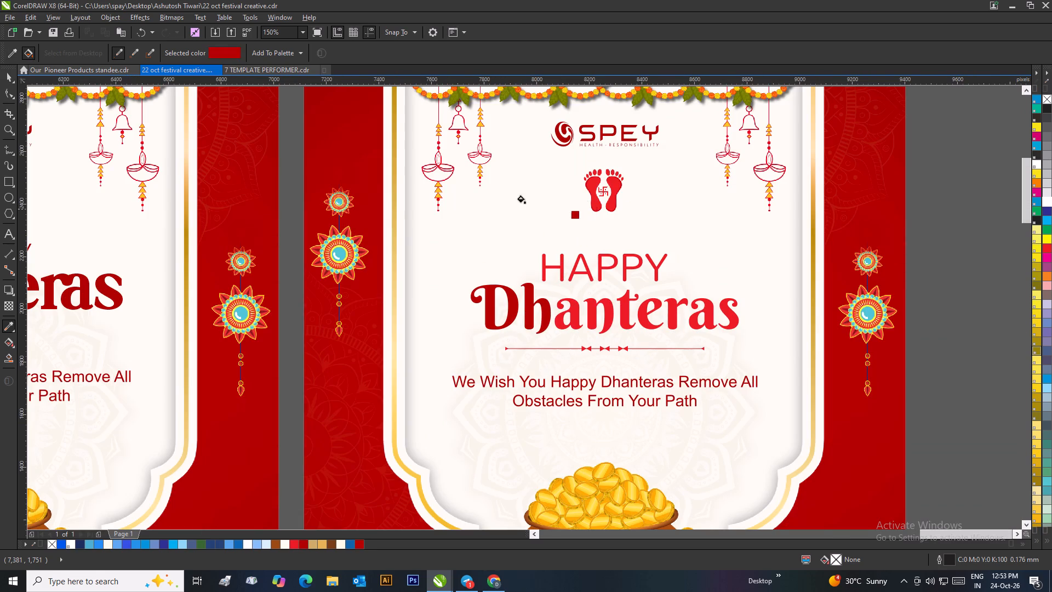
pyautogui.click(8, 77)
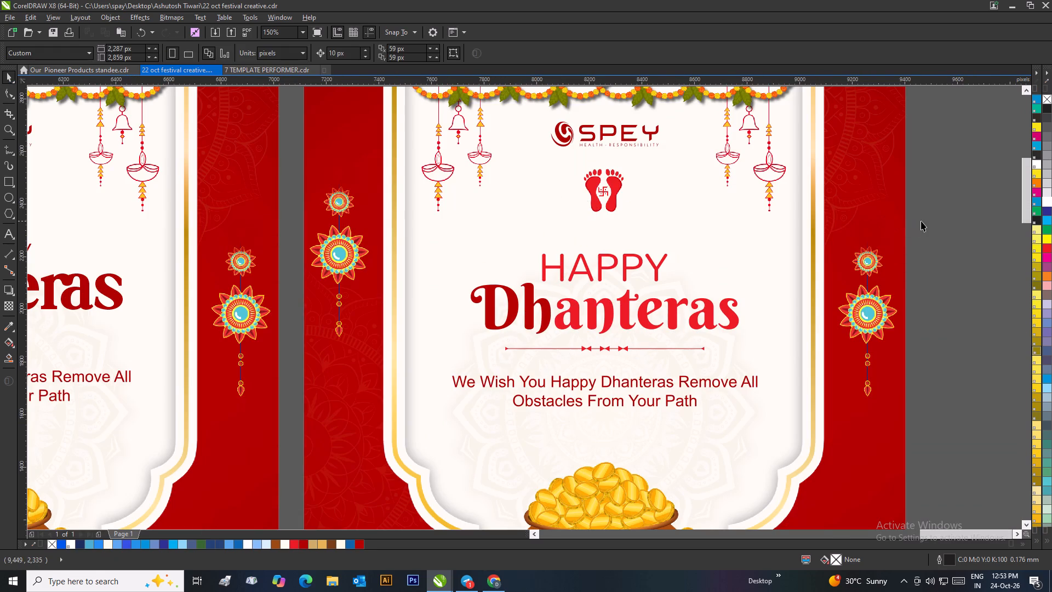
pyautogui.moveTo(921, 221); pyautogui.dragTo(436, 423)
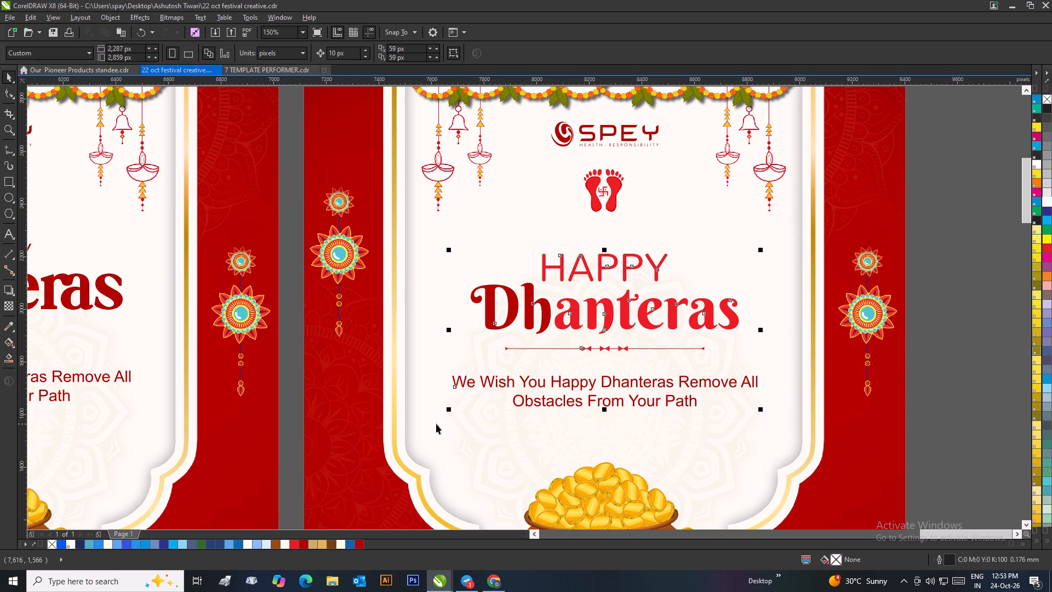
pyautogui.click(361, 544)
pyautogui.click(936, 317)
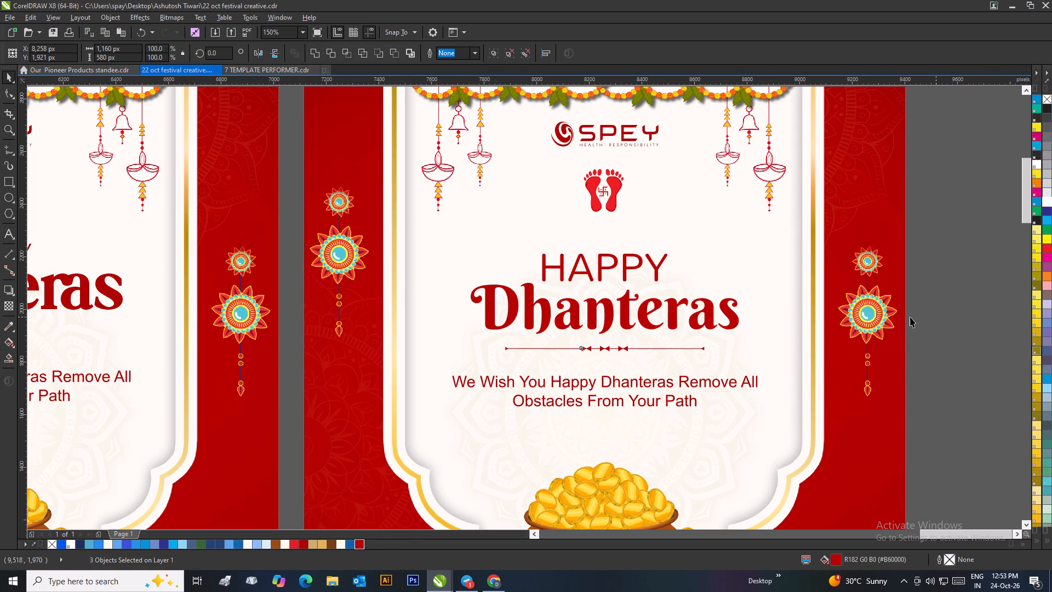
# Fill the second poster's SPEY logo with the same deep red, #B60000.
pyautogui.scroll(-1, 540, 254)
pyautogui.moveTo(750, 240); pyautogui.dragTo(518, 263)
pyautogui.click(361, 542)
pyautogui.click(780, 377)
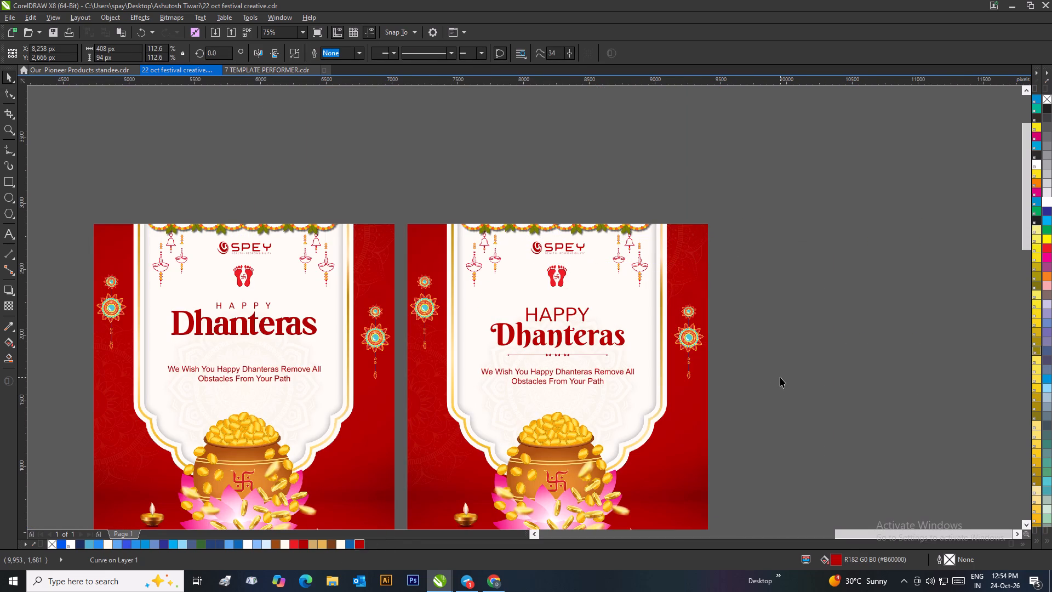
# Move the red divider from the second poster to just below the first poster's Dhanteras heading and centre it on the heading.
pyautogui.scroll(-1, 680, 346)
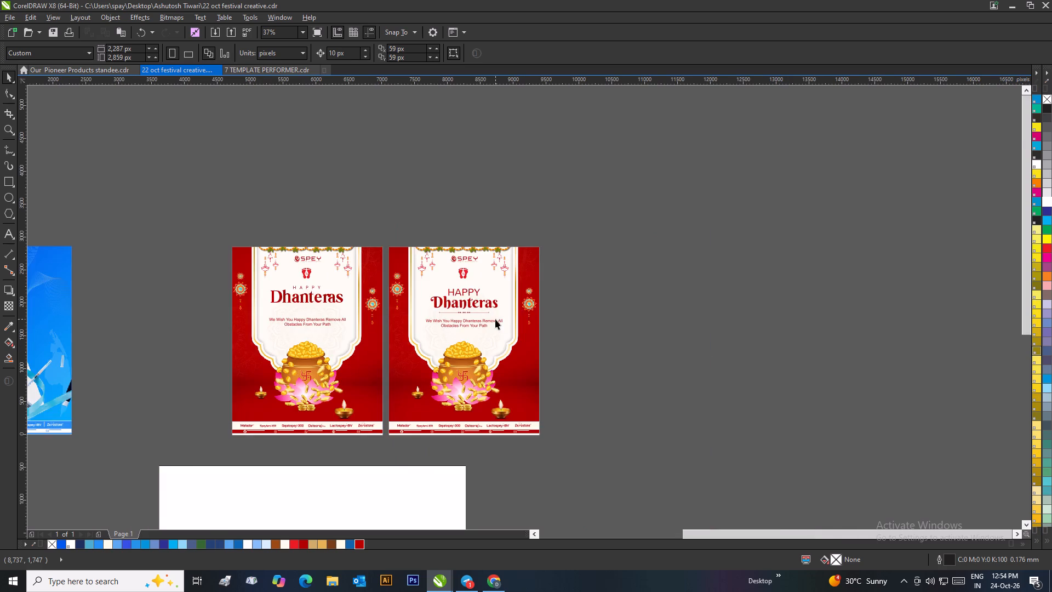
pyautogui.scroll(1, 495, 319)
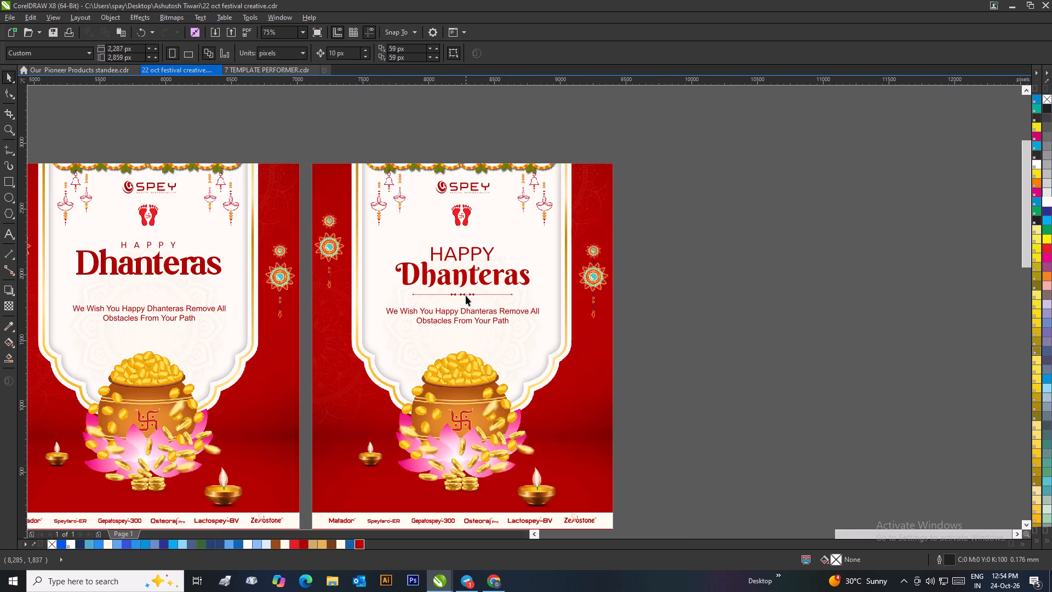
pyautogui.moveTo(464, 295); pyautogui.dragTo(159, 288)
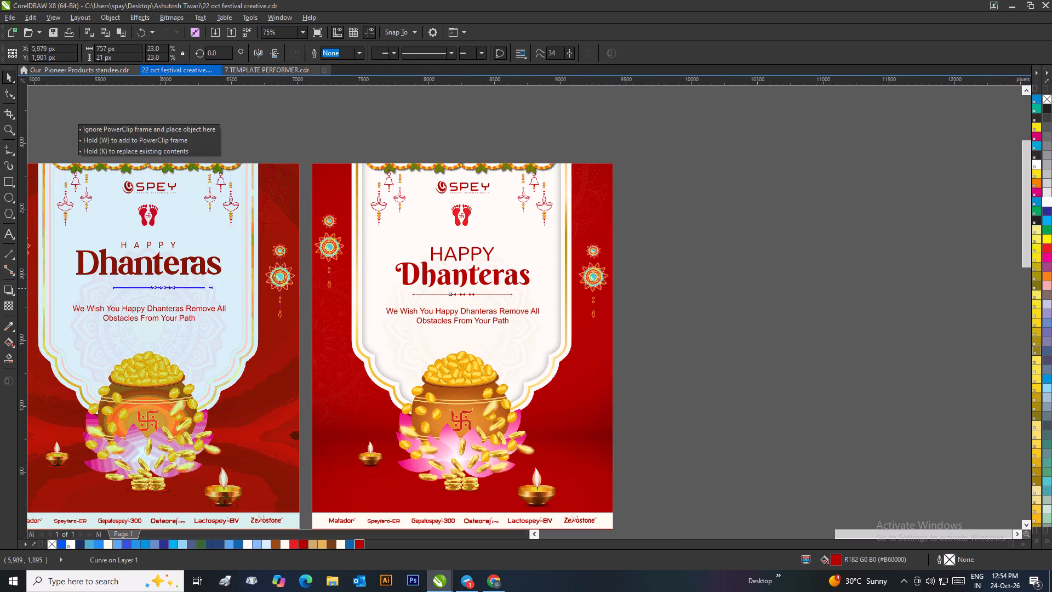
pyautogui.moveTo(159, 288); pyautogui.dragTo(150, 289)
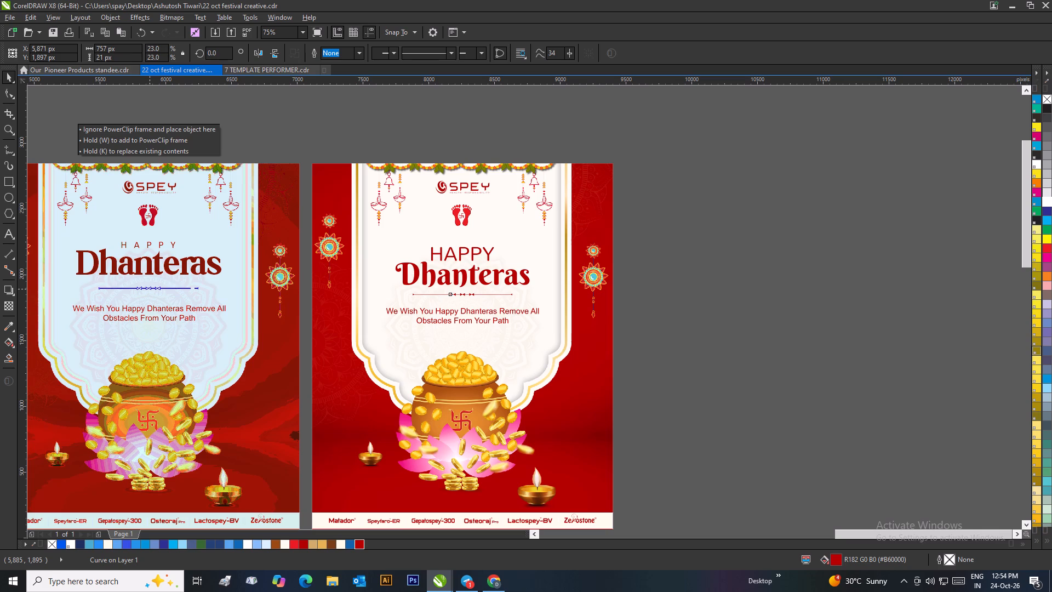
pyautogui.moveTo(150, 289); pyautogui.dragTo(148, 287)
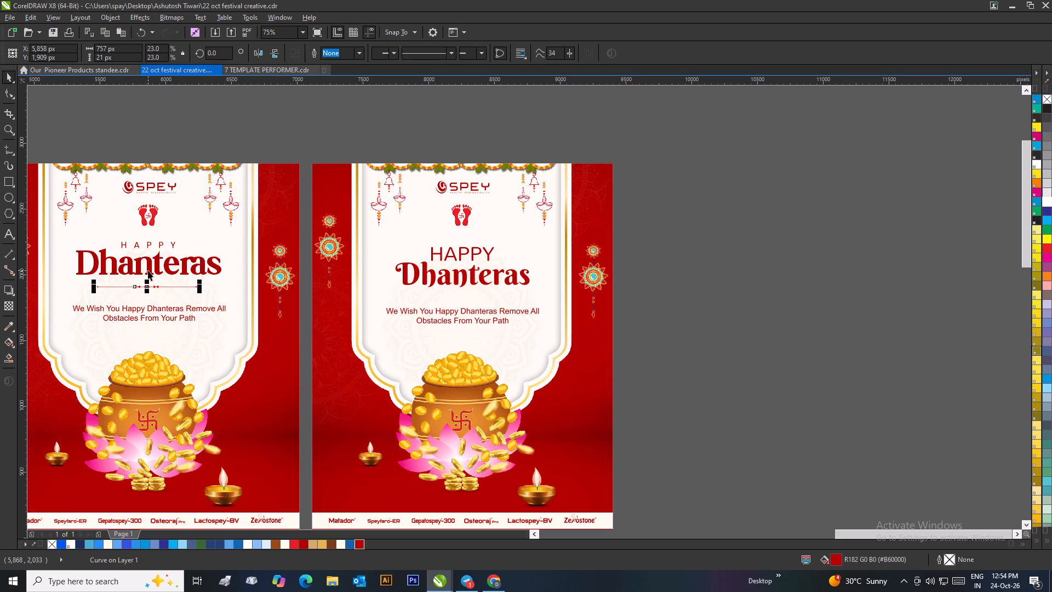
pyautogui.keyDown('shift'); pyautogui.click(148, 270); pyautogui.keyUp('shift')
pyautogui.press('c')
pyautogui.click(654, 257)
# Delete the entire second Dhanteras poster.
pyautogui.scroll(-1, 547, 197)
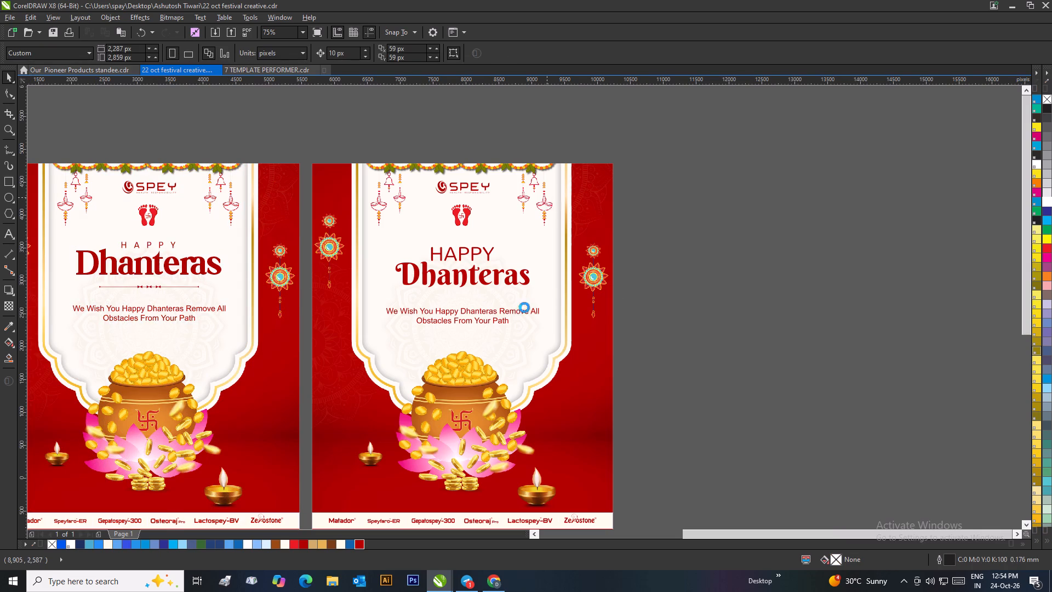
pyautogui.moveTo(581, 275); pyautogui.dragTo(407, 489)
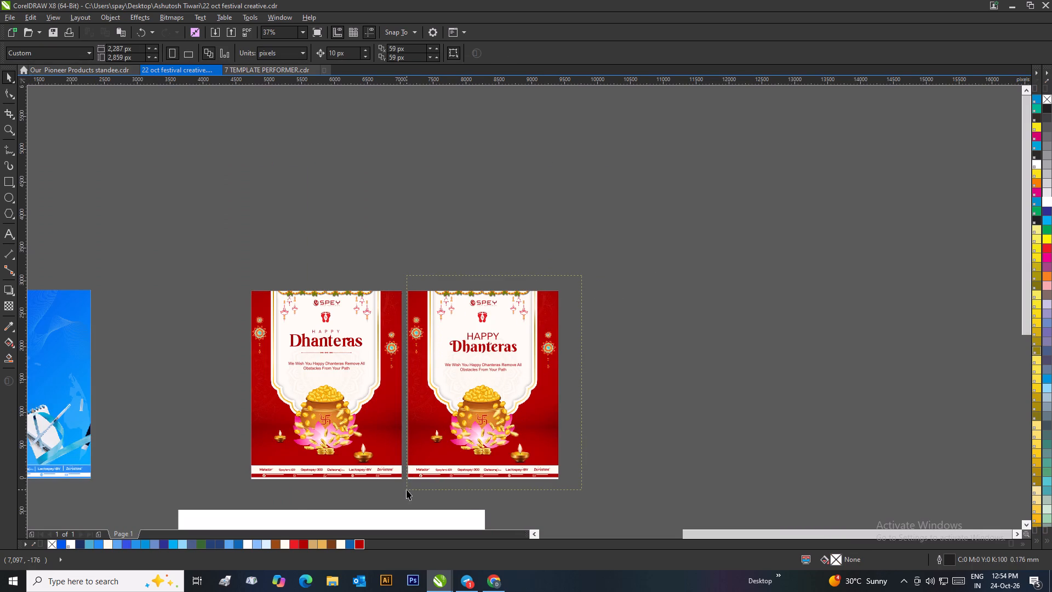
pyautogui.moveTo(407, 489); pyautogui.dragTo(405, 500)
pyautogui.press('Delete')
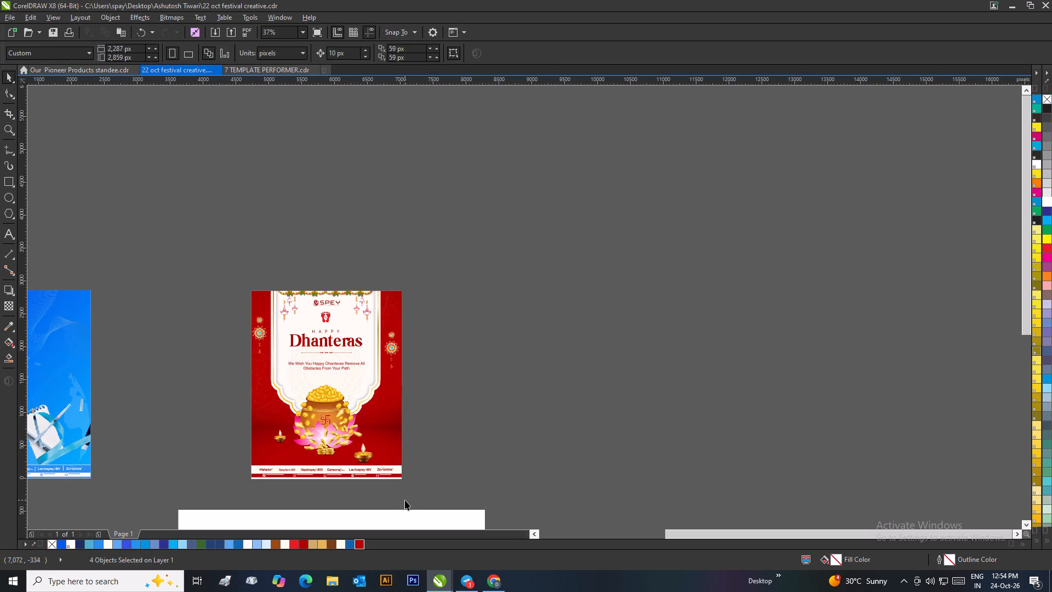
# Compare the remaining poster's layout with the Dhanteras reference design open in Canva in Chrome, returning to CorelDRAW.
pyautogui.scroll(1, 311, 408)
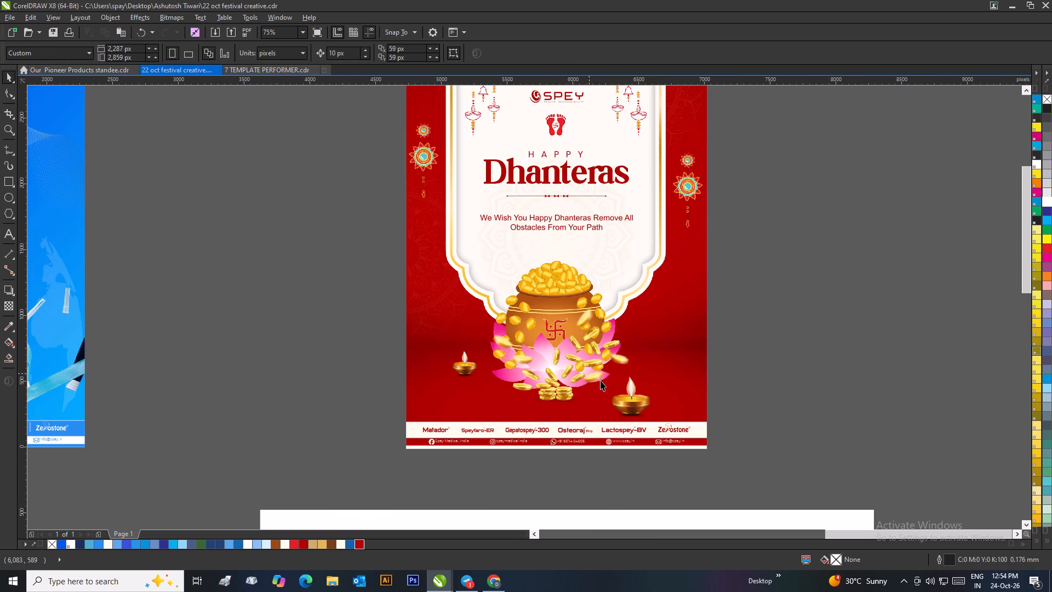
pyautogui.click(493, 577)
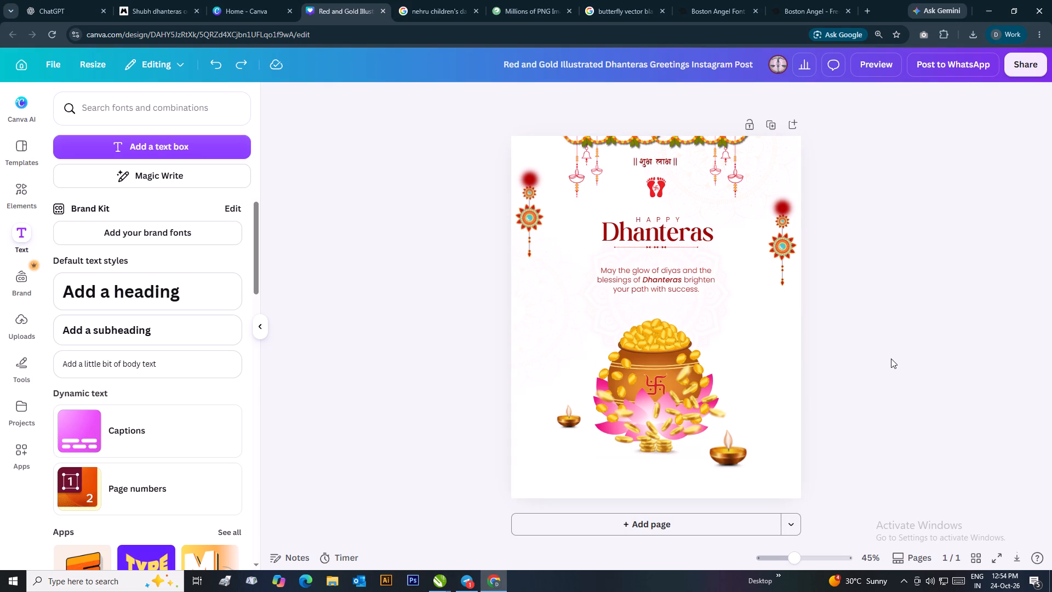
pyautogui.click(891, 358)
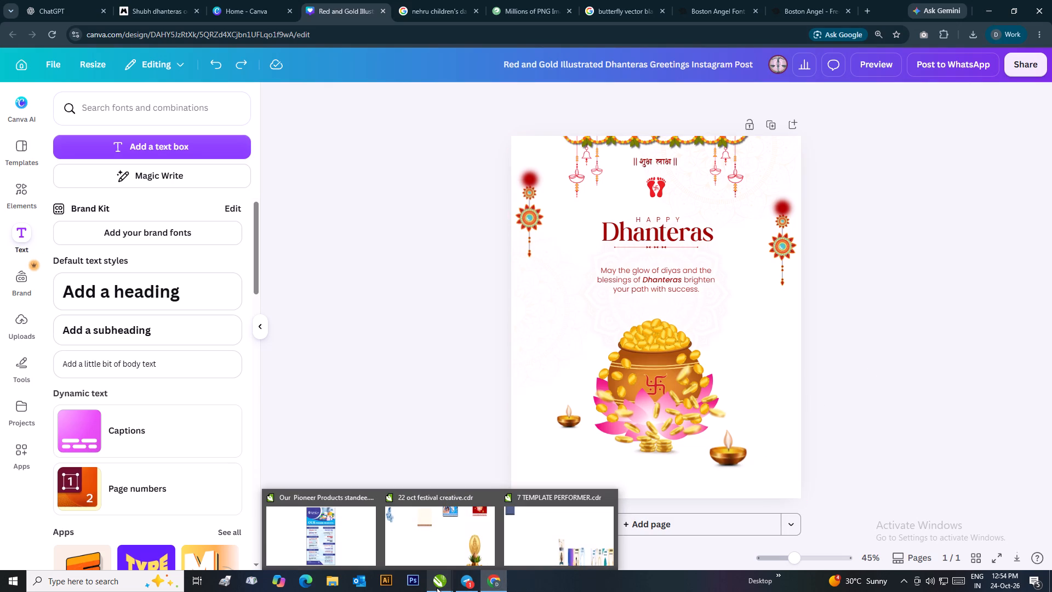
pyautogui.click(466, 552)
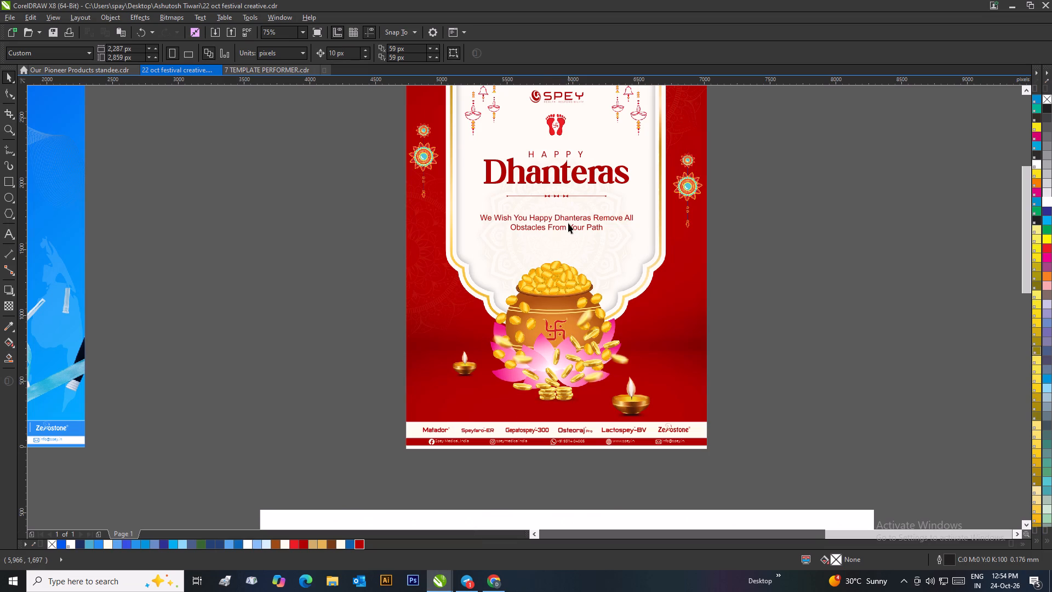
pyautogui.click(494, 570)
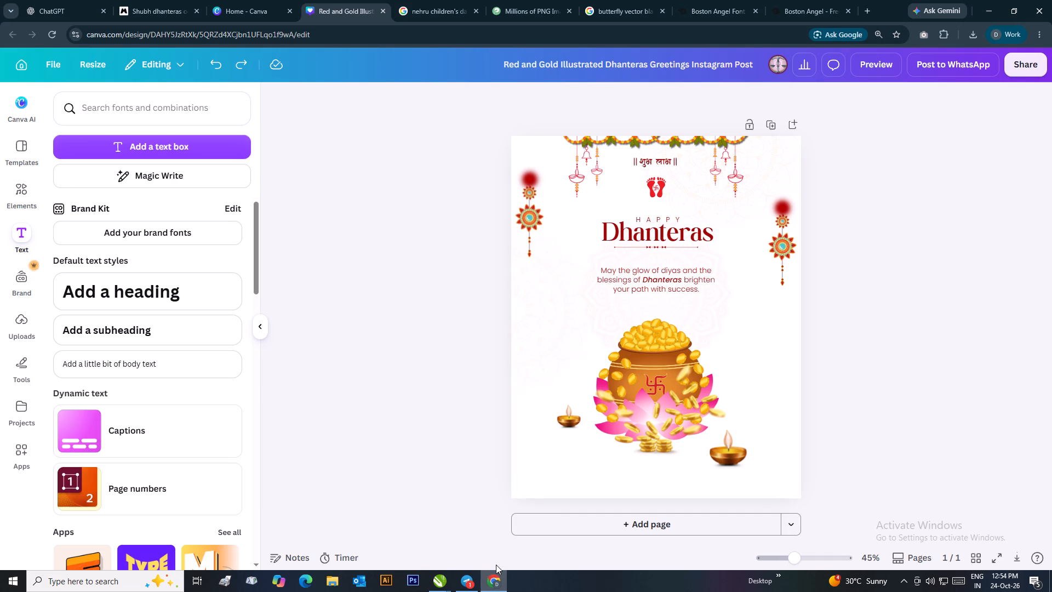
pyautogui.click(455, 560)
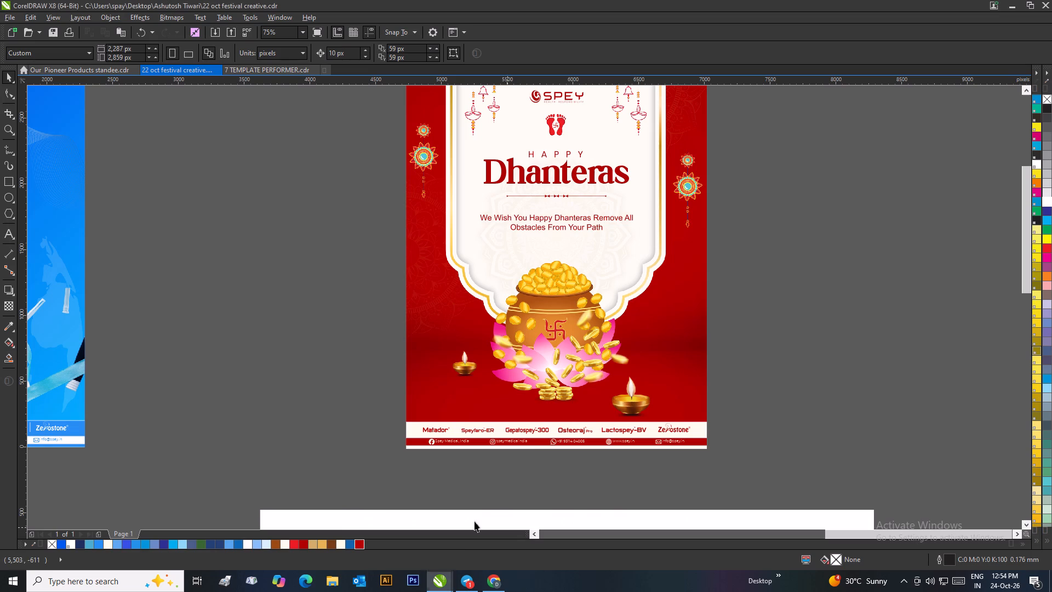
# Raise the divider slightly below Dhanteras and centre-align the divider, heading words and greeting message horizontally on the poster.
pyautogui.click(562, 195)
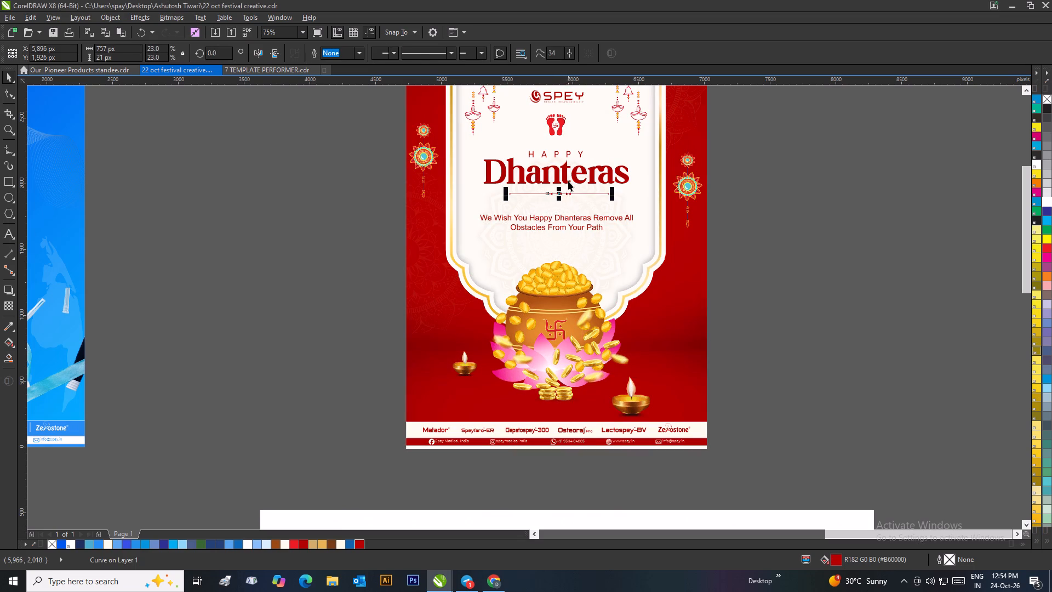
pyautogui.keyDown('shift'); pyautogui.click(568, 181); pyautogui.keyUp('shift')
pyautogui.press('c')
pyautogui.keyDown('shift'); pyautogui.click(587, 217); pyautogui.keyUp('shift')
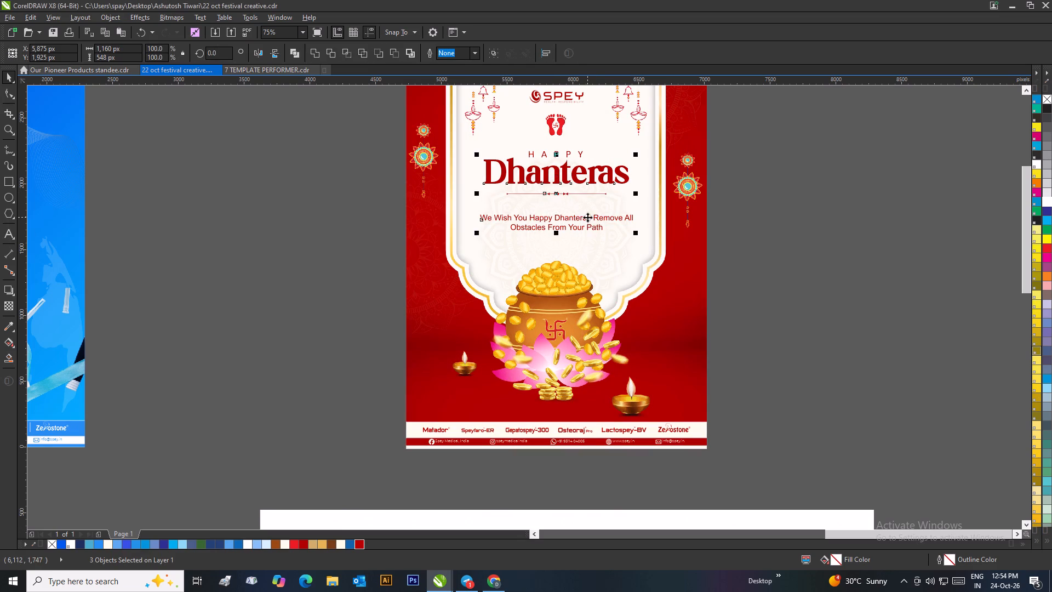
pyautogui.press('c')
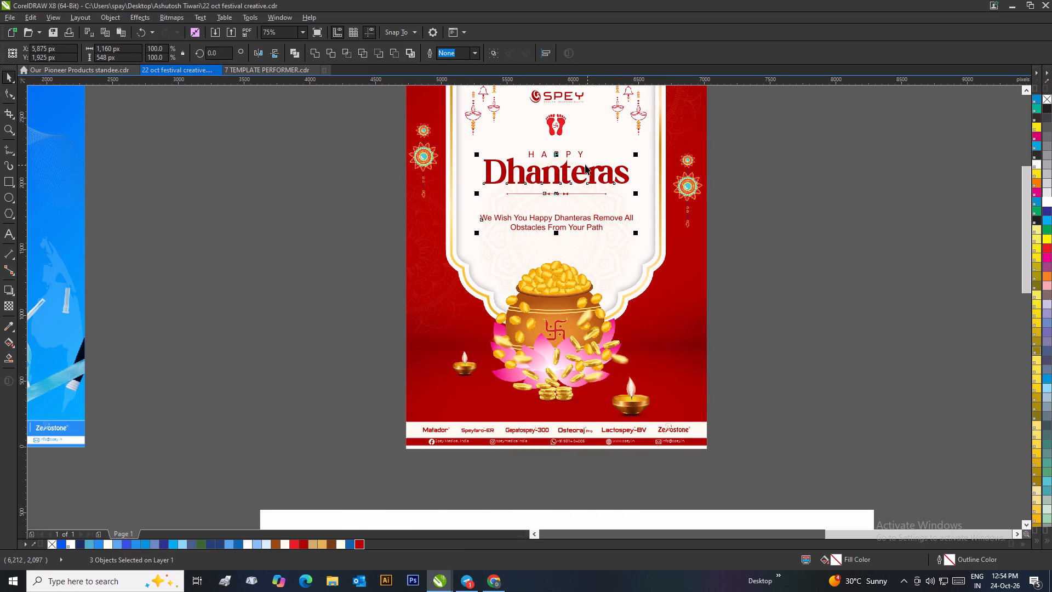
pyautogui.keyDown('shift'); pyautogui.click(581, 157); pyautogui.keyUp('shift')
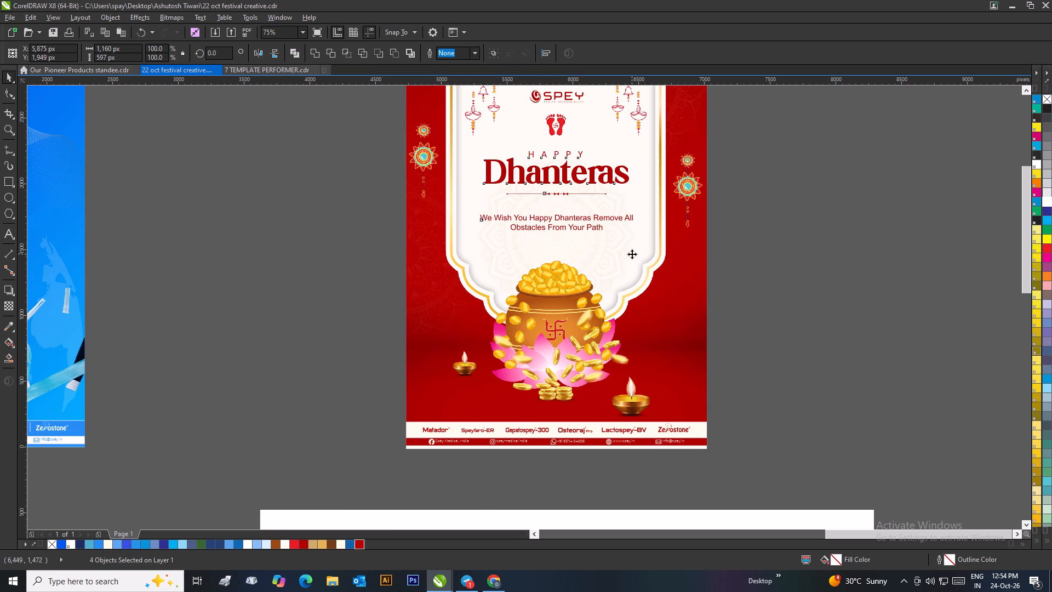
pyautogui.keyDown('shift'); pyautogui.click(632, 254); pyautogui.keyUp('shift')
pyautogui.press('c')
pyautogui.click(762, 283)
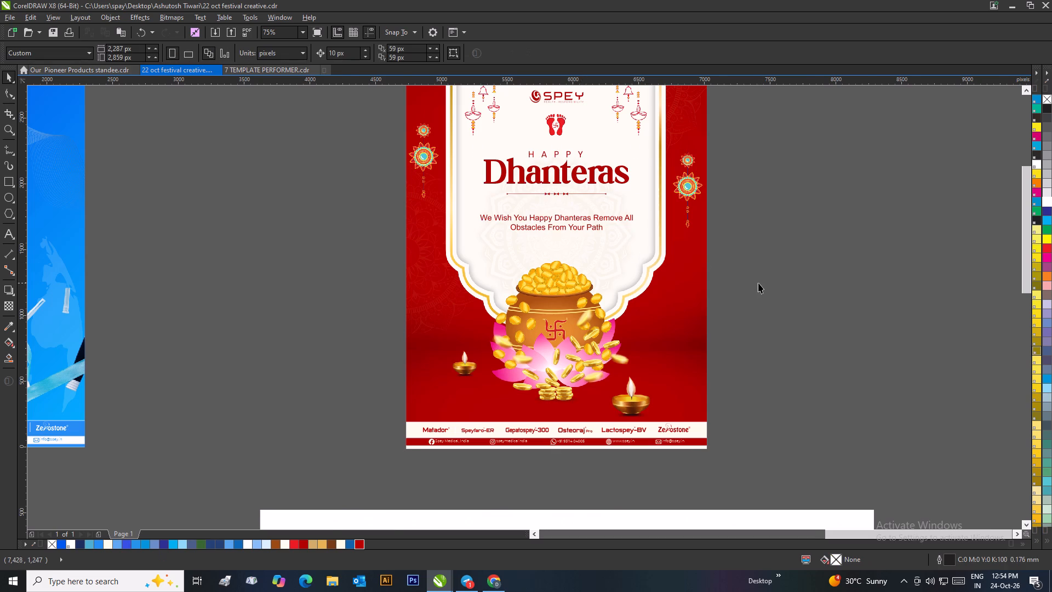
# Centre-align HAPPY and Dhanteras horizontally with each other.
pyautogui.scroll(-1, 752, 286)
pyautogui.scroll(1, 431, 246)
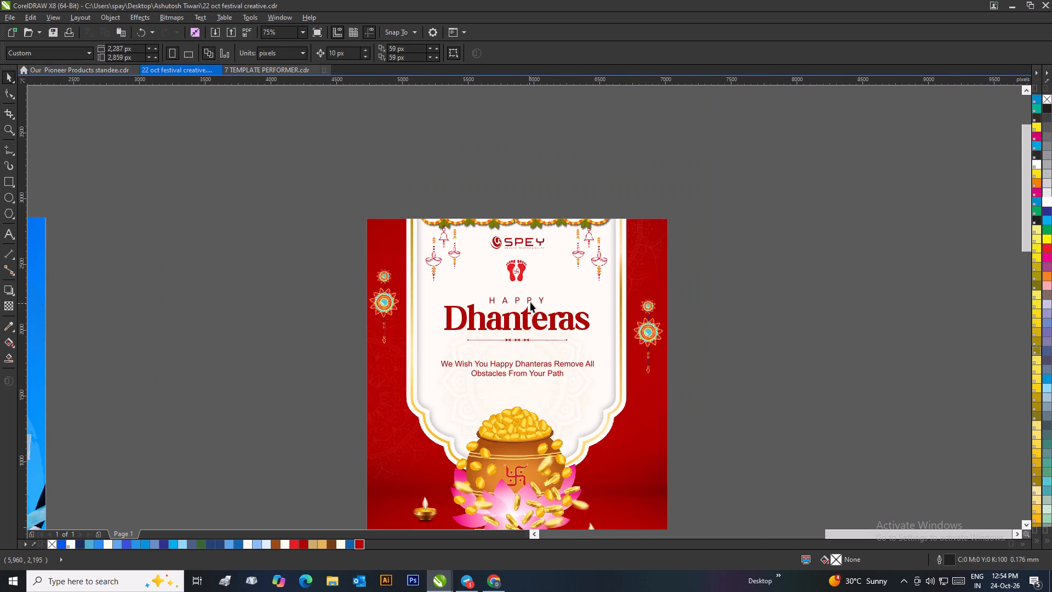
pyautogui.click(530, 302)
pyautogui.keyDown('shift'); pyautogui.click(524, 316); pyautogui.keyUp('shift')
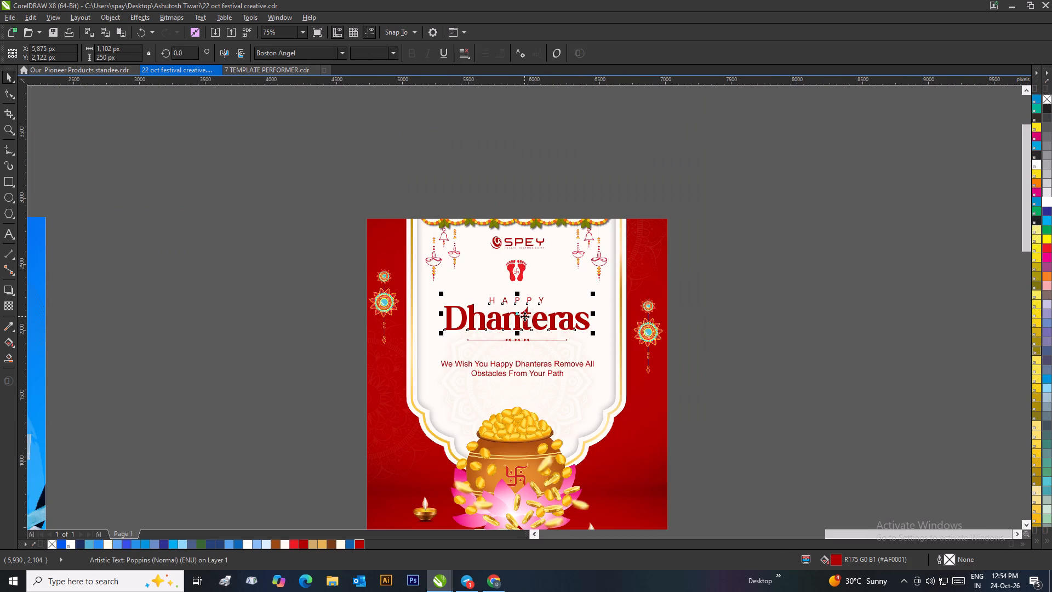
pyautogui.press('c')
pyautogui.click(739, 357)
# Group all the elements of the Dhanteras poster into one object.
pyautogui.scroll(-1, 604, 291)
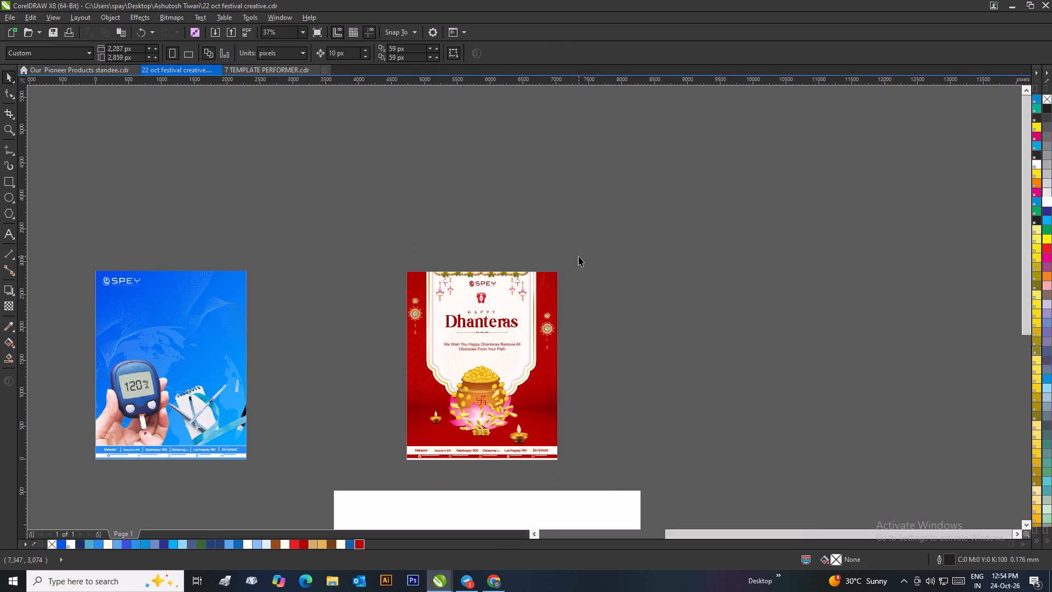
pyautogui.scroll(1, 500, 308)
pyautogui.scroll(-1, 524, 308)
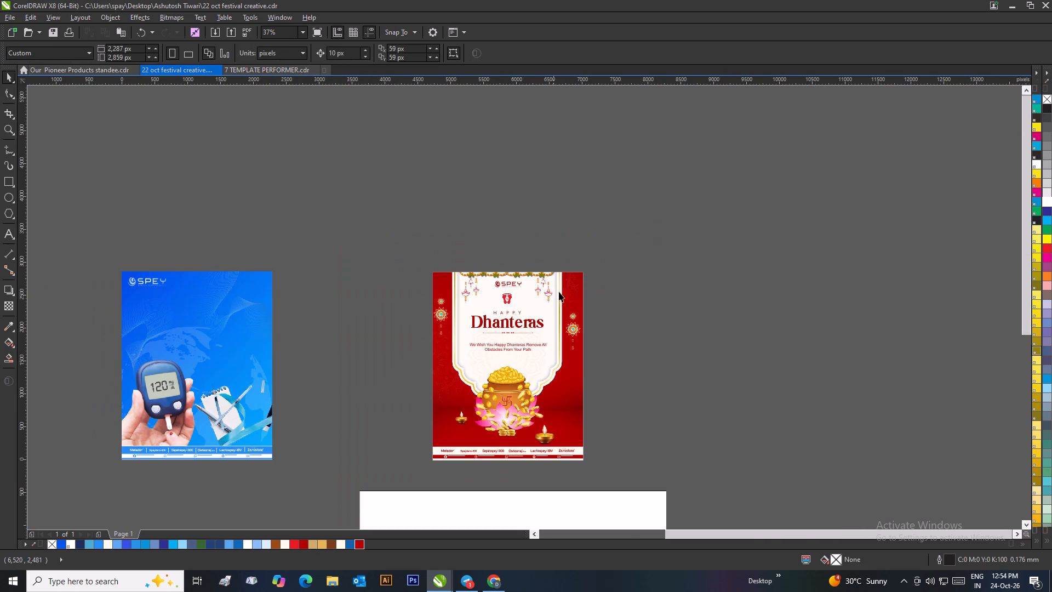
pyautogui.moveTo(604, 263); pyautogui.dragTo(391, 472)
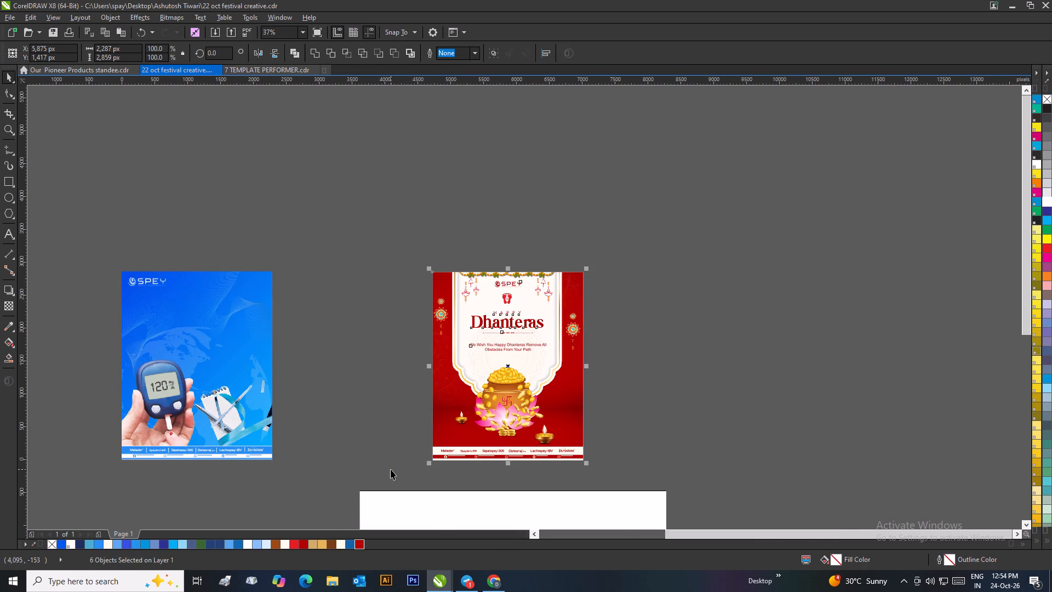
pyautogui.hotkey('ctrl', 'g')
pyautogui.click(638, 369)
# Copy the grouped Dhanteras poster and move the original to the empty area beside the large white Lakshmi coin image.
pyautogui.click(519, 316)
pyautogui.rightClick(519, 316)
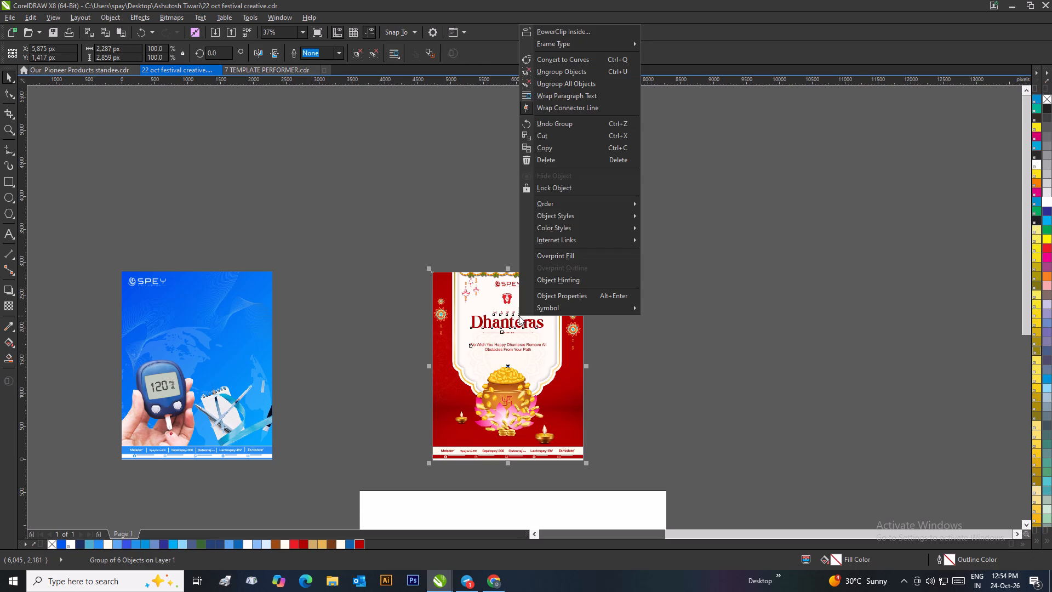
pyautogui.moveTo(557, 155); pyautogui.dragTo(557, 149)
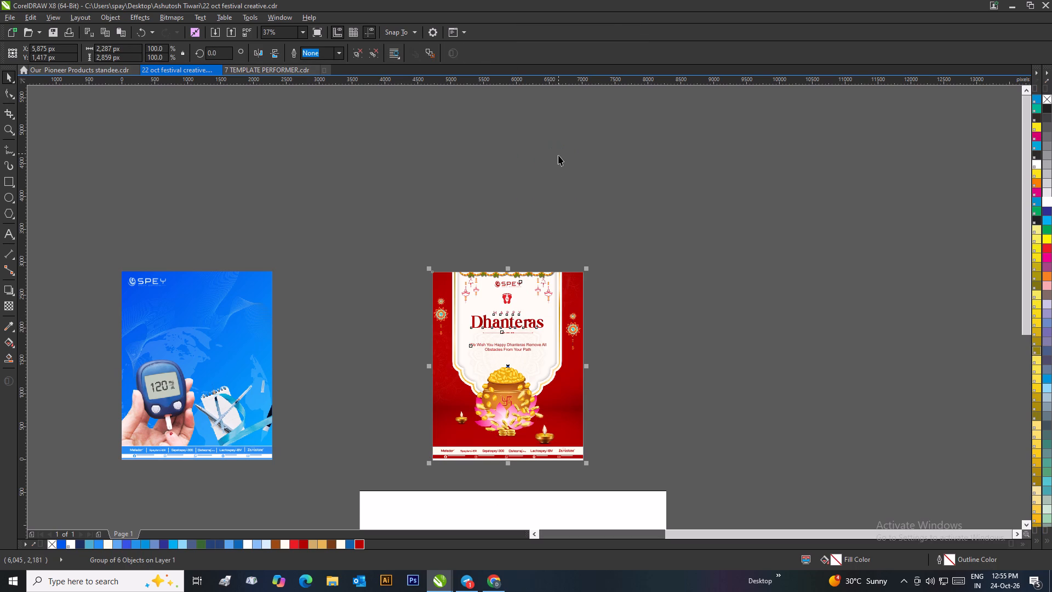
pyautogui.click(558, 155)
pyautogui.scroll(-1, 573, 140)
pyautogui.scroll(-2, 507, 385)
pyautogui.scroll(3, 502, 336)
pyautogui.scroll(-1, 540, 333)
pyautogui.click(577, 155)
pyautogui.moveTo(576, 155); pyautogui.dragTo(709, 260)
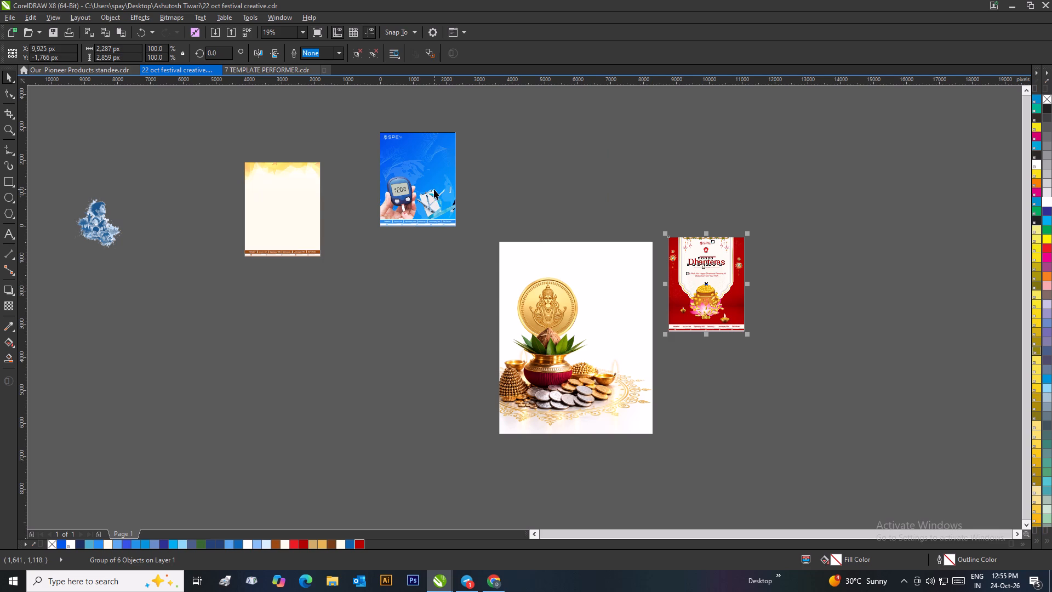
# Duplicate the cream and gold poster template, placing the copy beside the large Lakshmi coin image, below the blue glucometer poster.
pyautogui.click(295, 195)
pyautogui.moveTo(265, 218); pyautogui.dragTo(417, 351)
pyautogui.rightClick(417, 351)
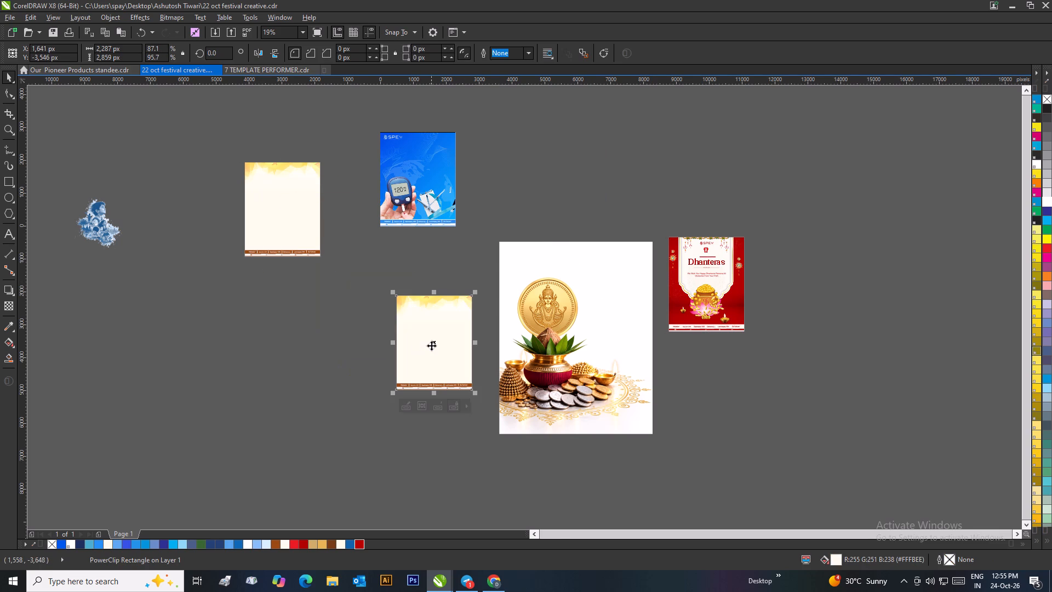
pyautogui.rightClick(431, 345)
pyautogui.click(576, 197)
# Place the large white Lakshmi coin image inside the copied cream and gold poster's PowerClip frame.
pyautogui.click(562, 272)
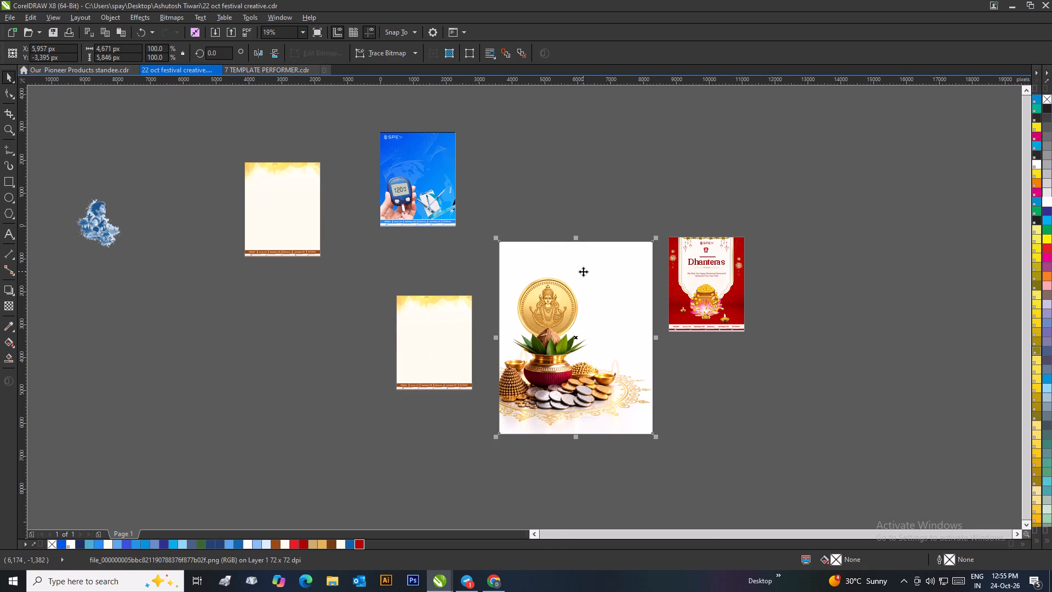
pyautogui.rightClick(583, 271)
pyautogui.moveTo(606, 260); pyautogui.dragTo(601, 264)
pyautogui.click(436, 332)
# Open the cream poster copy's PowerClip contents, move the Lakshmi image over the frame and send it one level back behind the gold pattern.
pyautogui.rightClick(436, 332)
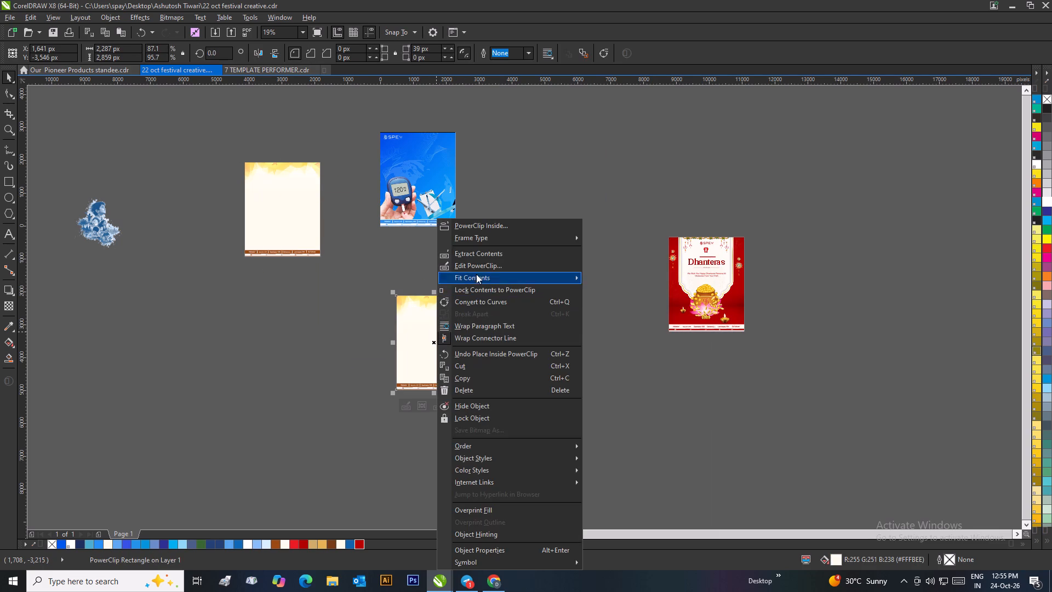
pyautogui.click(475, 266)
pyautogui.moveTo(553, 298); pyautogui.dragTo(477, 371)
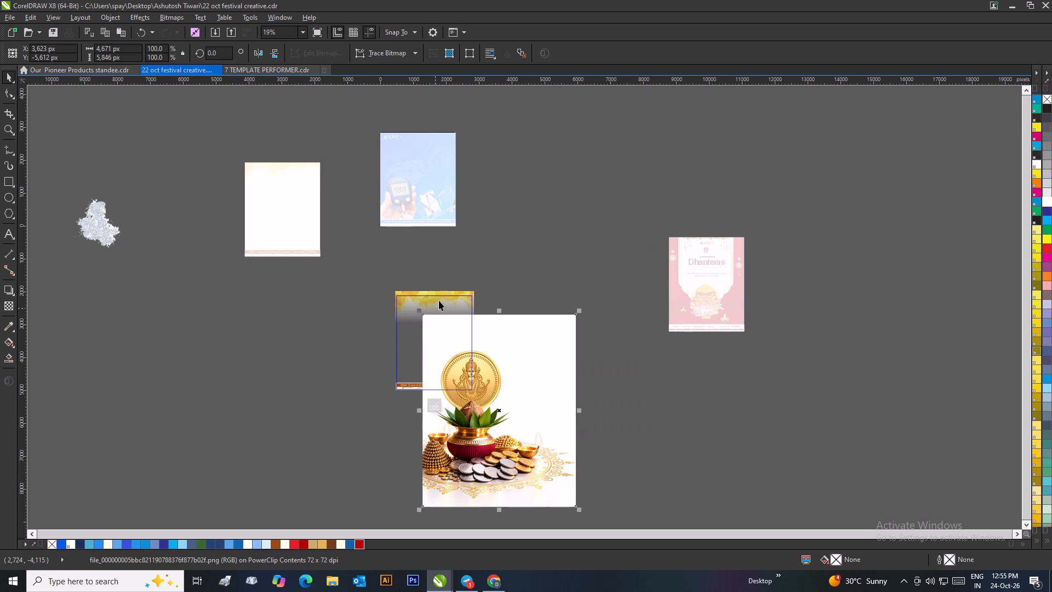
pyautogui.click(444, 291)
pyautogui.moveTo(511, 351); pyautogui.dragTo(470, 324)
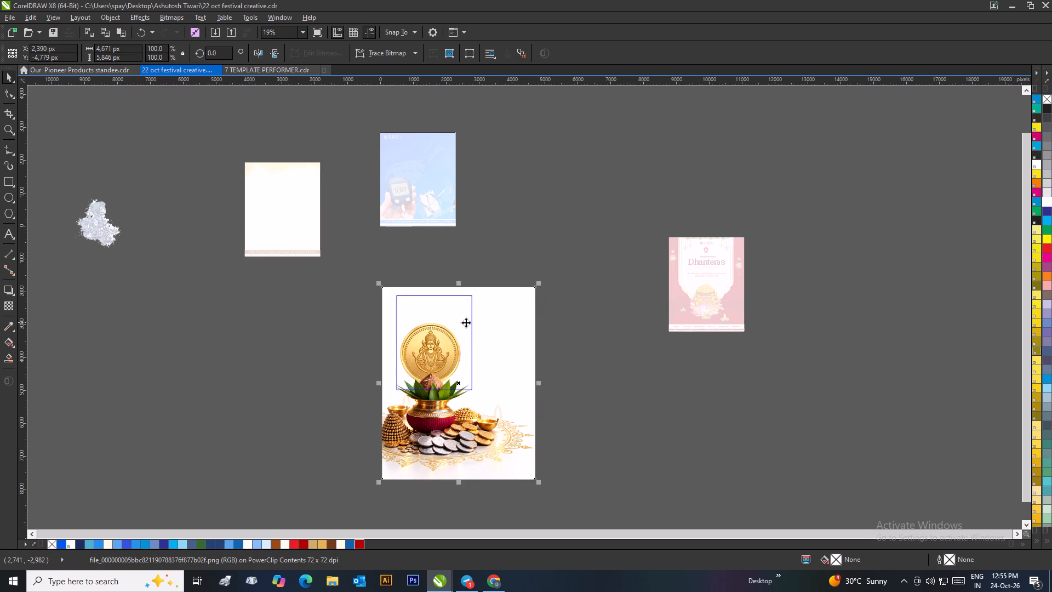
pyautogui.scroll(1, 428, 306)
pyautogui.hotkey('ctrl', 'pagedown')
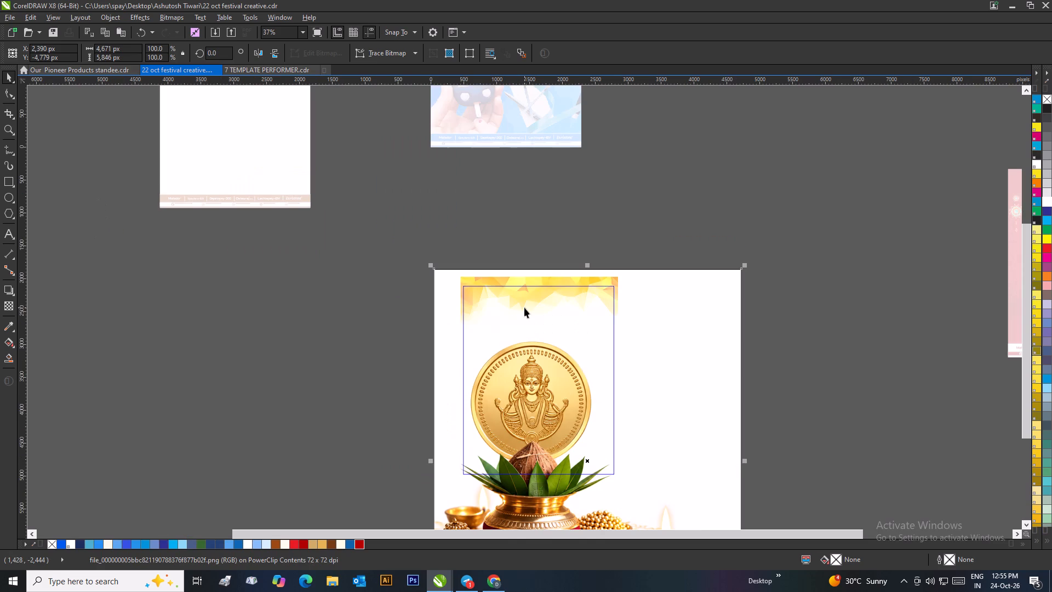
pyautogui.moveTo(656, 331); pyautogui.dragTo(678, 345)
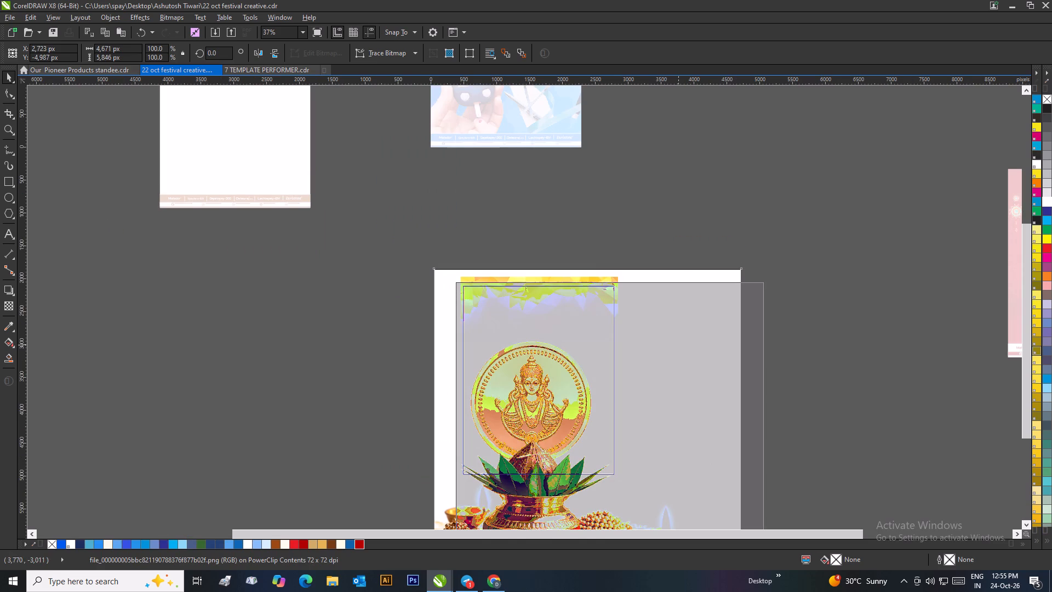
pyautogui.moveTo(678, 345); pyautogui.dragTo(682, 345)
# Scale the Lakshmi image to about 50.2% so it just covers the poster frame, and finish editing the PowerClip.
pyautogui.scroll(-1, 671, 350)
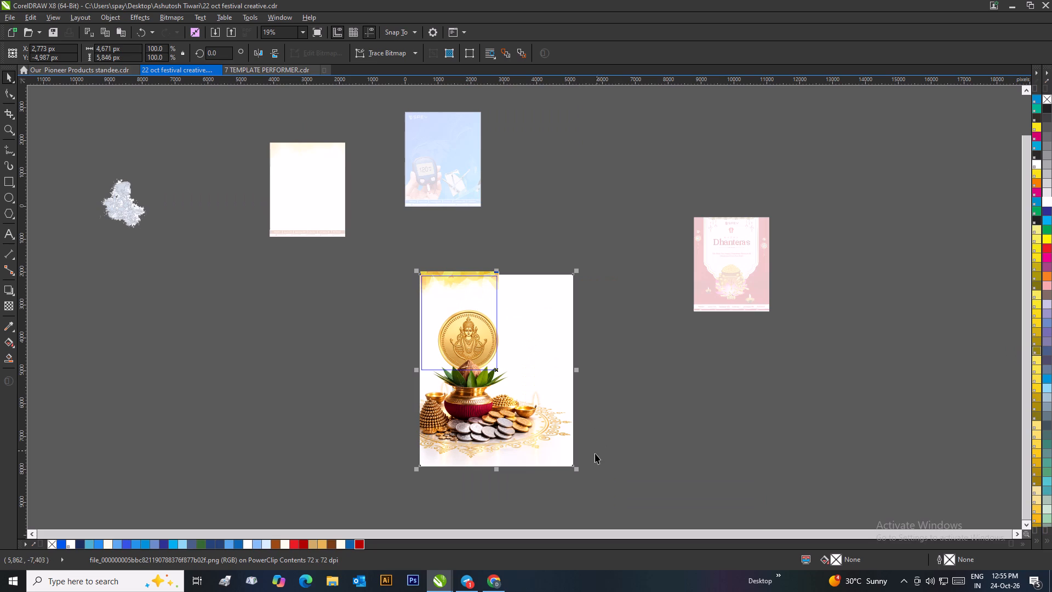
pyautogui.moveTo(578, 471); pyautogui.dragTo(506, 390)
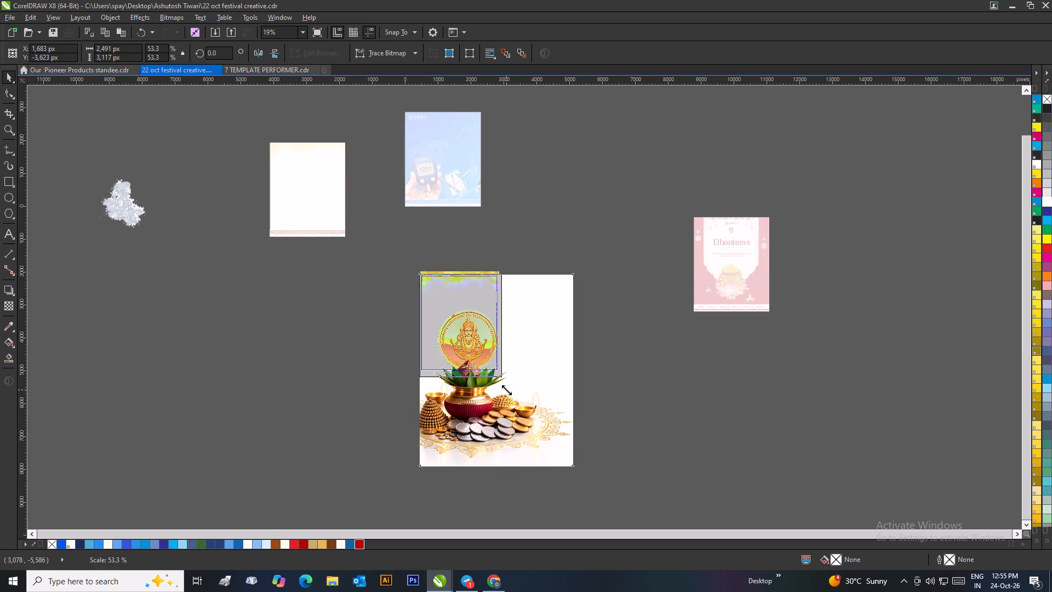
pyautogui.moveTo(506, 390); pyautogui.dragTo(504, 385)
pyautogui.scroll(2, 479, 360)
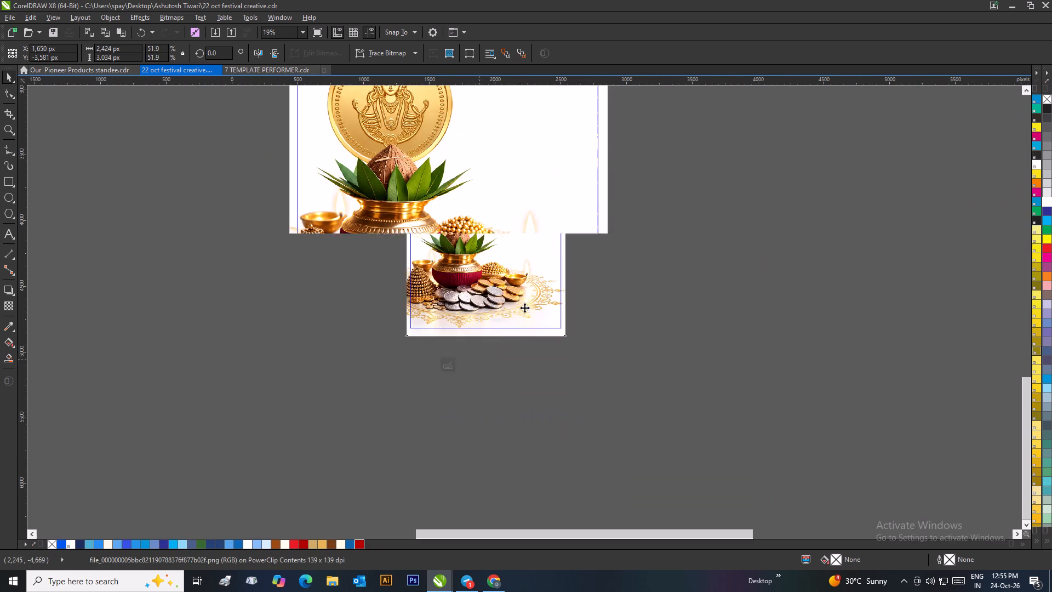
pyautogui.scroll(-1, 522, 321)
pyautogui.scroll(1, 550, 320)
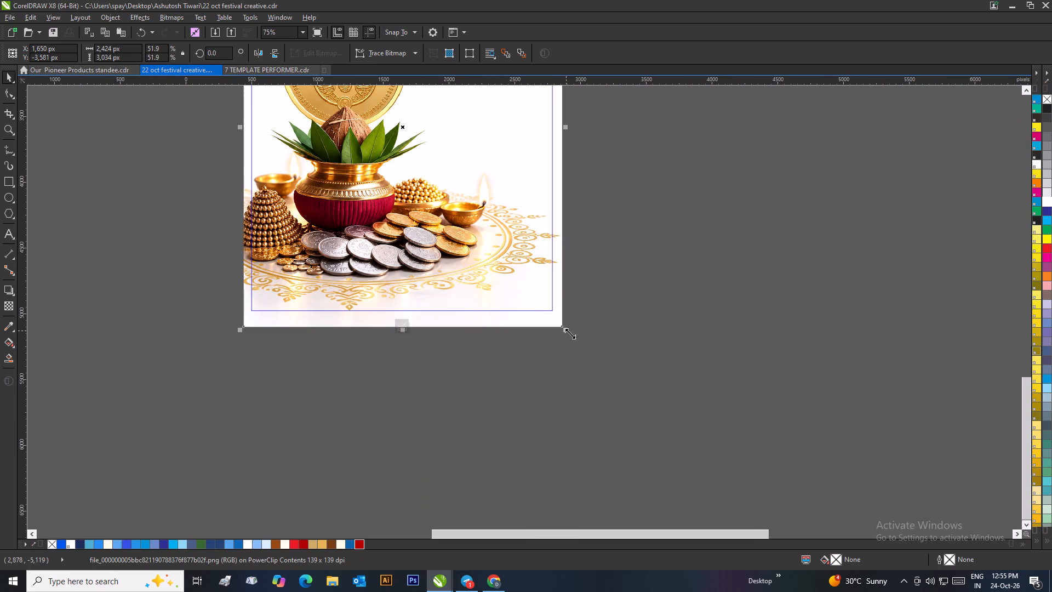
pyautogui.moveTo(567, 330); pyautogui.dragTo(562, 329)
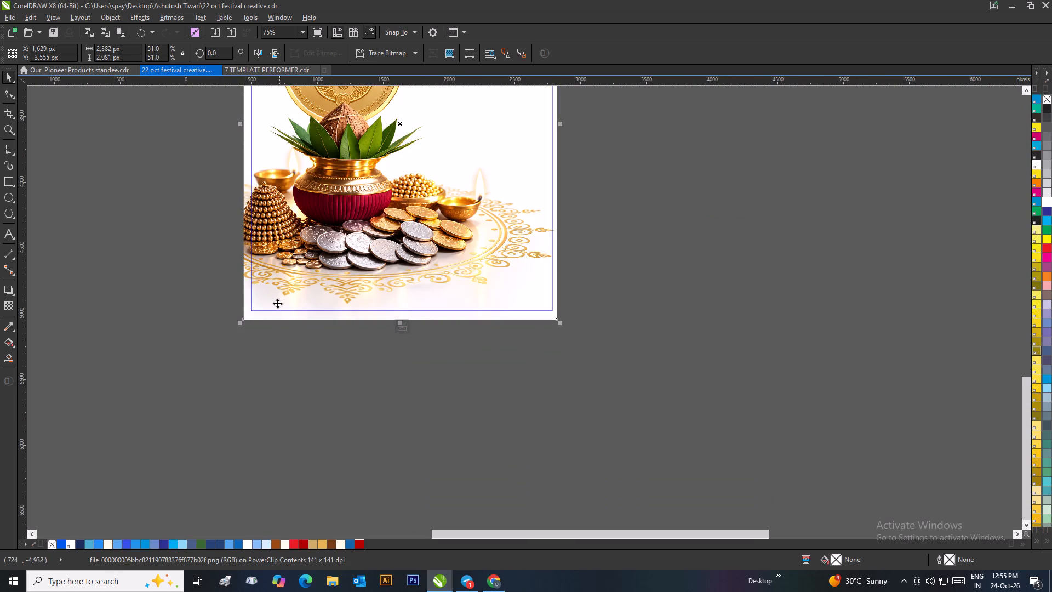
pyautogui.moveTo(241, 322); pyautogui.dragTo(245, 326)
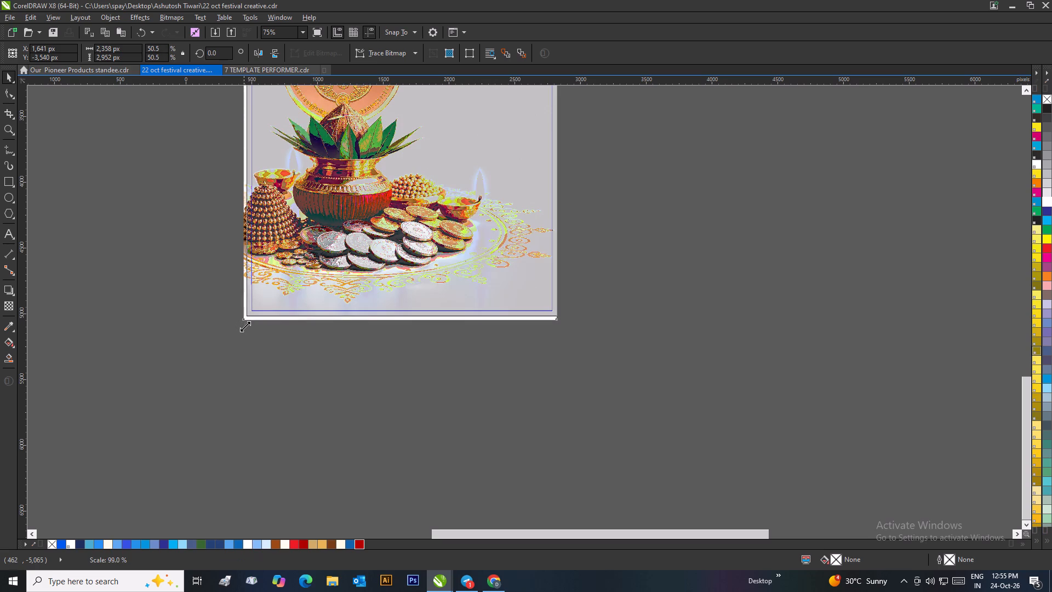
pyautogui.moveTo(245, 326); pyautogui.dragTo(245, 327)
pyautogui.scroll(-1, 263, 327)
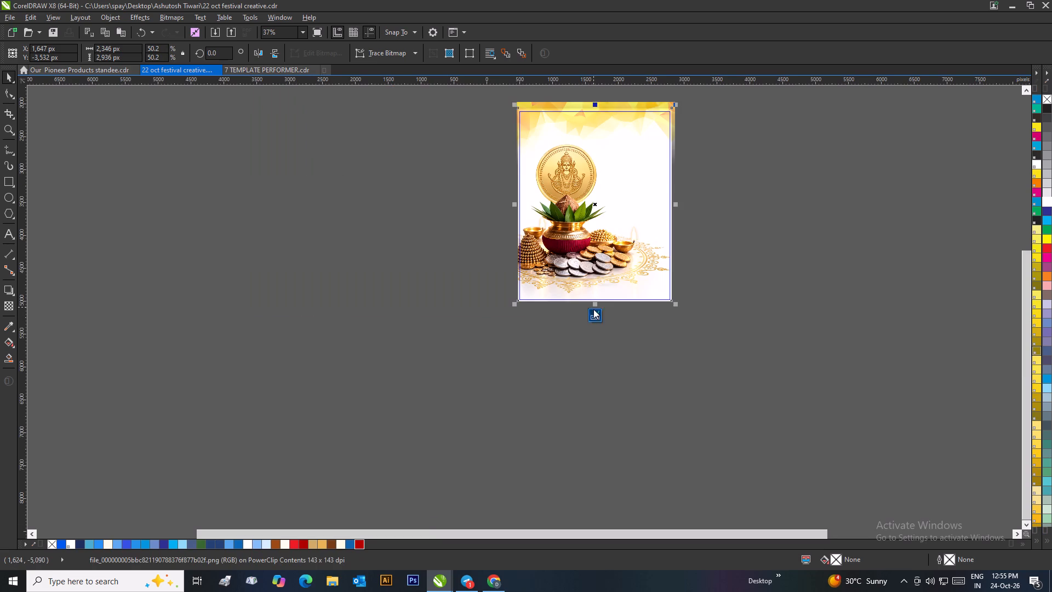
pyautogui.click(598, 310)
# Ungroup the red Dhanteras poster's elements.
pyautogui.click(707, 304)
pyautogui.scroll(-1, 616, 284)
pyautogui.scroll(1, 536, 278)
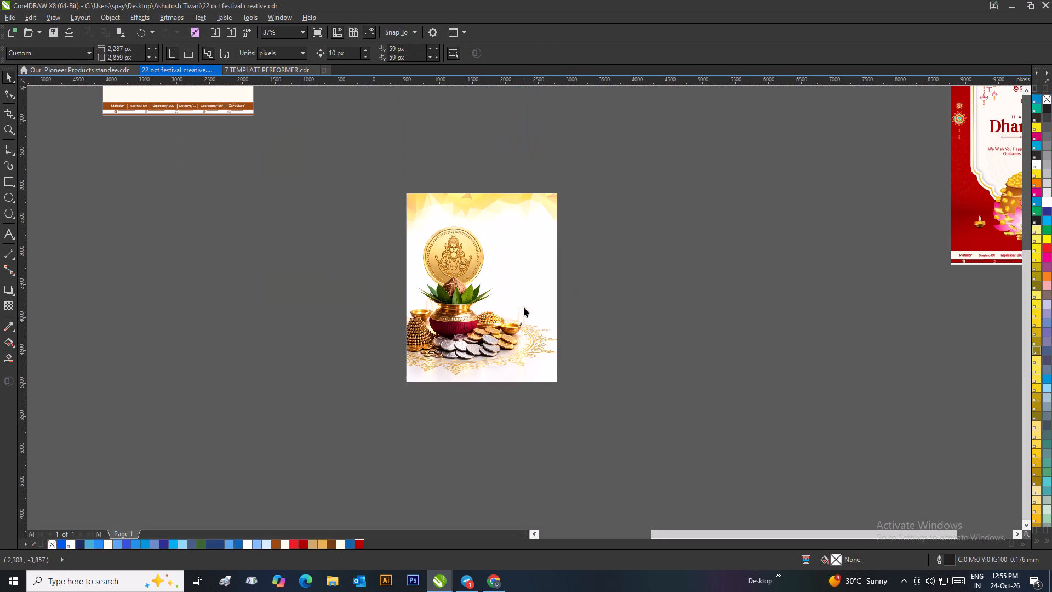
pyautogui.scroll(-1, 498, 281)
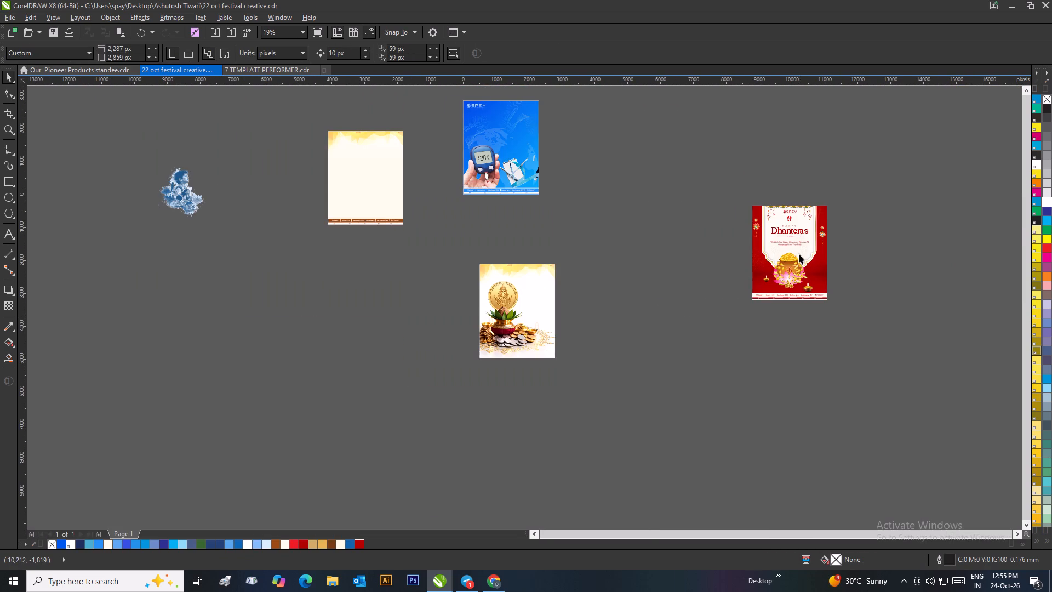
pyautogui.scroll(1, 799, 254)
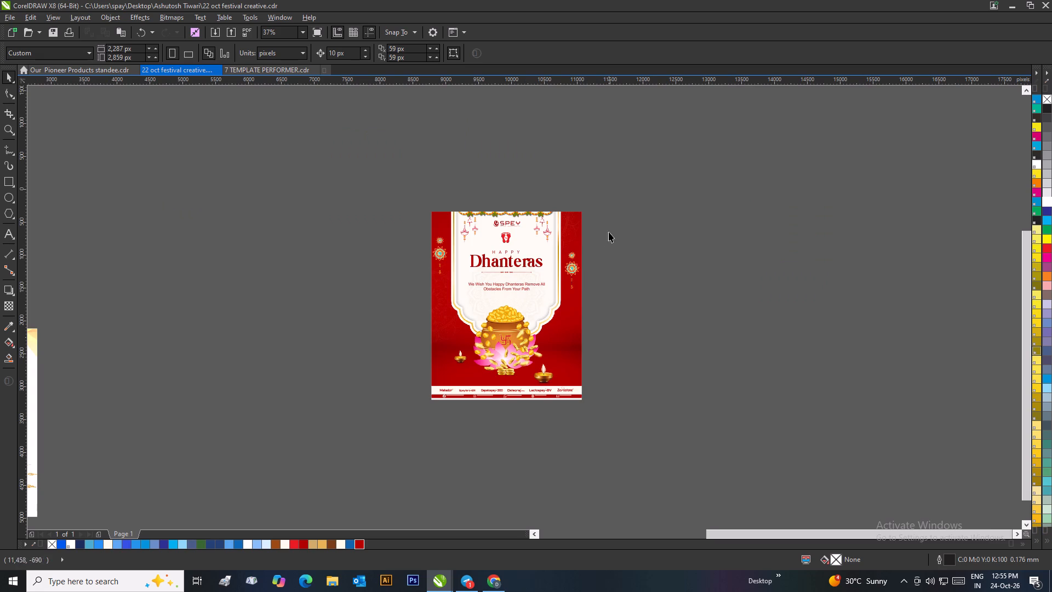
pyautogui.moveTo(609, 232); pyautogui.dragTo(407, 302)
pyautogui.click(496, 259)
pyautogui.rightClick(496, 259)
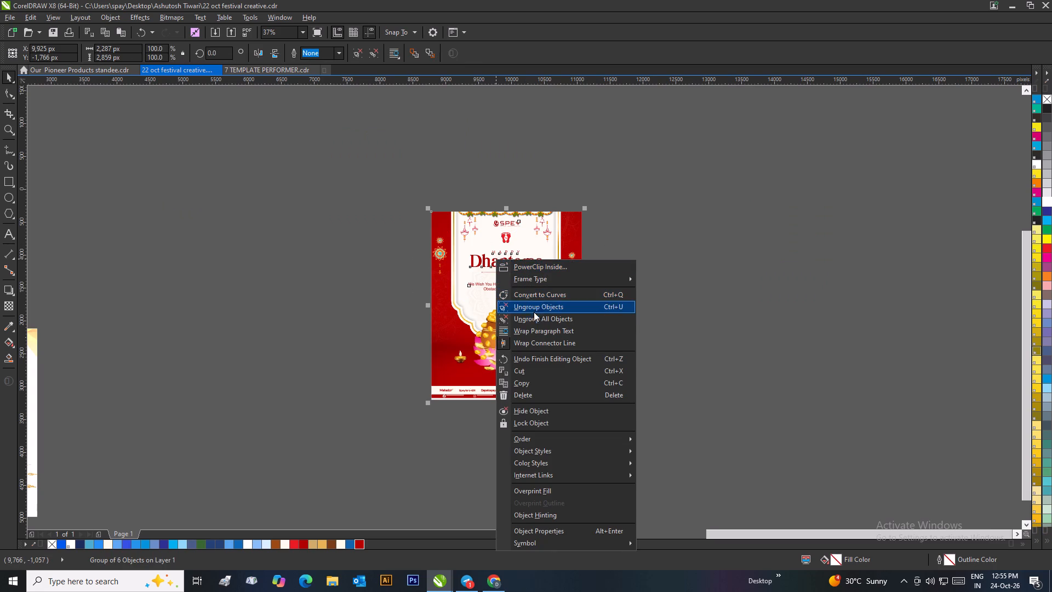
pyautogui.click(533, 314)
pyautogui.click(614, 263)
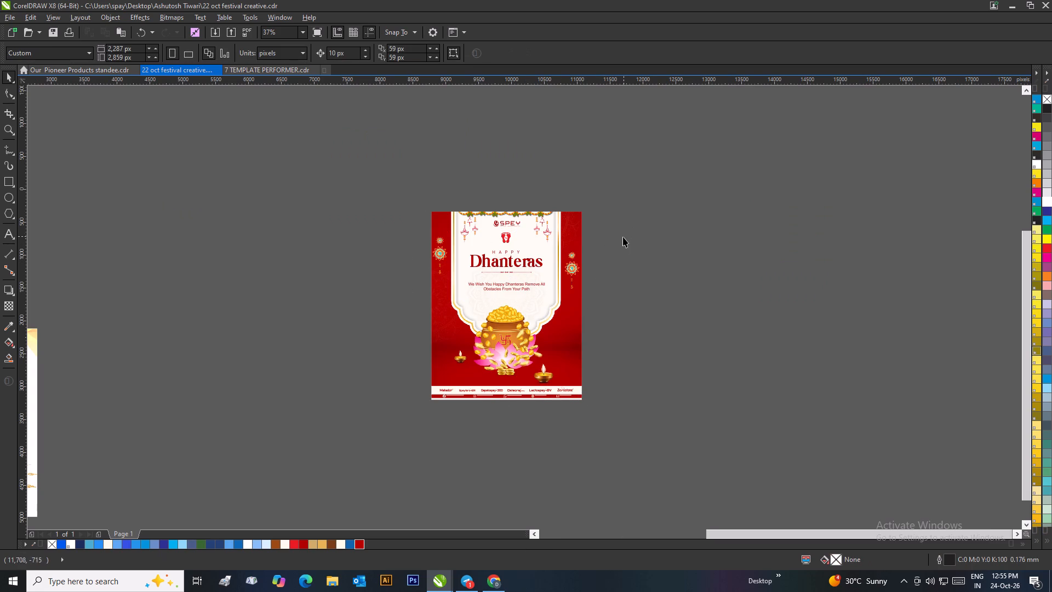
# Group HAPPY, Dhanteras, the divider and the wish text on the red poster.
pyautogui.moveTo(622, 238); pyautogui.dragTo(434, 306)
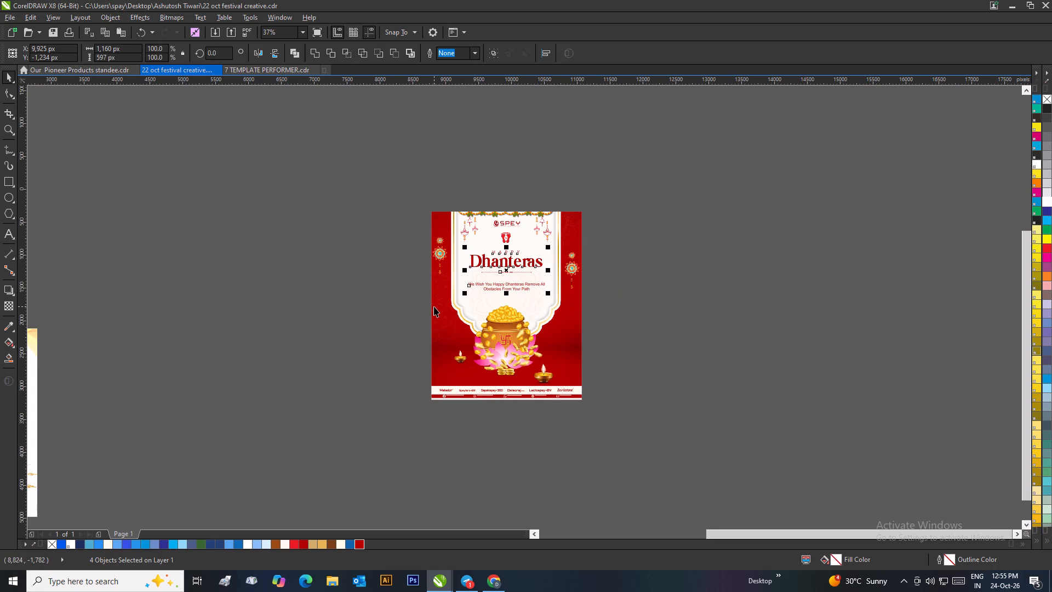
pyautogui.hotkey('ctrl', 'g')
# Copy the grouped Dhanteras text from the red poster onto the Lakshmi poster, placing it in the poster's upper right area.
pyautogui.scroll(-1, 511, 280)
pyautogui.moveTo(525, 297); pyautogui.dragTo(285, 355)
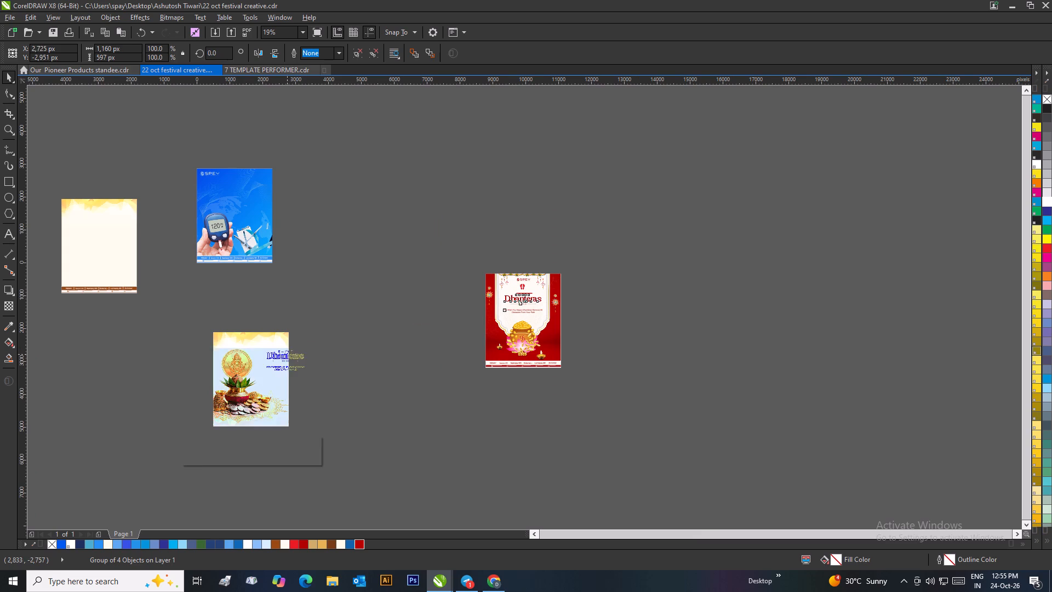
pyautogui.moveTo(285, 355); pyautogui.dragTo(281, 357)
pyautogui.rightClick(281, 357)
pyautogui.scroll(3, 278, 358)
pyautogui.moveTo(536, 310); pyautogui.dragTo(490, 297)
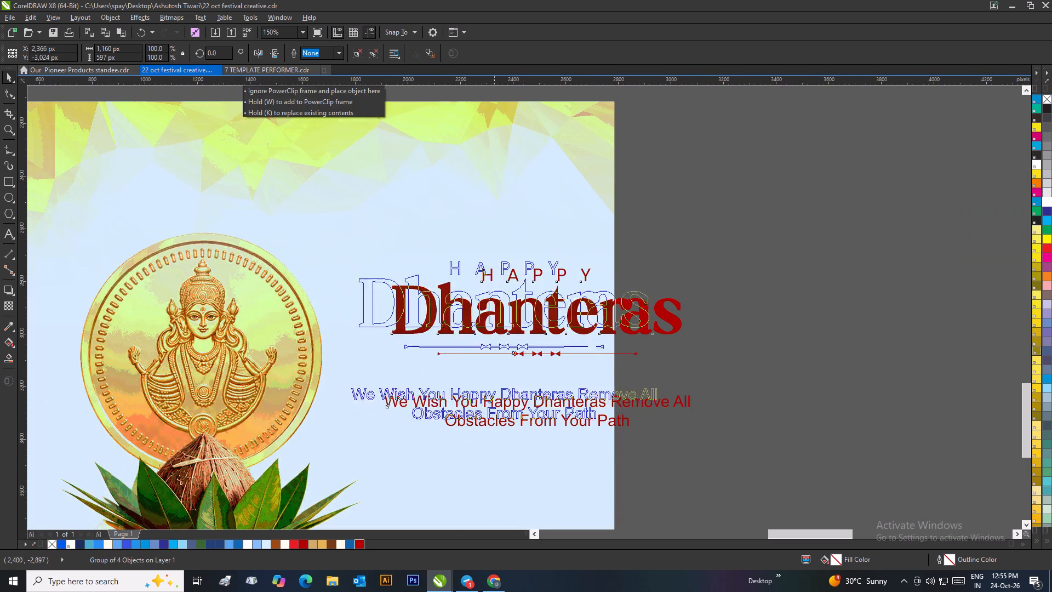
pyautogui.moveTo(490, 297); pyautogui.dragTo(441, 189)
# Reduce the copied text group to about 1,016 by 522 px and position it beside the Lakshmi coin, below the gold pattern.
pyautogui.scroll(-1, 441, 189)
pyautogui.moveTo(607, 372); pyautogui.dragTo(594, 383)
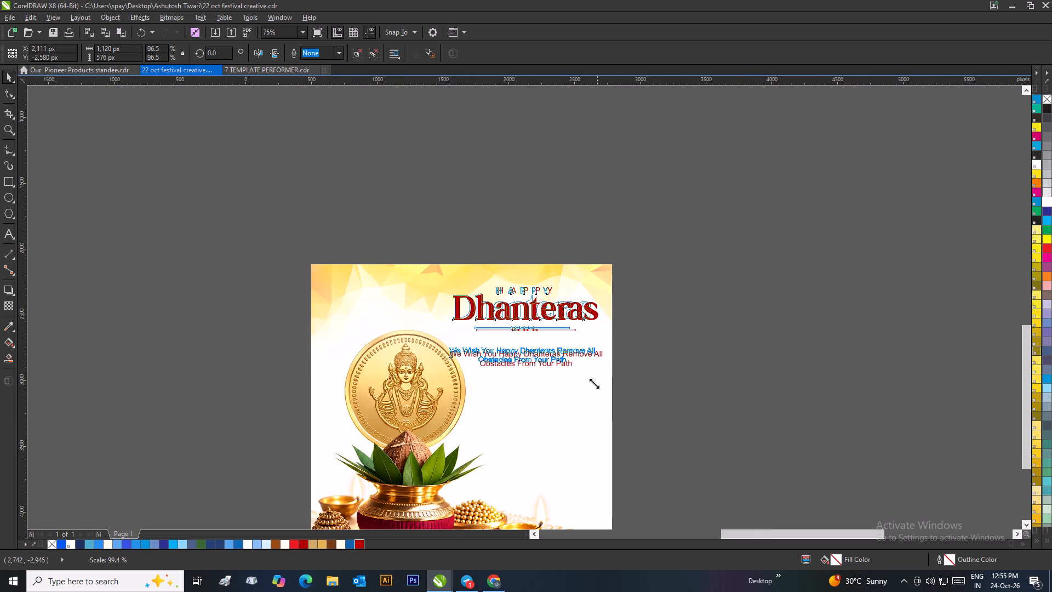
pyautogui.moveTo(594, 383); pyautogui.dragTo(588, 385)
pyautogui.moveTo(525, 308); pyautogui.dragTo(544, 345)
pyautogui.click(689, 358)
pyautogui.scroll(-2, 615, 350)
pyautogui.scroll(1, 517, 314)
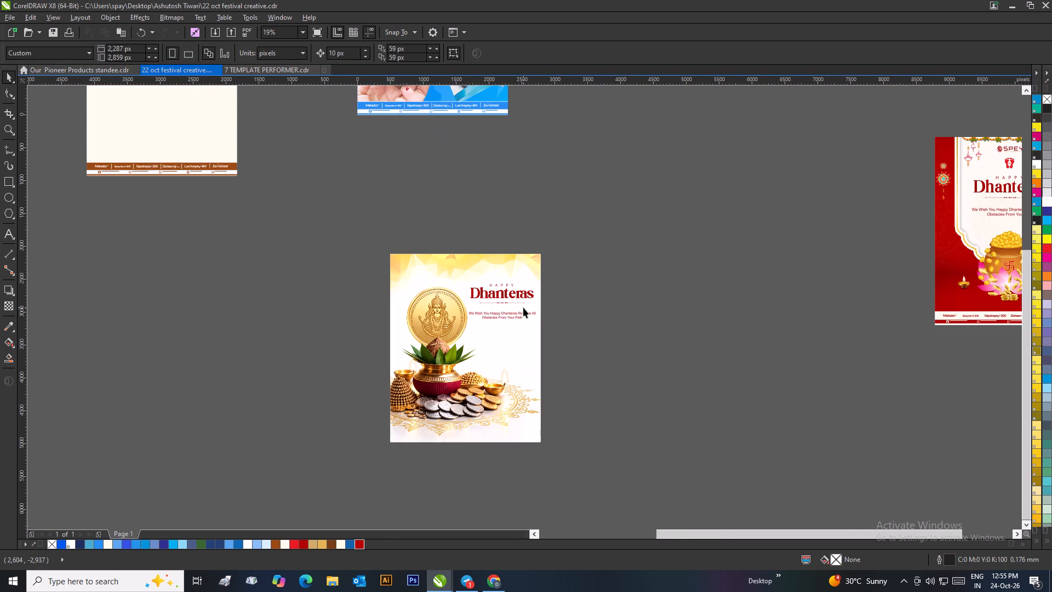
pyautogui.scroll(1, 523, 308)
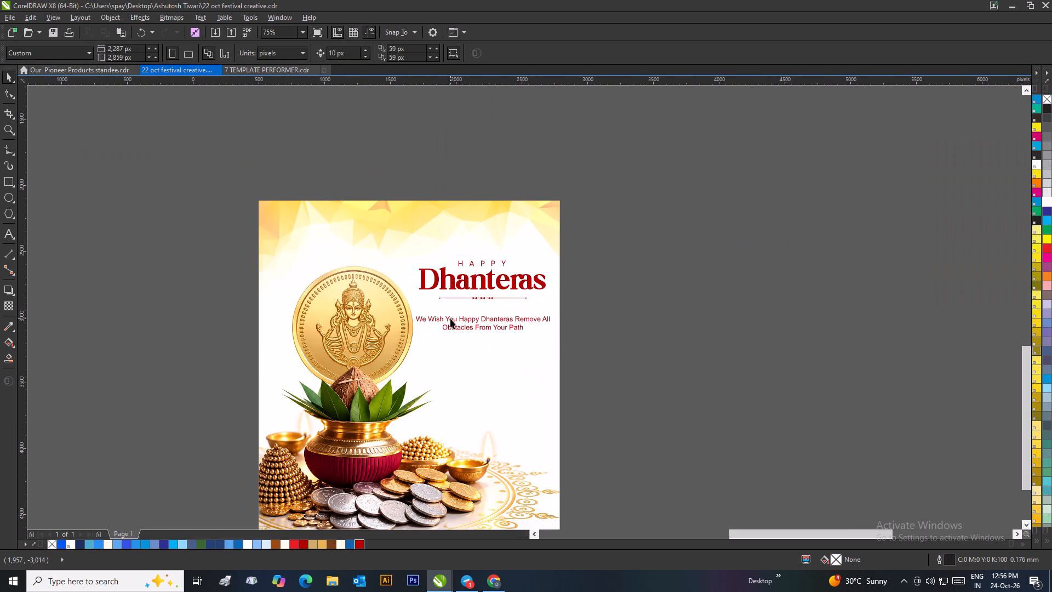
# Edit the Lakshmi poster's PowerClip and shift the artwork slightly left and up to about X 1,622, Y -3,522 px.
pyautogui.scroll(-1, 378, 317)
pyautogui.click(514, 314)
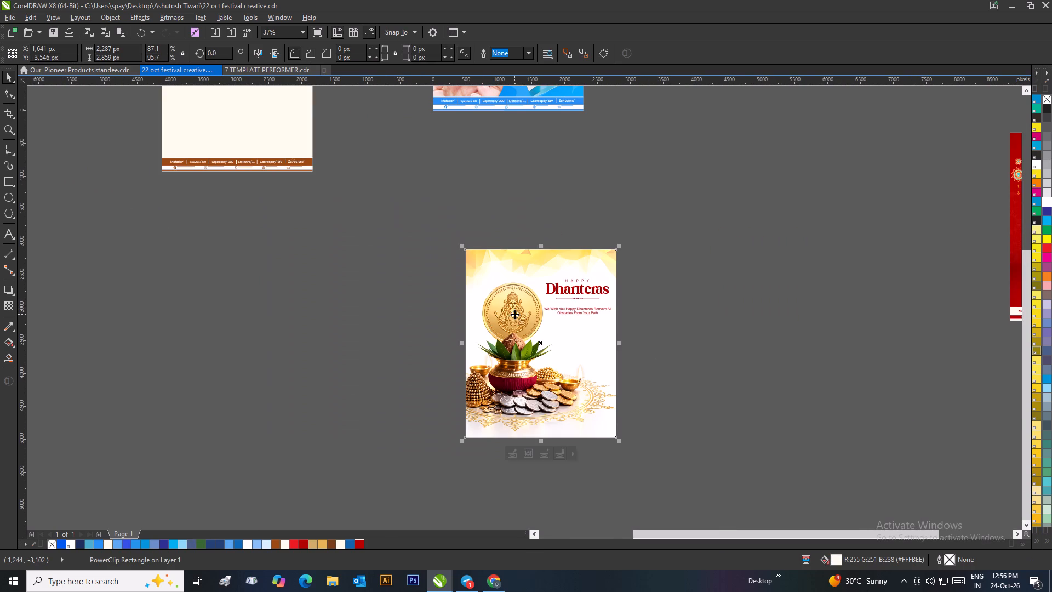
pyautogui.rightClick(514, 314)
pyautogui.click(539, 268)
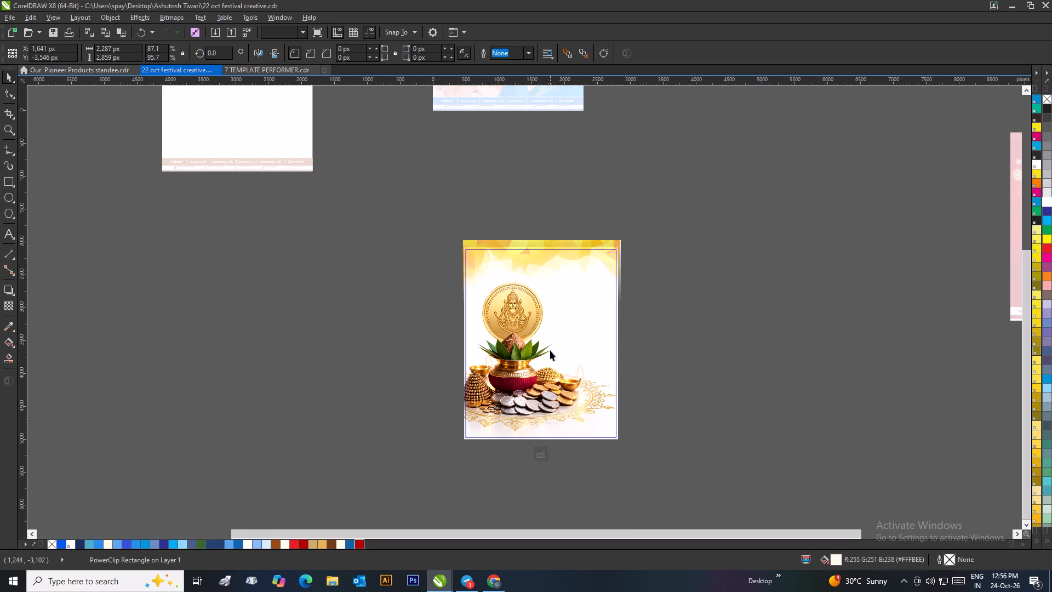
pyautogui.click(550, 351)
pyautogui.scroll(2, 563, 405)
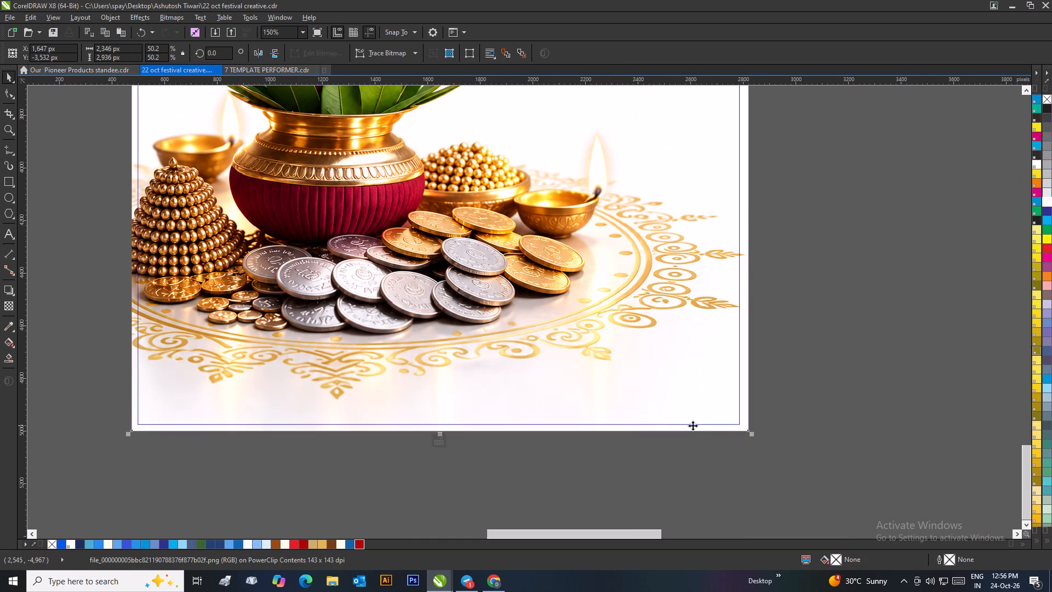
pyautogui.moveTo(744, 427); pyautogui.dragTo(738, 428)
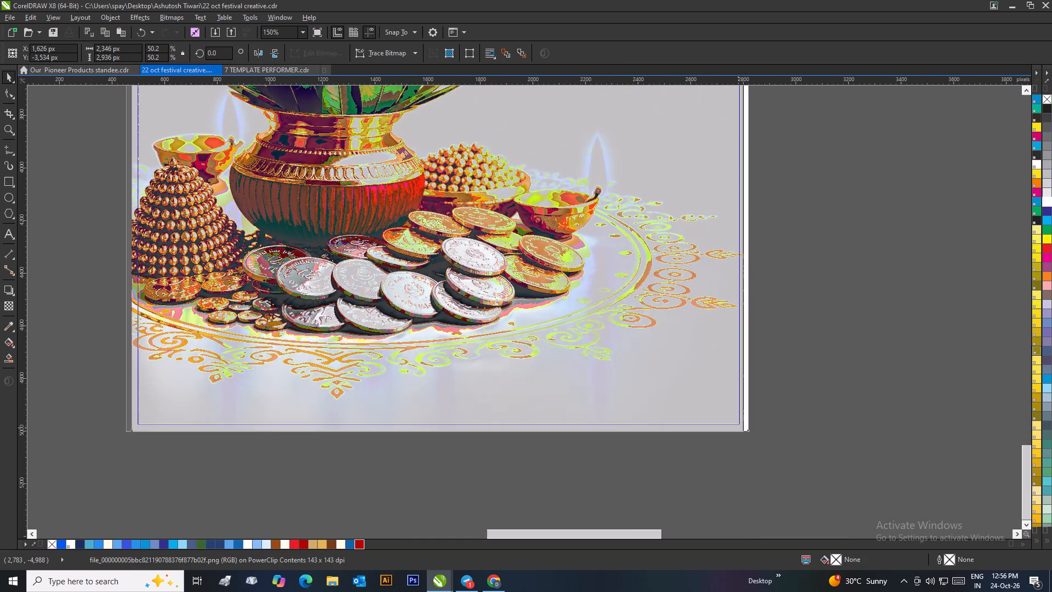
pyautogui.moveTo(738, 428); pyautogui.dragTo(737, 424)
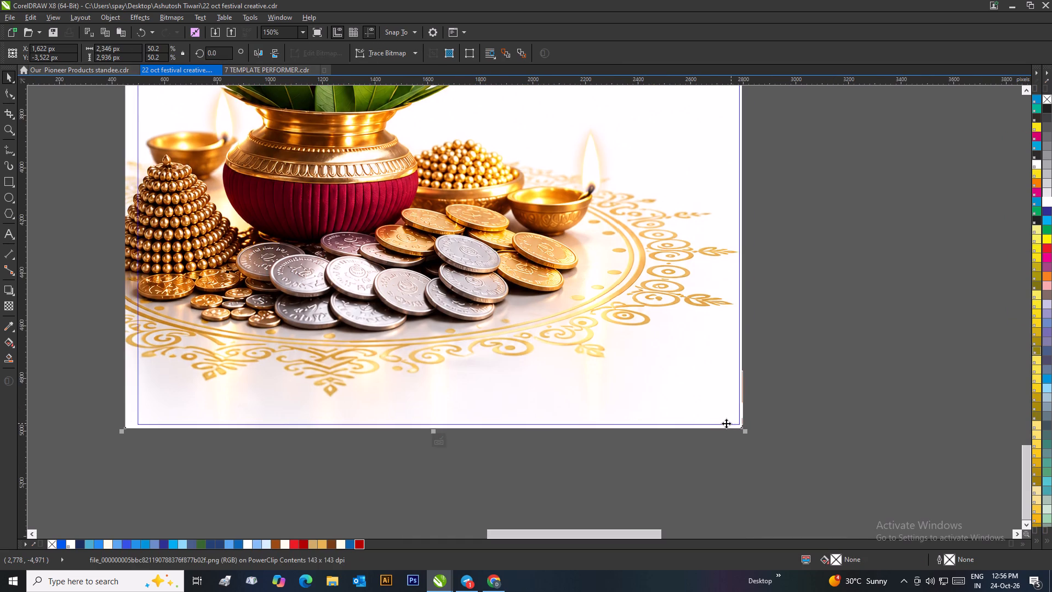
pyautogui.click(442, 435)
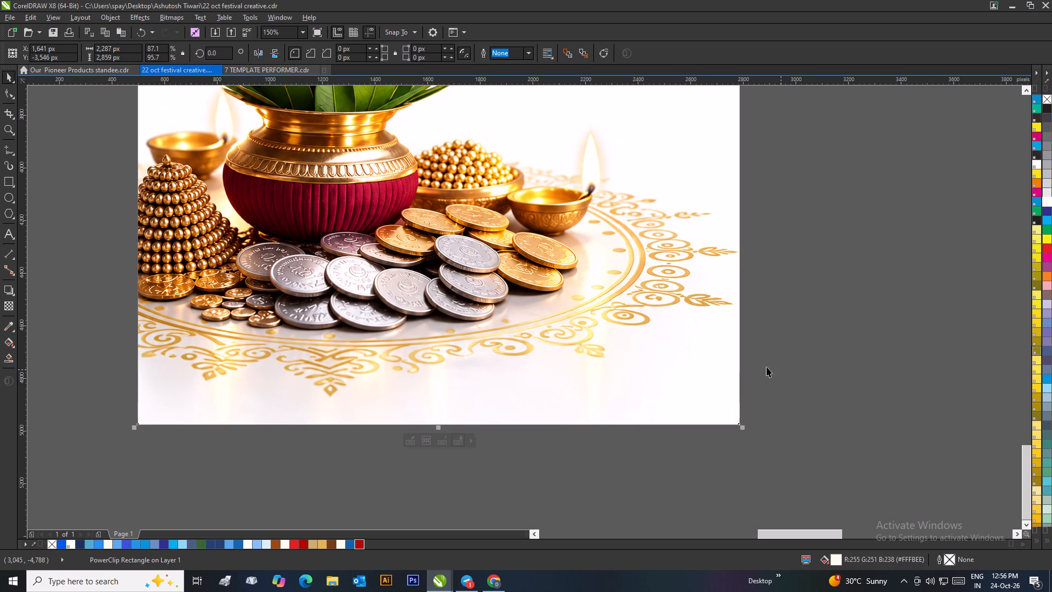
# Enlarge the Dhanteras text group on the Lakshmi poster slightly from its lower right corner.
pyautogui.moveTo(809, 354); pyautogui.dragTo(782, 356)
pyautogui.scroll(-3, 542, 364)
pyautogui.scroll(2, 529, 265)
pyautogui.moveTo(601, 229); pyautogui.dragTo(414, 327)
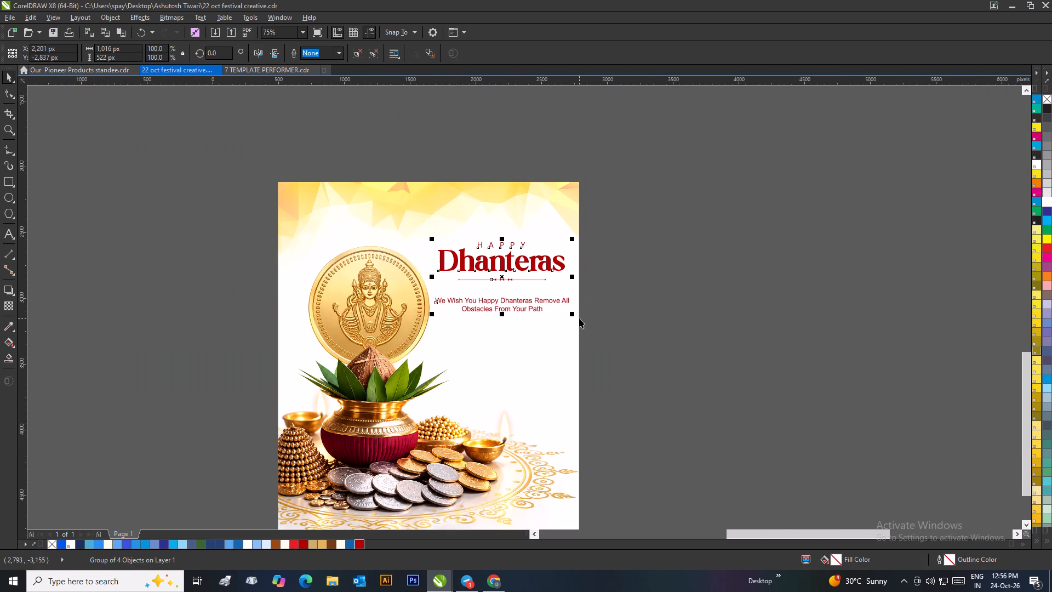
pyautogui.moveTo(574, 315); pyautogui.dragTo(578, 322)
pyautogui.click(608, 322)
pyautogui.scroll(-1, 552, 313)
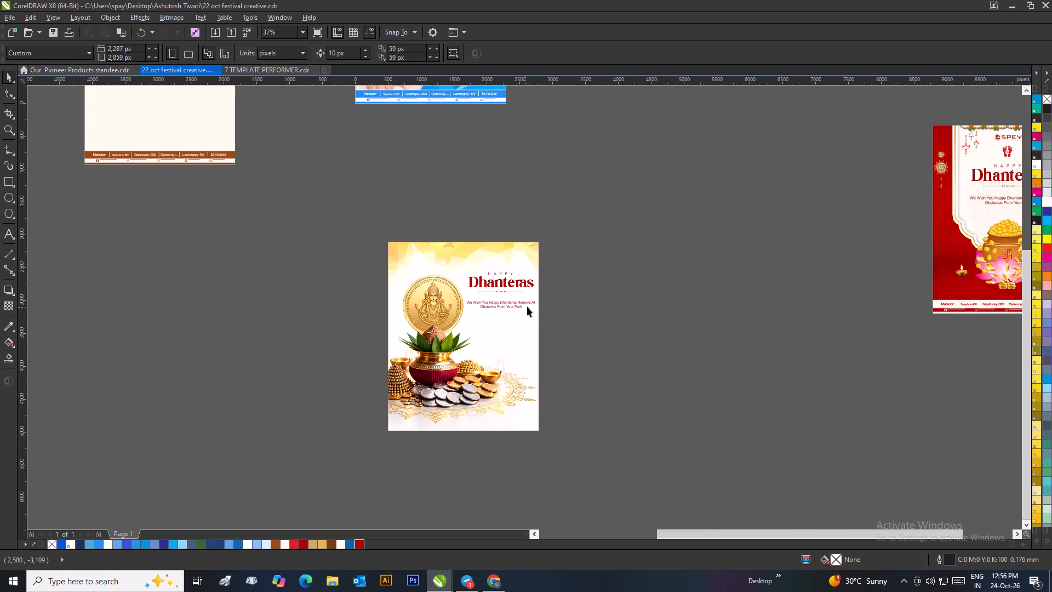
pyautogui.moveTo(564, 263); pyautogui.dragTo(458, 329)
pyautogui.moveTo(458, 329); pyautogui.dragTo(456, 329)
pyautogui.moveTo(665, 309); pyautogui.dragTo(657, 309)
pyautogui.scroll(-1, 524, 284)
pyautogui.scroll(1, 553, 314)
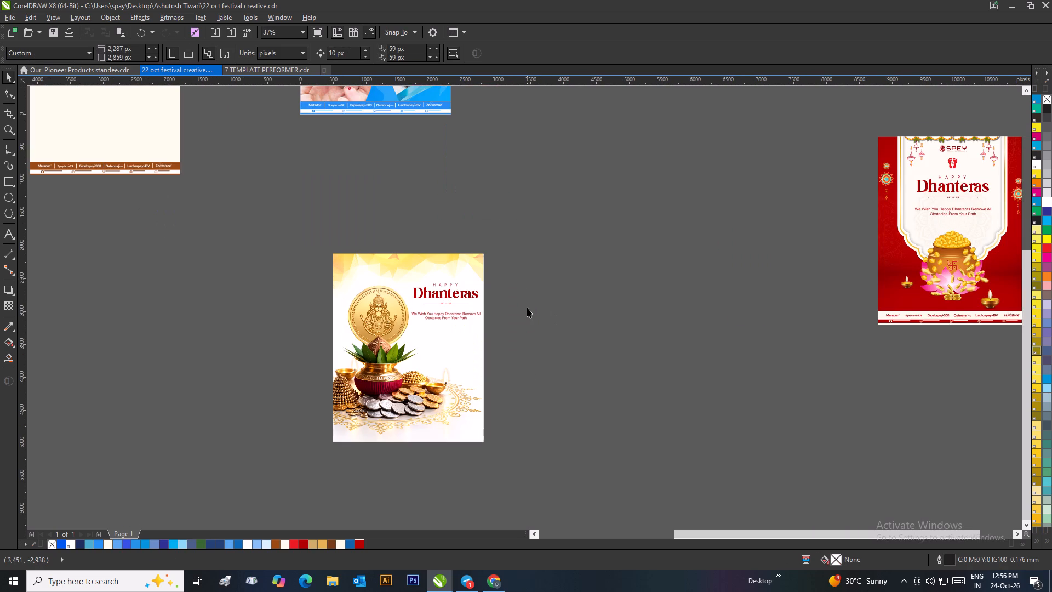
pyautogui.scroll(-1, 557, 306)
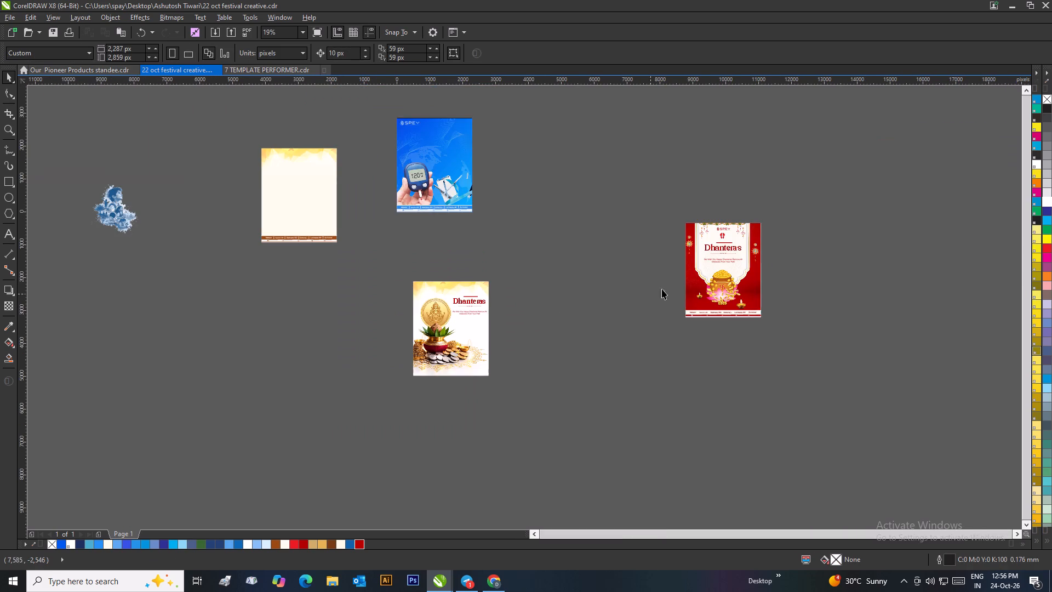
# Edit the Lakshmi poster's PowerClip contents and bring the footer objects forward one level, above the artwork.
pyautogui.scroll(1, 714, 280)
pyautogui.scroll(-1, 523, 344)
pyautogui.scroll(1, 505, 314)
pyautogui.scroll(-1, 461, 333)
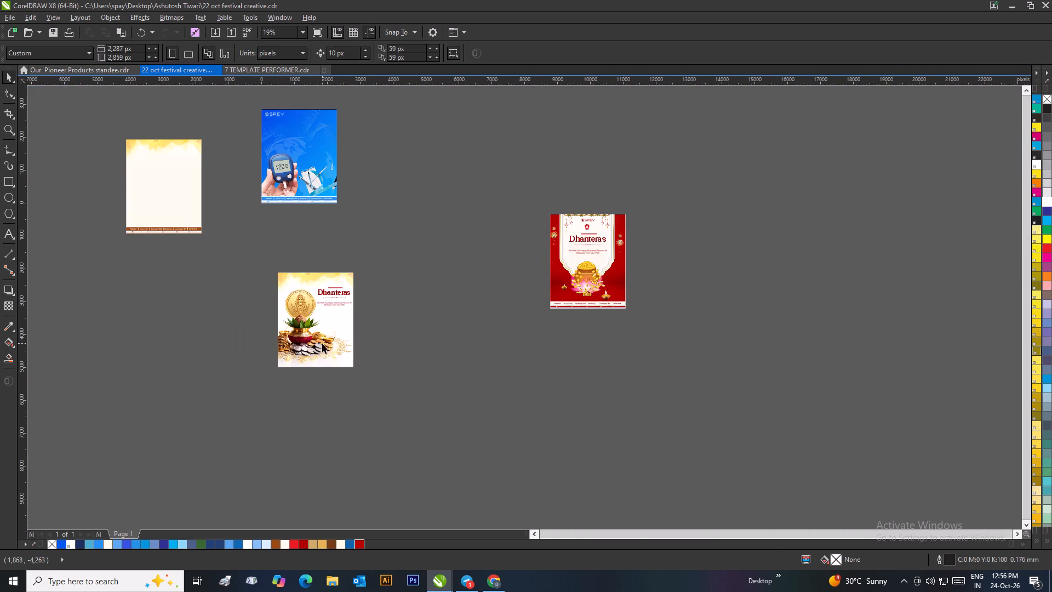
pyautogui.scroll(2, 322, 343)
pyautogui.click(599, 287)
pyautogui.rightClick(599, 287)
pyautogui.click(634, 270)
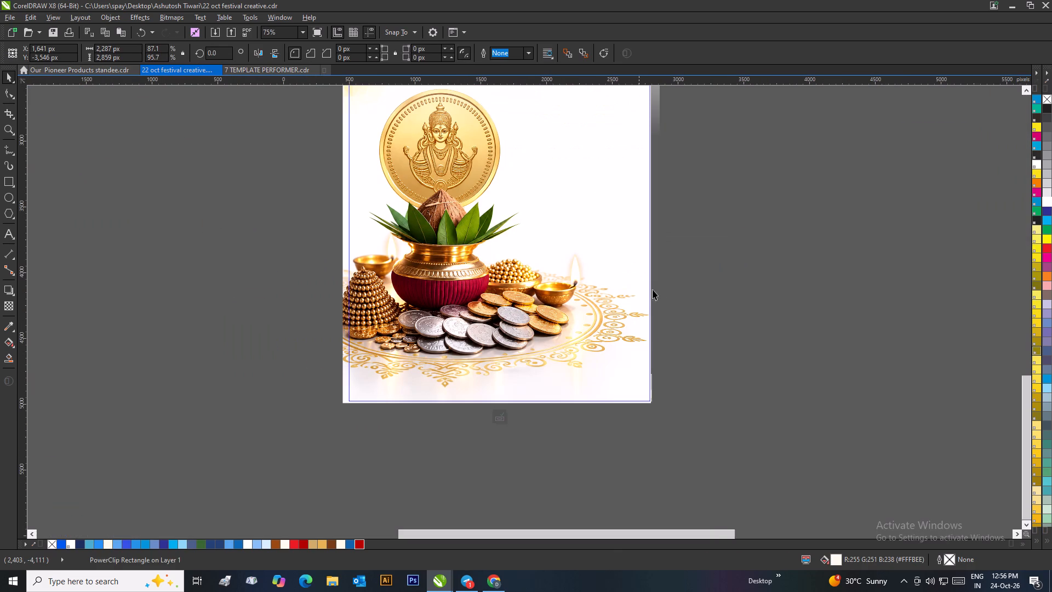
pyautogui.moveTo(679, 319); pyautogui.dragTo(293, 461)
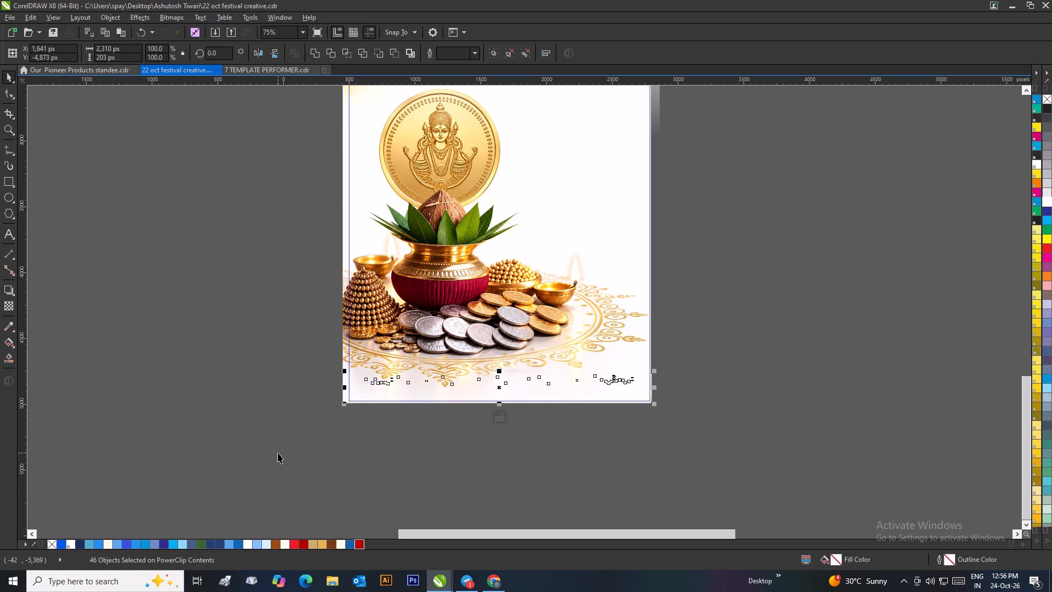
pyautogui.hotkey('ctrl', 'pageup')
pyautogui.click(448, 469)
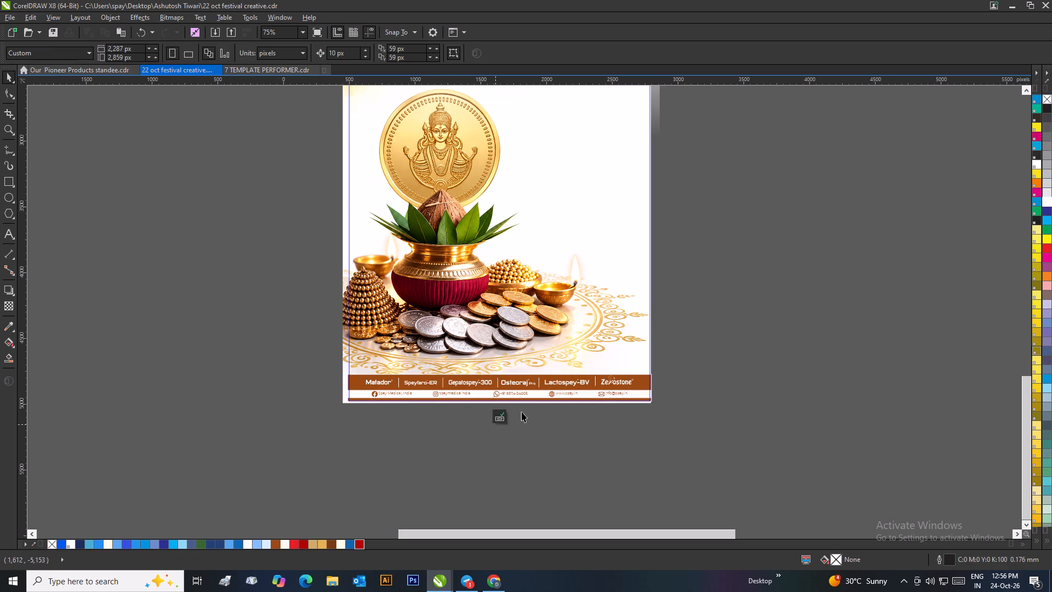
# Ungroup all objects in the brand-name and contact footer group.
pyautogui.click(643, 378)
pyautogui.rightClick(643, 378)
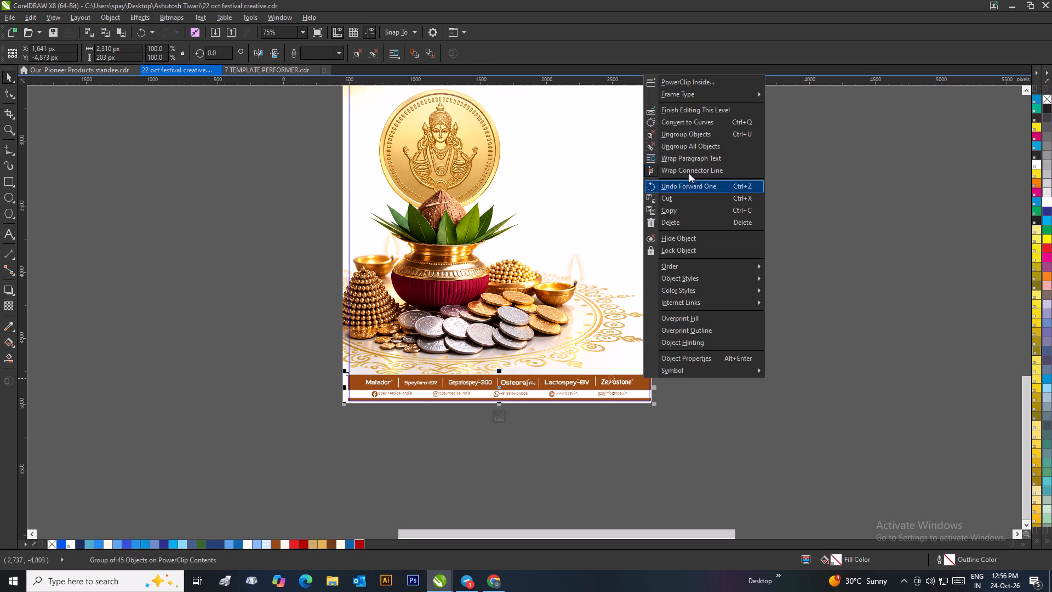
pyautogui.moveTo(689, 139); pyautogui.dragTo(689, 148)
pyautogui.moveTo(737, 278); pyautogui.dragTo(737, 286)
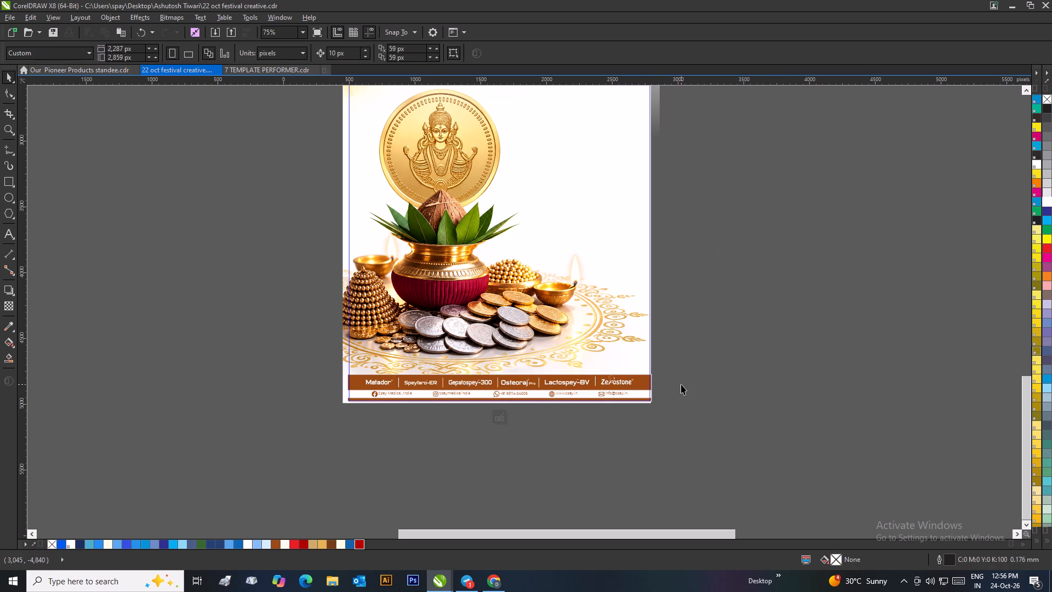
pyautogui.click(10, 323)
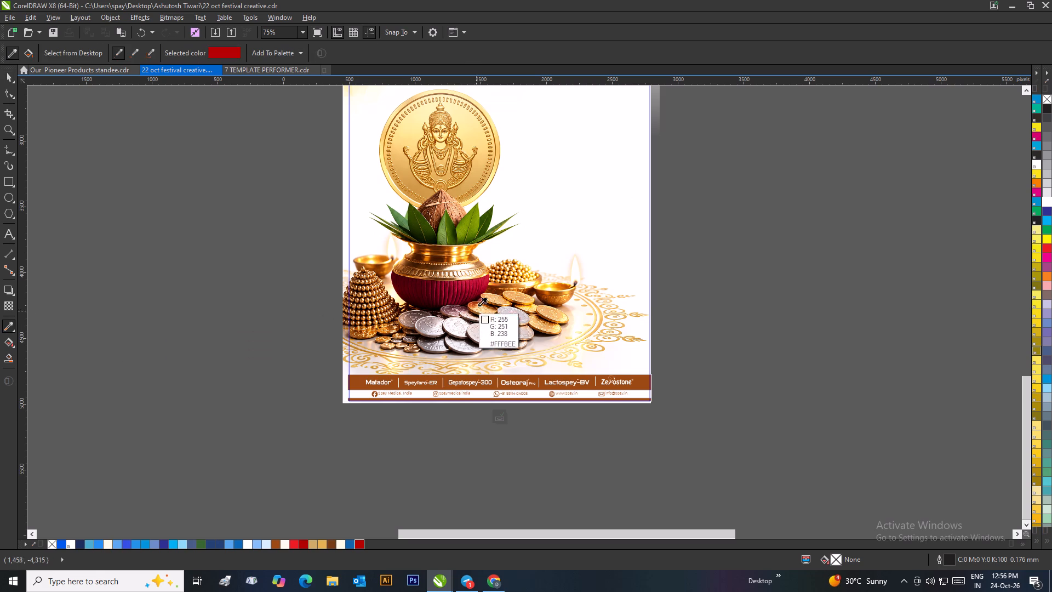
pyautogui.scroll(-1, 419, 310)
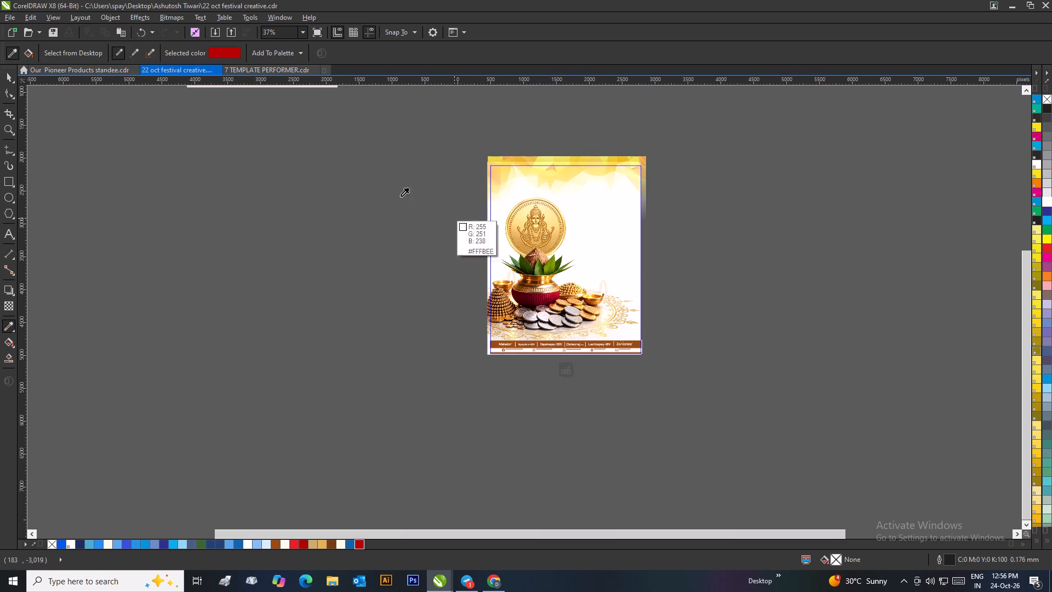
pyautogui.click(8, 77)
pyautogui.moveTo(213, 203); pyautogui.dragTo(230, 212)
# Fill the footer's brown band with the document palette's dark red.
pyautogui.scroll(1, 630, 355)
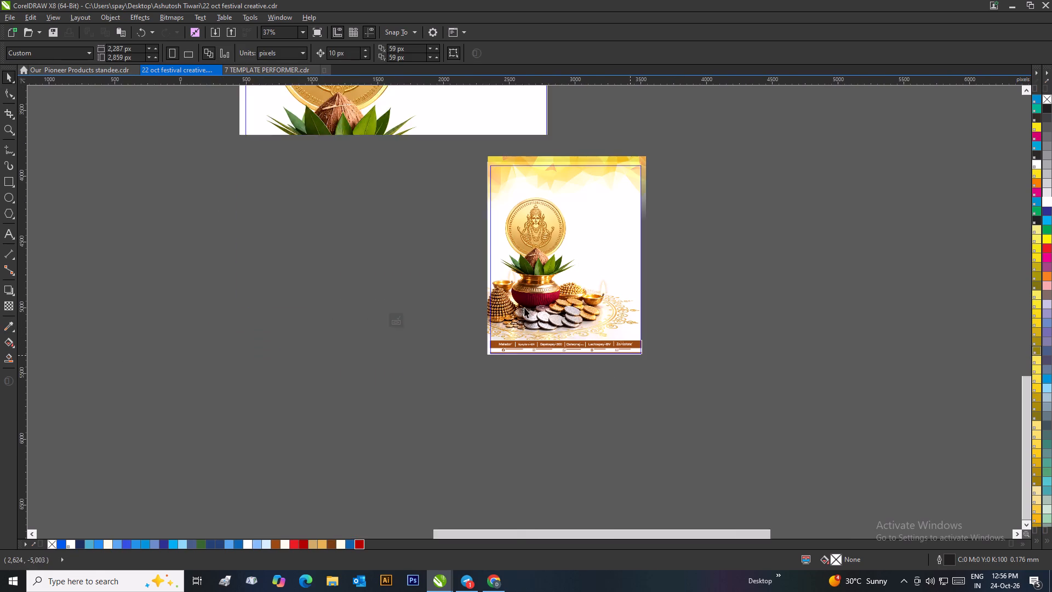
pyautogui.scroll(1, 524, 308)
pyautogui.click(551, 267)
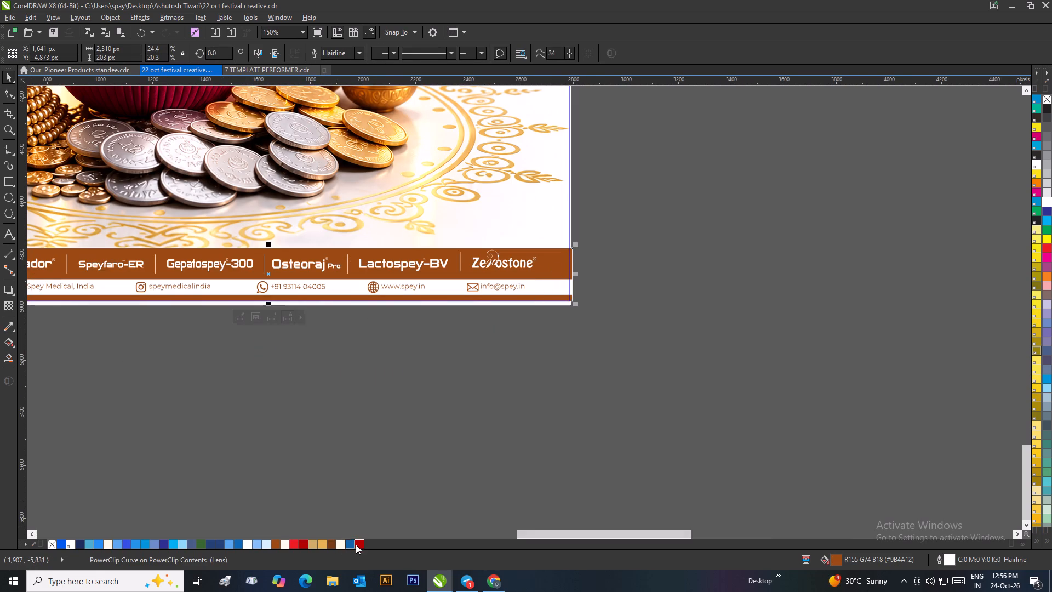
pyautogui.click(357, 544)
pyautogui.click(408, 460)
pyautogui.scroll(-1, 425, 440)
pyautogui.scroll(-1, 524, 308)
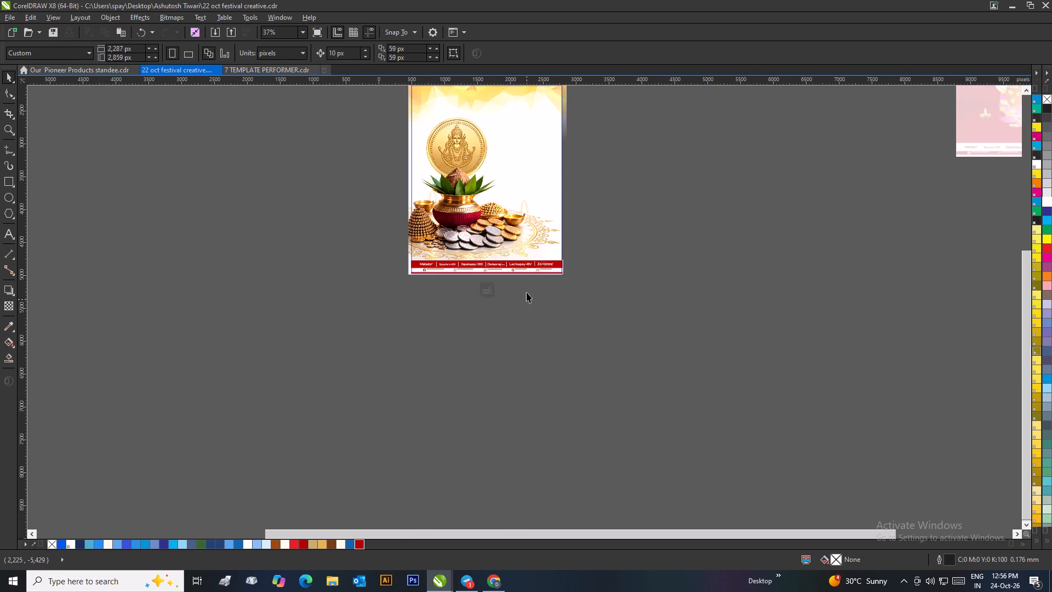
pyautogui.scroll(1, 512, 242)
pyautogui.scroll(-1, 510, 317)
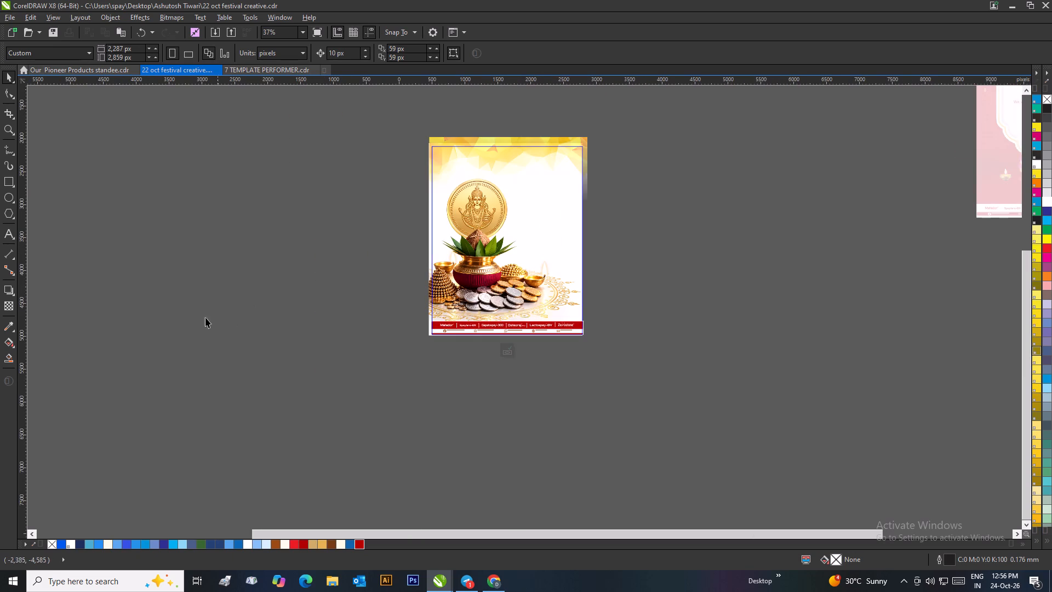
# Sample gold #E4B35A from the ornamental floor pattern and apply it as the footer band's fill.
pyautogui.click(4, 326)
pyautogui.scroll(2, 500, 322)
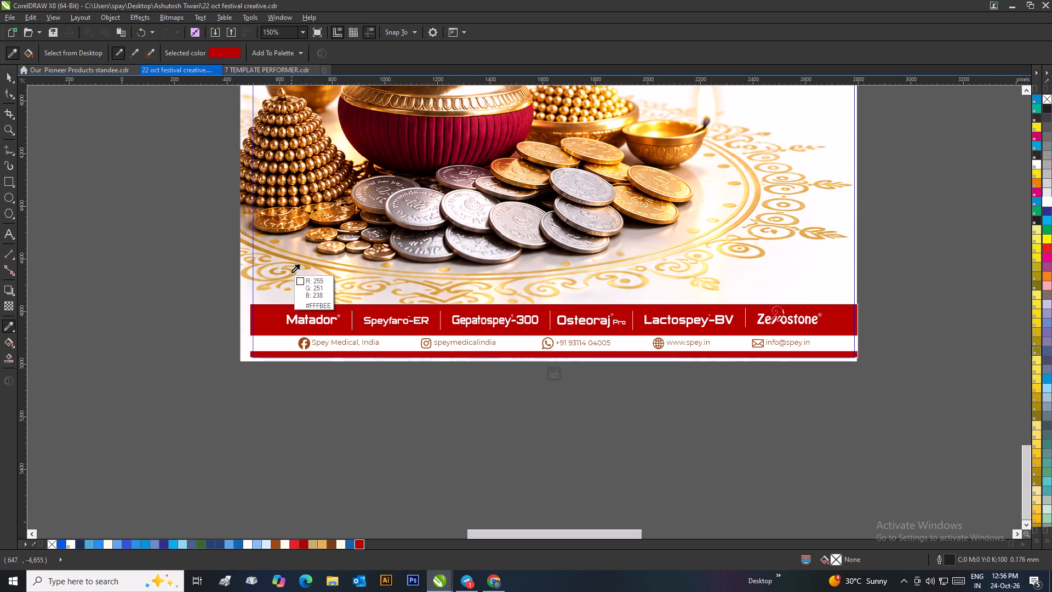
pyautogui.click(247, 274)
pyautogui.click(272, 315)
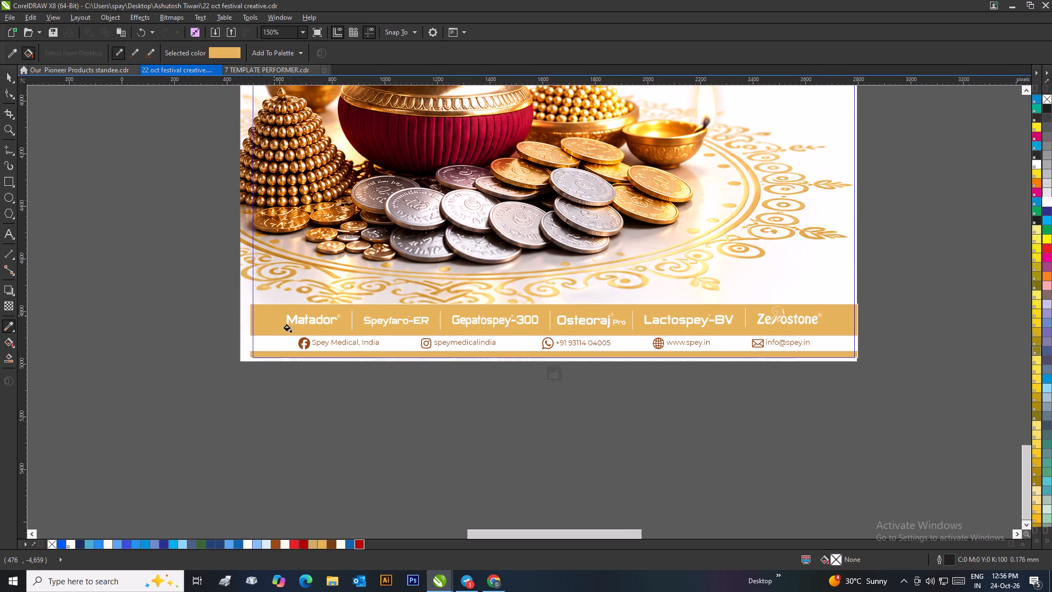
pyautogui.scroll(-2, 388, 352)
pyautogui.scroll(1, 591, 291)
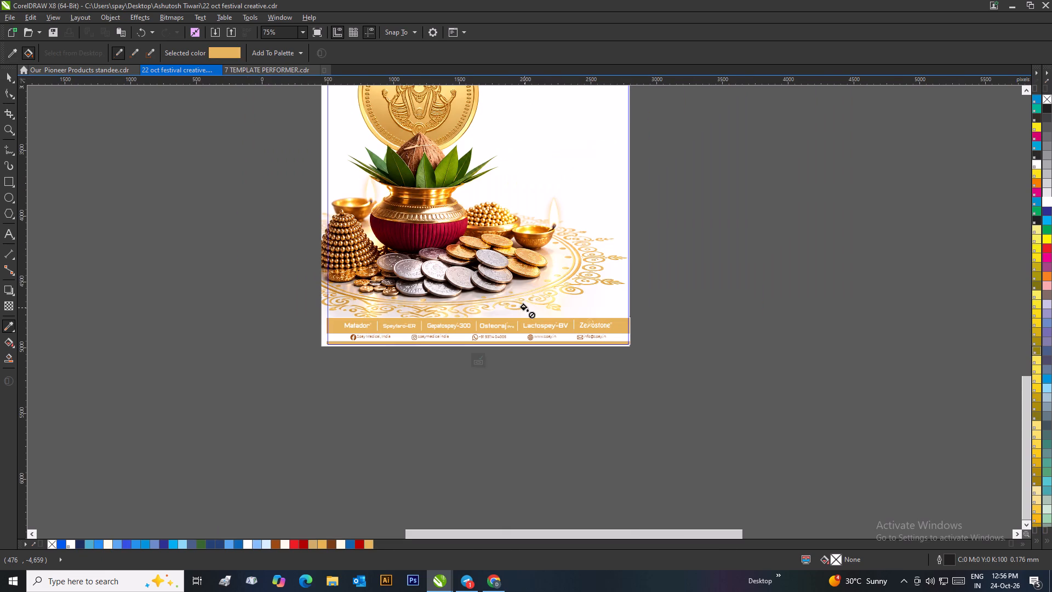
# Give the footer band a nearly horizontal linear fountain fill, with its Matador-side end set to gold #C68D2F sampled from the artwork.
pyautogui.click(12, 76)
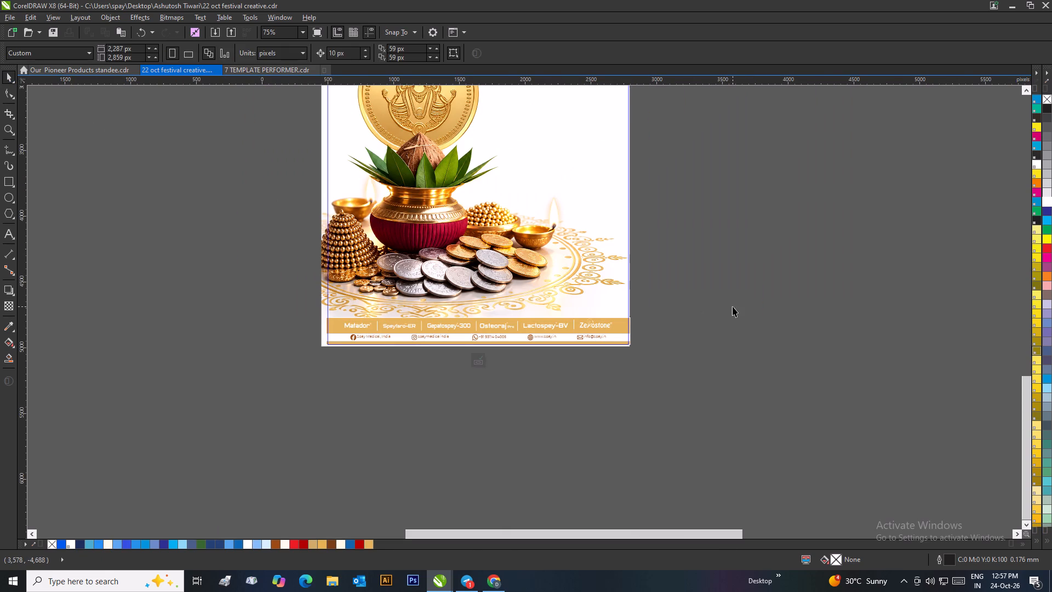
pyautogui.click(733, 306)
pyautogui.click(619, 324)
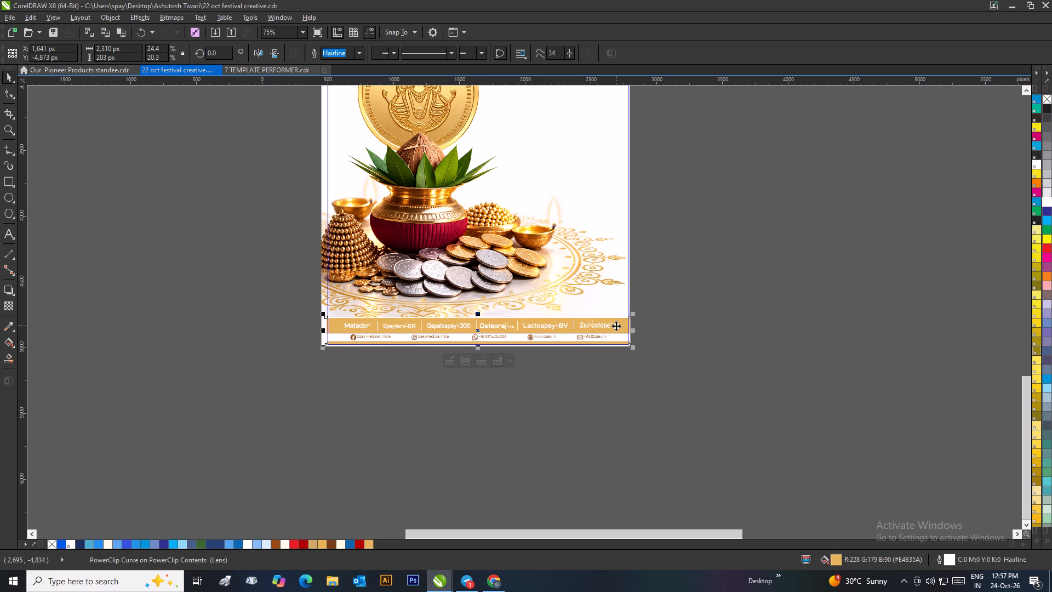
pyautogui.press('g')
pyautogui.moveTo(620, 325); pyautogui.dragTo(407, 325)
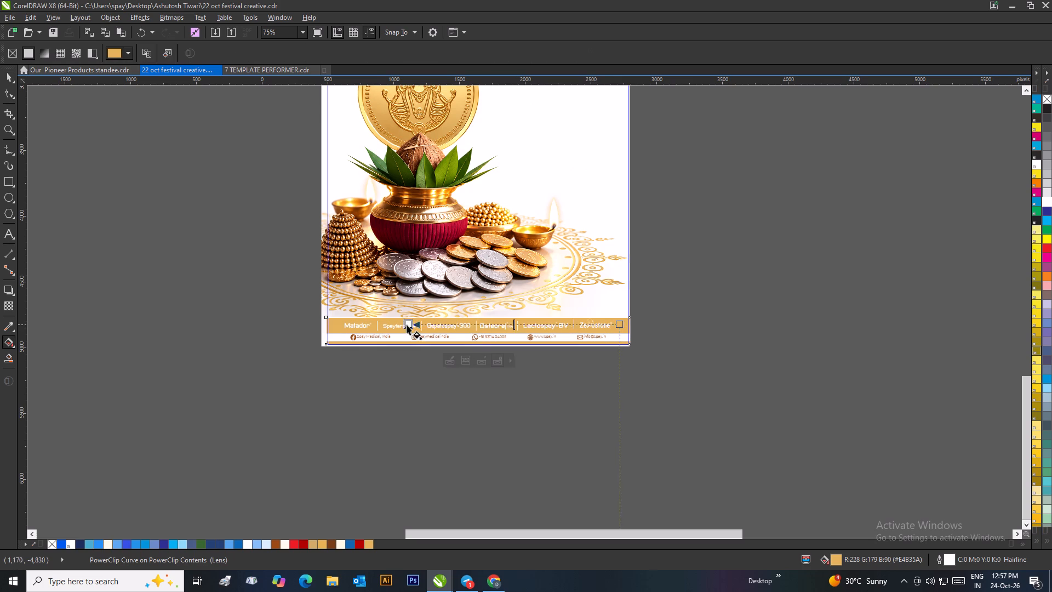
pyautogui.moveTo(407, 325); pyautogui.dragTo(342, 326)
pyautogui.click(324, 344)
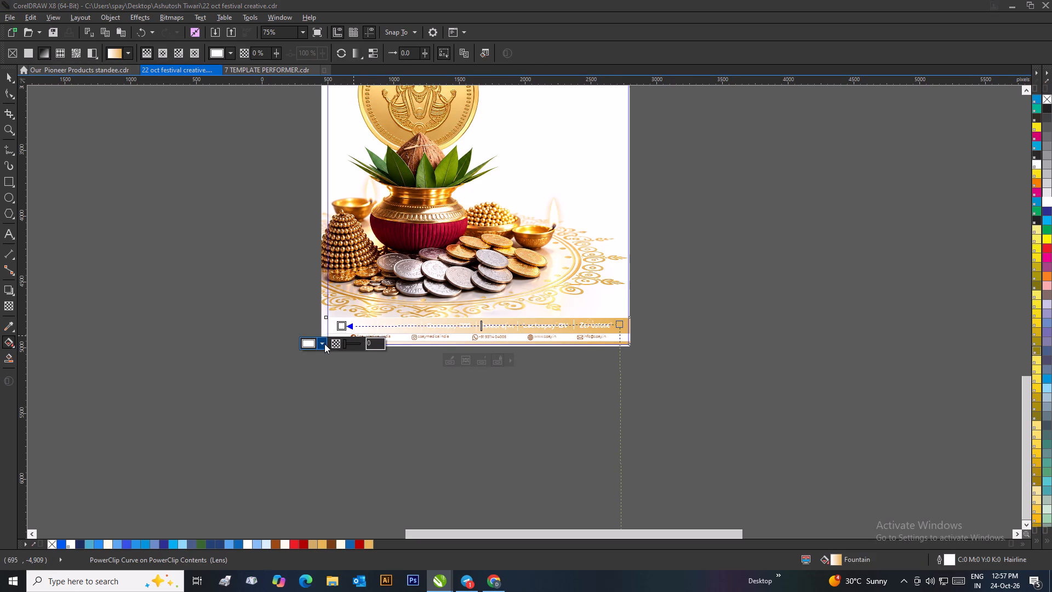
pyautogui.click(344, 376)
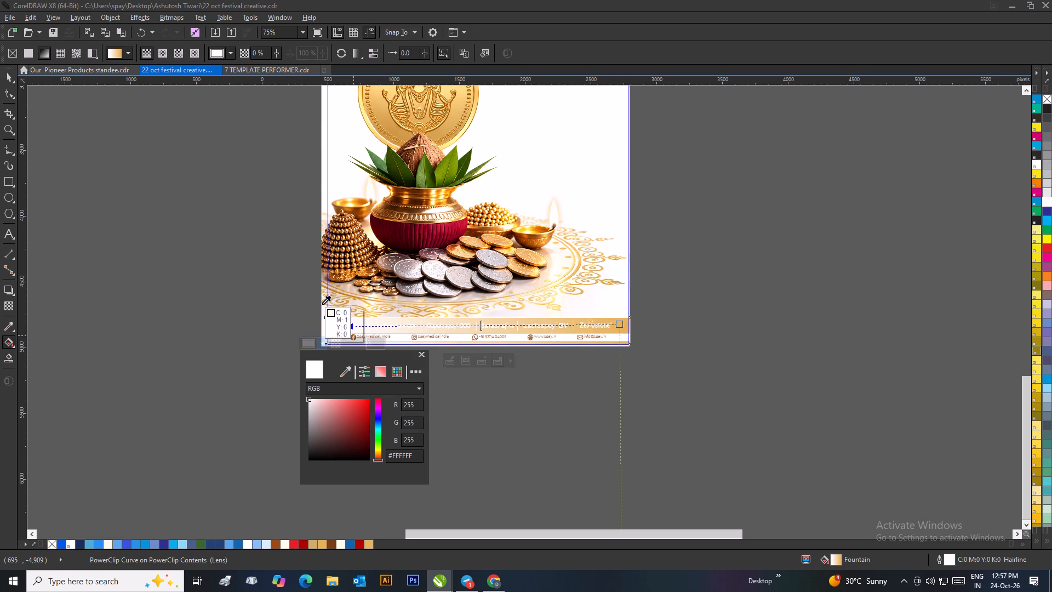
pyautogui.click(323, 287)
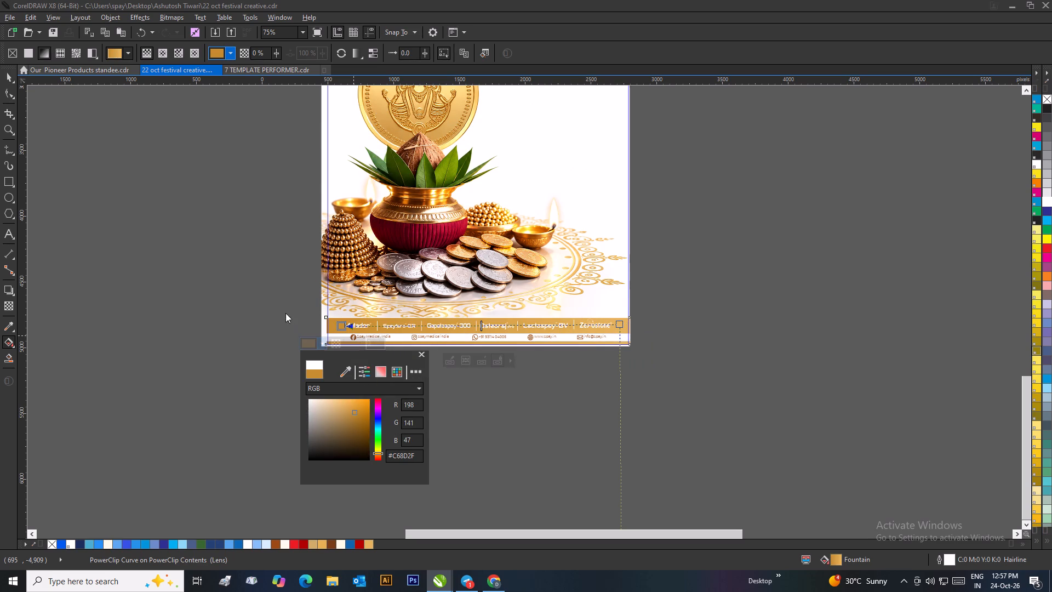
pyautogui.click(285, 313)
pyautogui.click(344, 323)
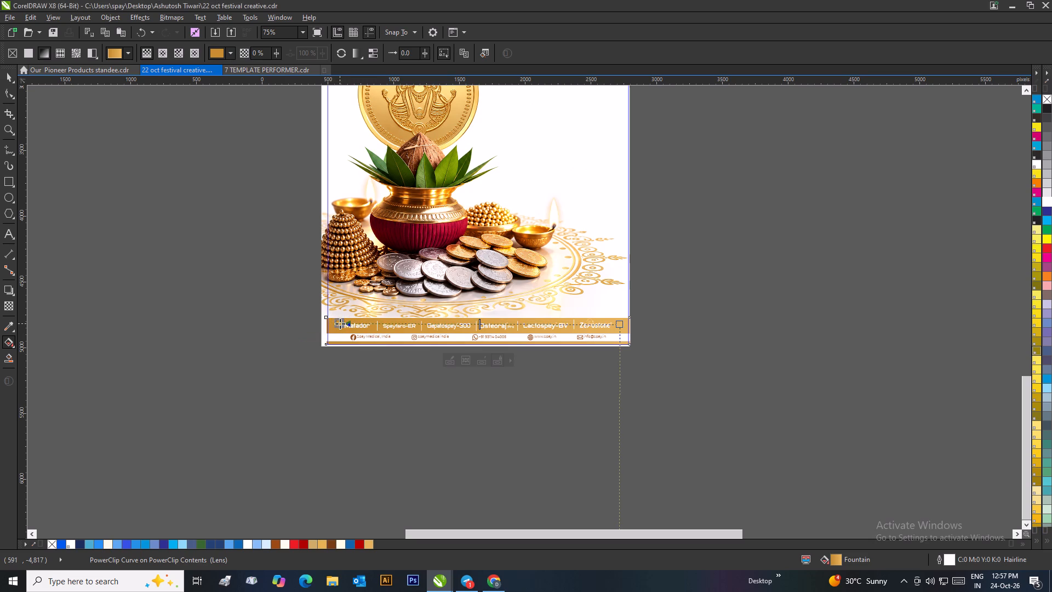
pyautogui.moveTo(621, 324); pyautogui.dragTo(617, 329)
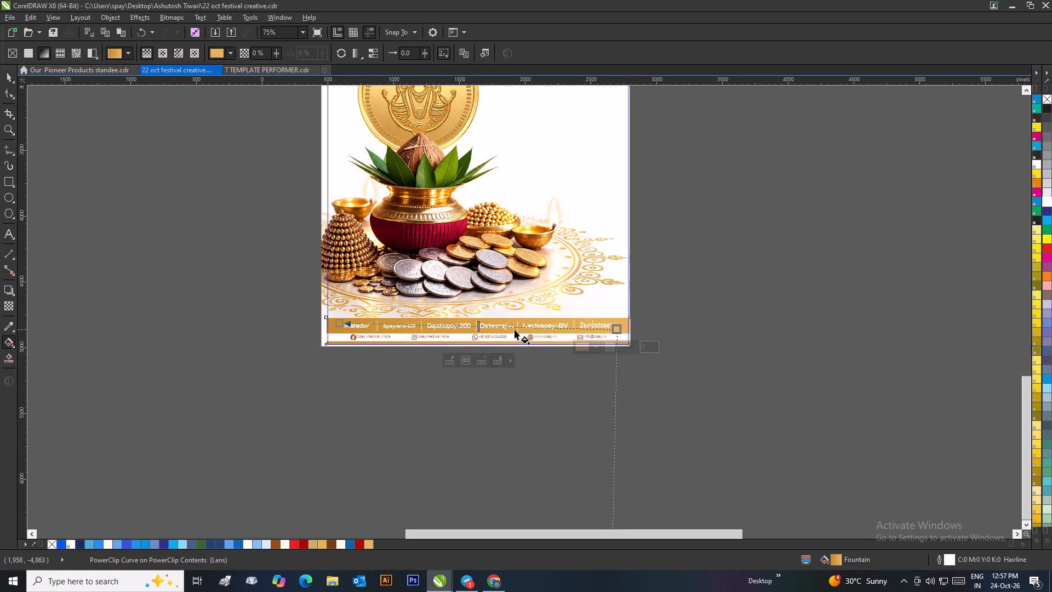
# Add a colour node near the middle of the footer band's gradient and set it to light gold #E0B262.
pyautogui.doubleClick(473, 327)
pyautogui.click(448, 344)
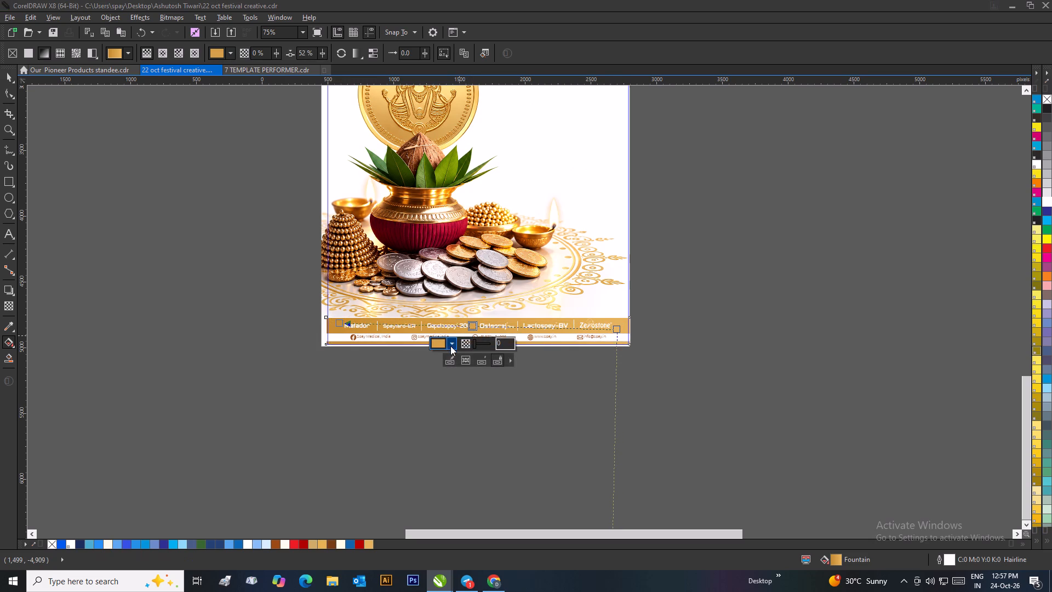
pyautogui.click(477, 400)
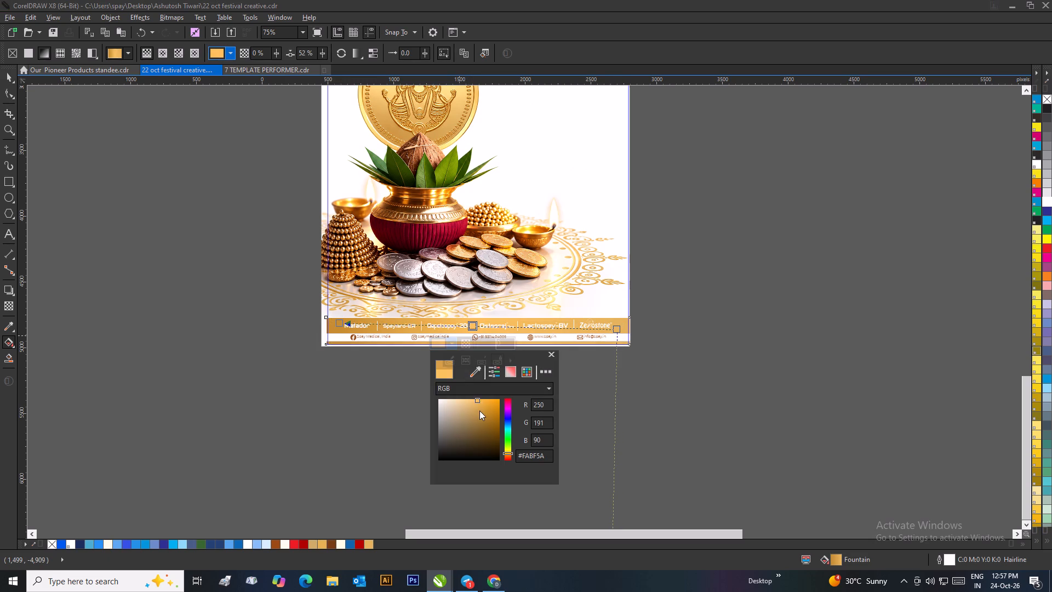
pyautogui.click(479, 411)
pyautogui.click(472, 406)
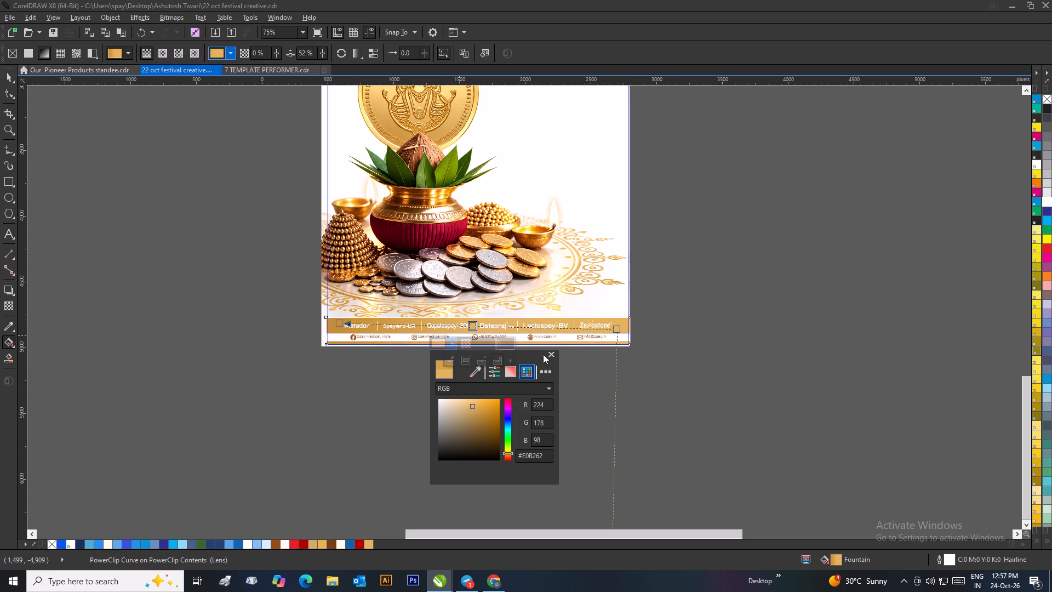
# Add another gradient node near Lactospey-BV at about 22%, set it to deep yellow-gold #CFA108, and deselect the footer band.
pyautogui.doubleClick(557, 328)
pyautogui.doubleClick(556, 327)
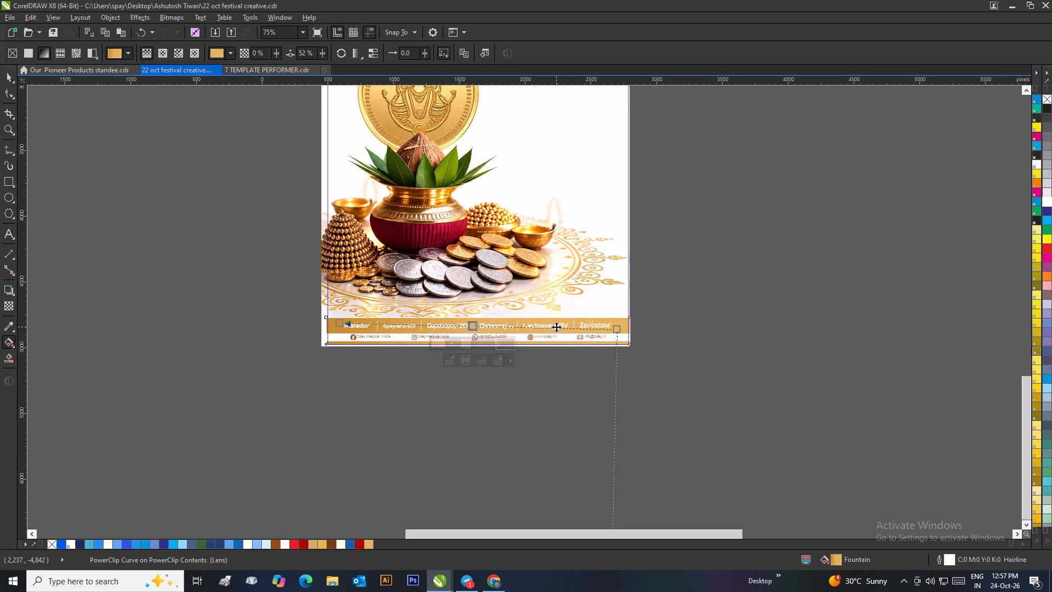
pyautogui.click(533, 343)
pyautogui.click(555, 378)
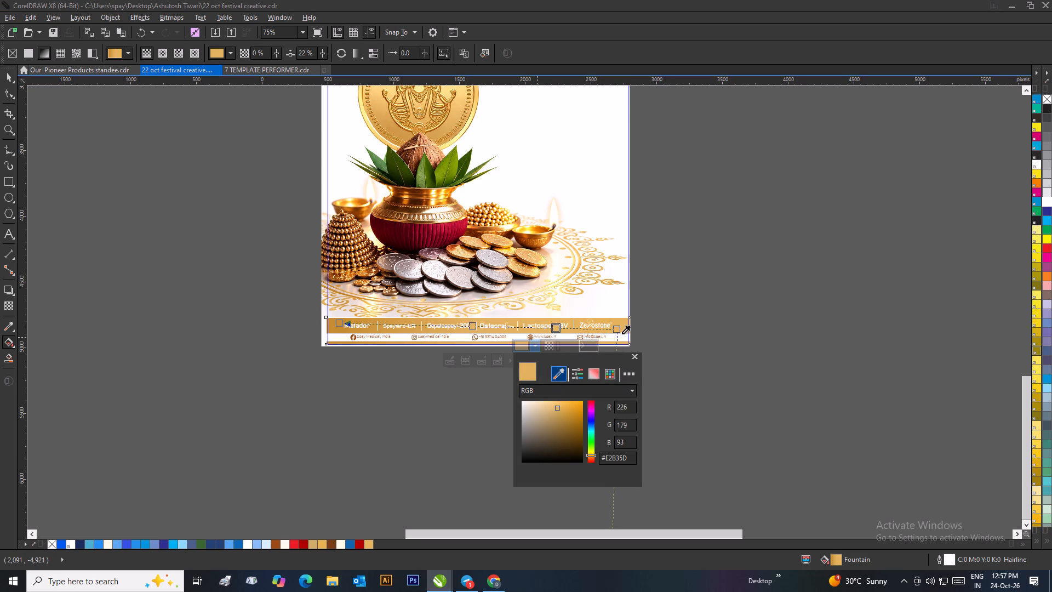
pyautogui.click(622, 328)
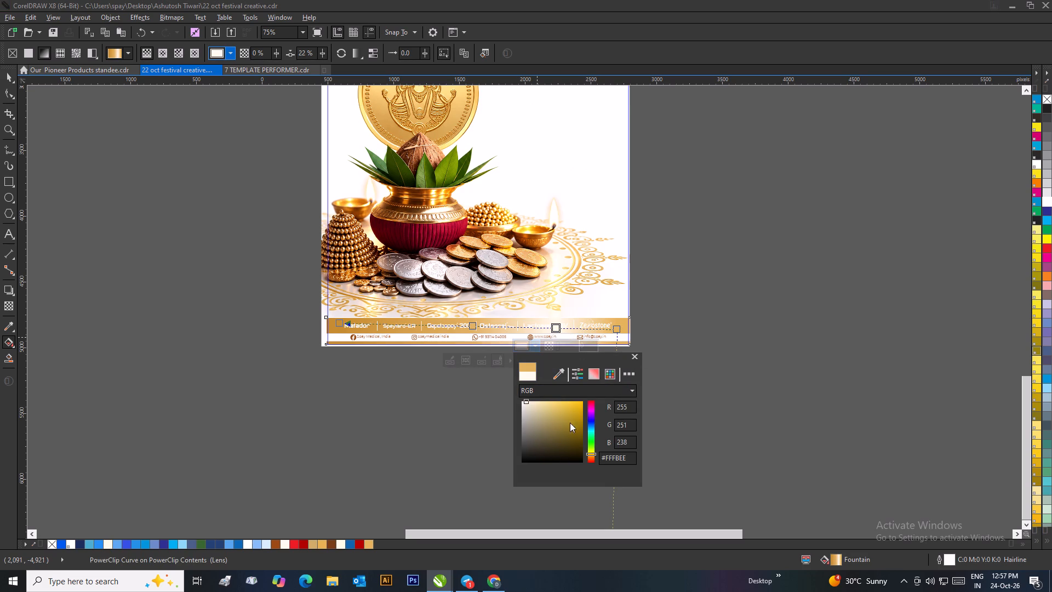
pyautogui.click(570, 431)
pyautogui.click(582, 426)
pyautogui.click(580, 419)
pyautogui.click(580, 413)
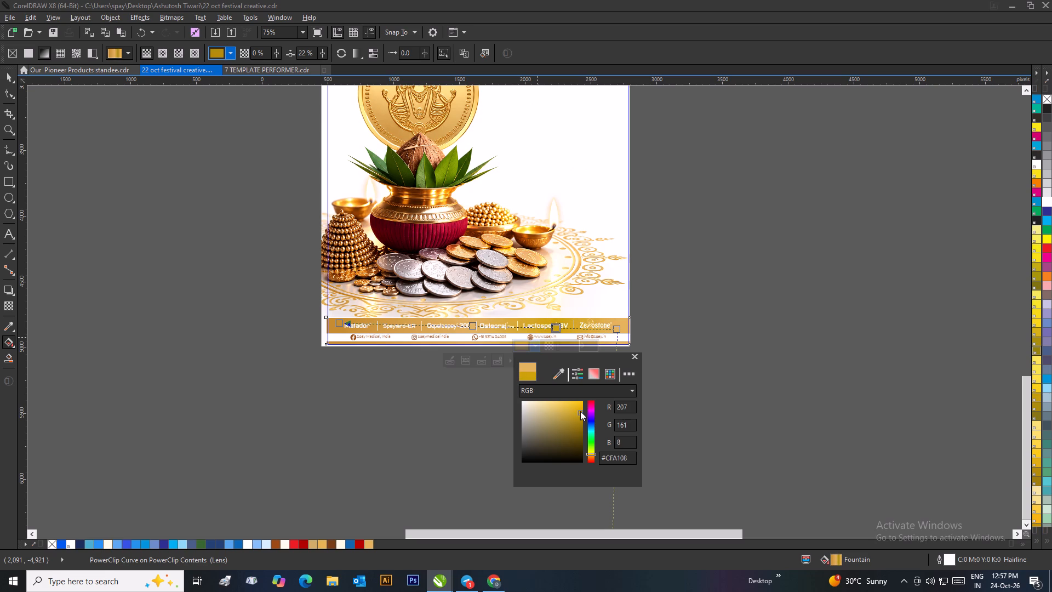
pyautogui.doubleClick(693, 375)
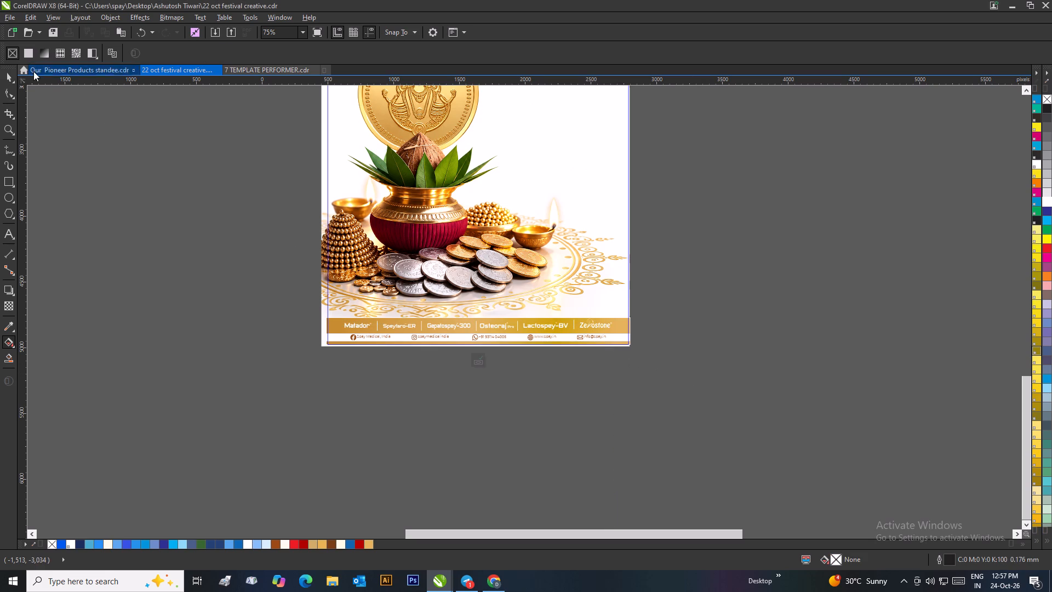
pyautogui.click(14, 76)
pyautogui.click(114, 152)
pyautogui.click(679, 280)
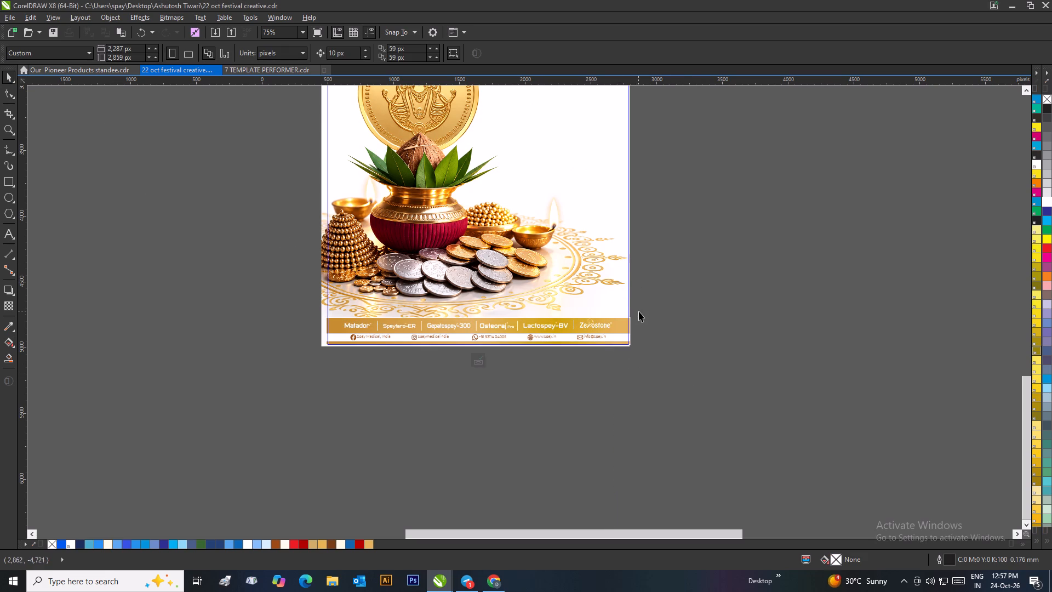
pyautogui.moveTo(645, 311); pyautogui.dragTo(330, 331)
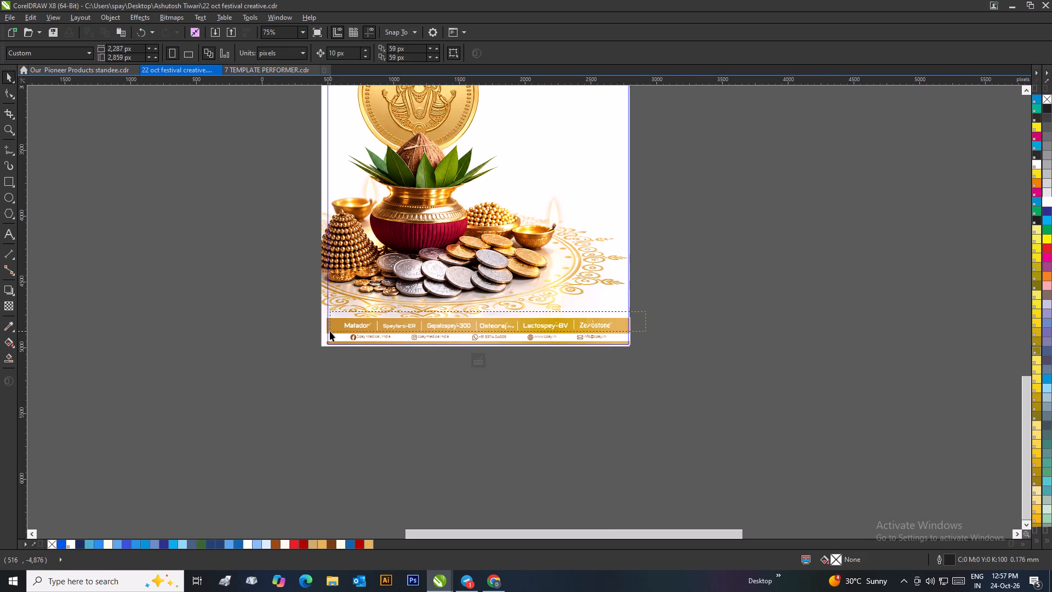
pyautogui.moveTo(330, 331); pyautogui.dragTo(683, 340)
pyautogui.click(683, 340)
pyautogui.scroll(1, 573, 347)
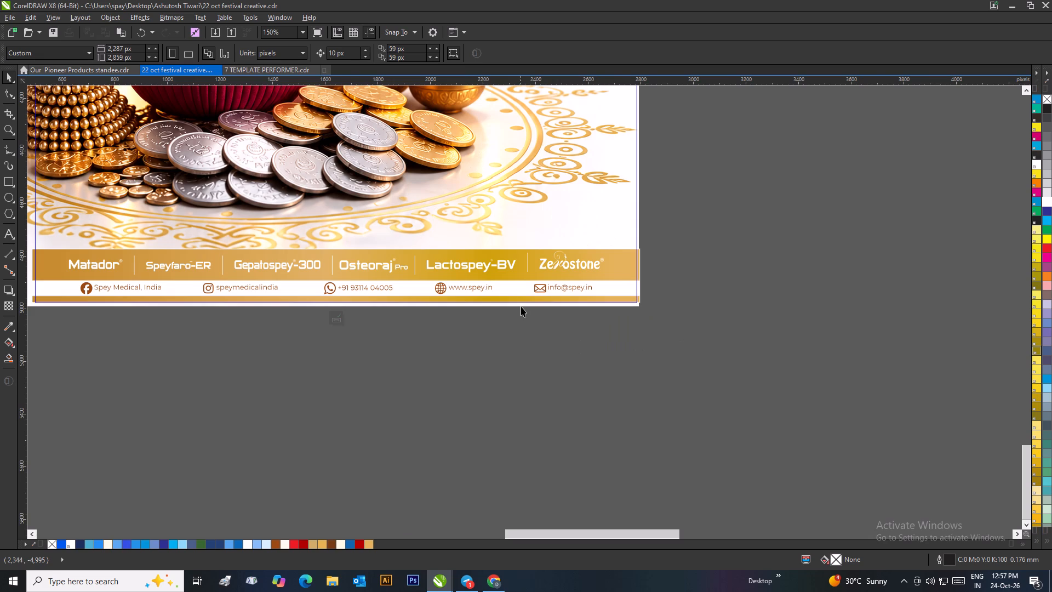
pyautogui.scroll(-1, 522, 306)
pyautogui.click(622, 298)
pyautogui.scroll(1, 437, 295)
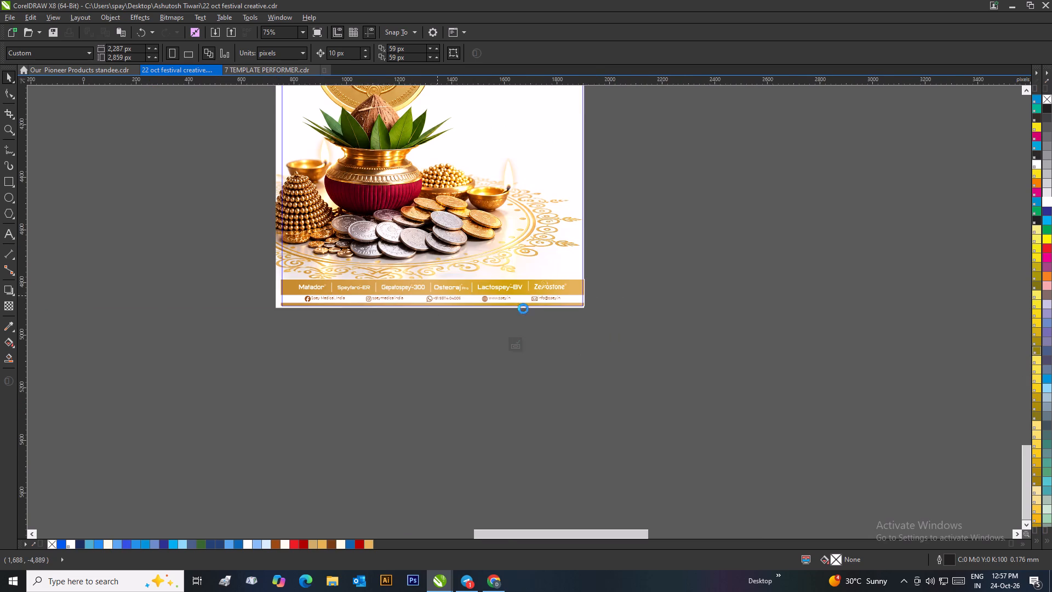
# Inside the footer's PowerClip contents, recolour the contact details row to golden orange #F0A924 and finish editing the clip.
pyautogui.click(240, 316)
pyautogui.rightClick(240, 316)
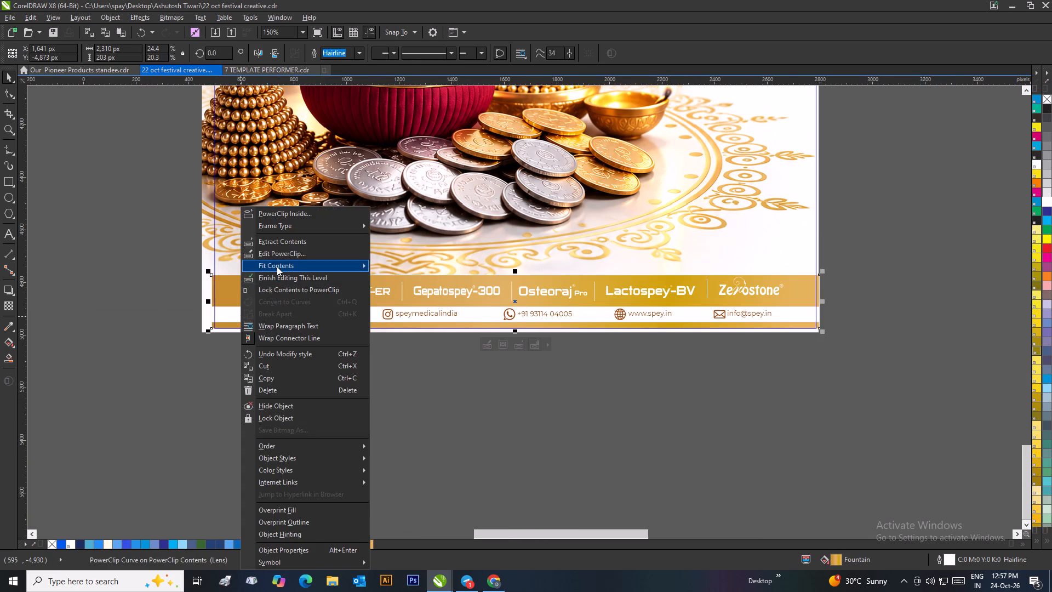
pyautogui.click(277, 257)
pyautogui.moveTo(249, 349); pyautogui.dragTo(800, 305)
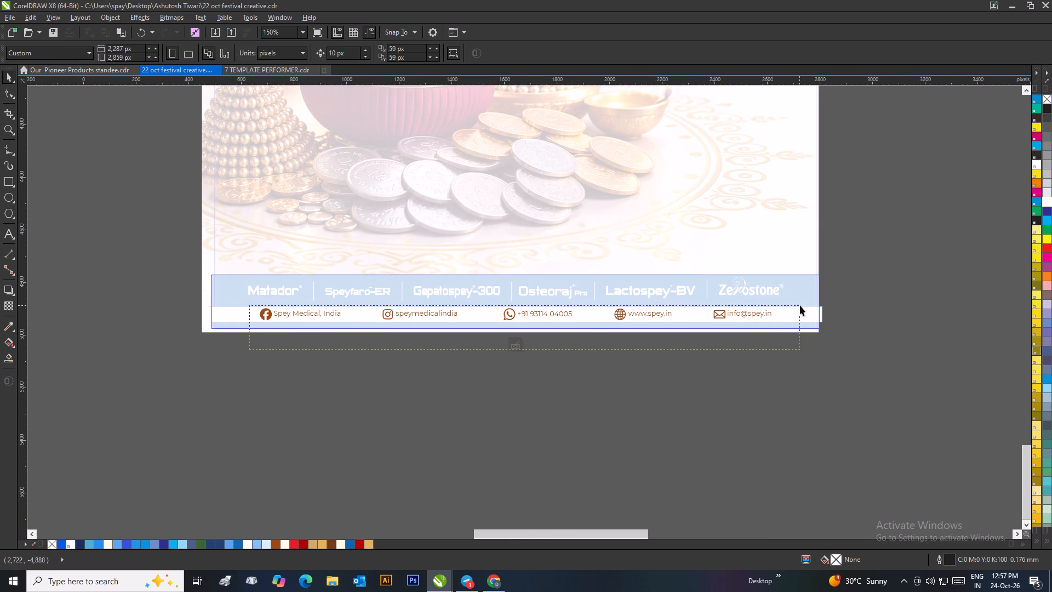
pyautogui.moveTo(800, 305); pyautogui.dragTo(799, 301)
pyautogui.click(369, 543)
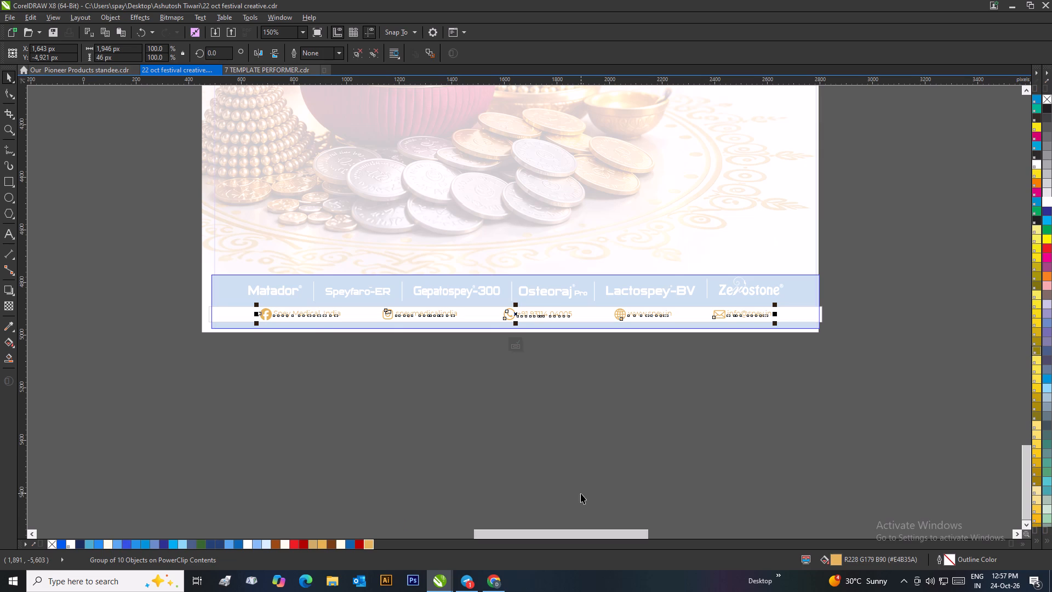
pyautogui.doubleClick(832, 556)
pyautogui.click(435, 254)
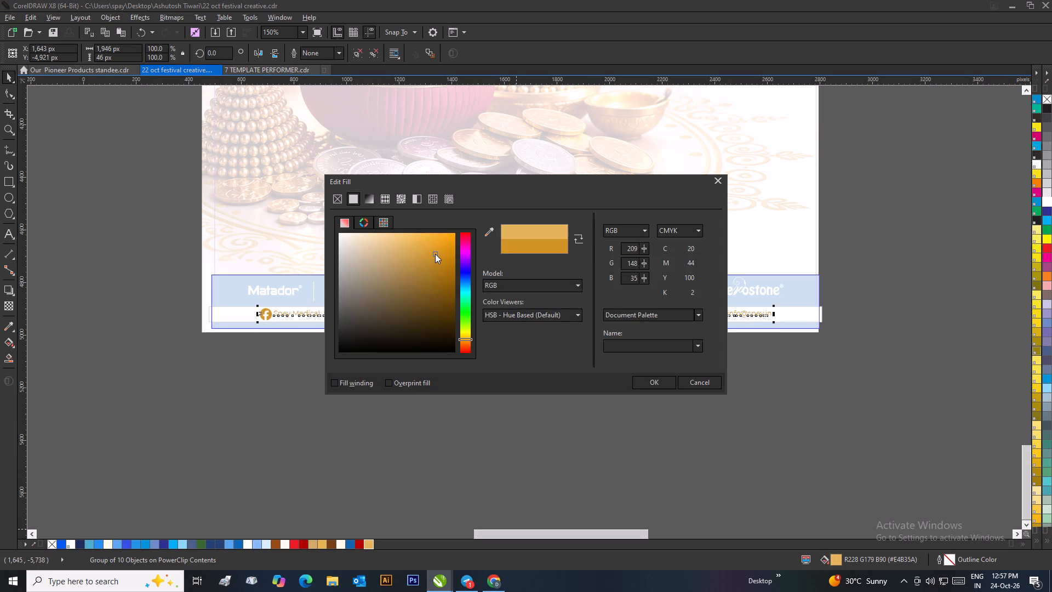
pyautogui.click(438, 240)
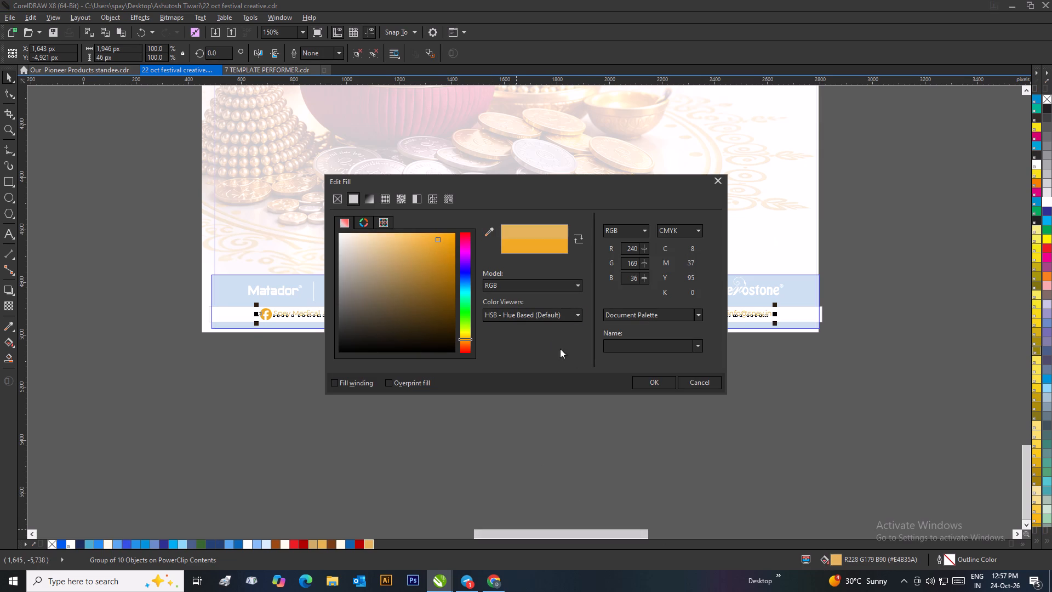
pyautogui.click(656, 380)
pyautogui.click(654, 386)
pyautogui.click(514, 337)
pyautogui.click(599, 360)
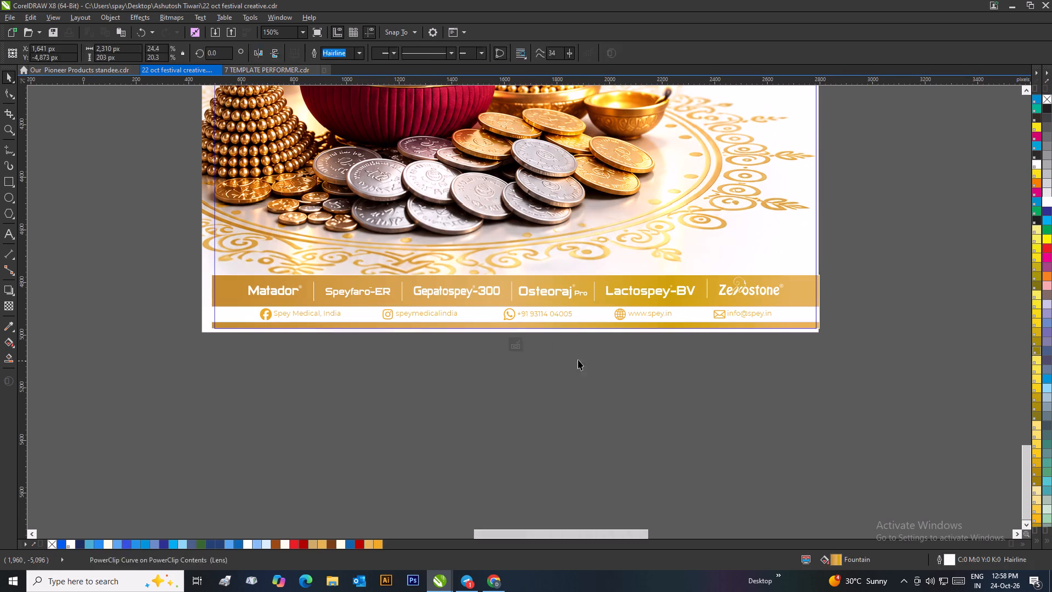
# Fill the grouped HAPPY Dhanteras heading, divider and greeting text with golden orange #F0A924 and deselect it.
pyautogui.scroll(-2, 555, 366)
pyautogui.scroll(1, 532, 279)
pyautogui.click(494, 356)
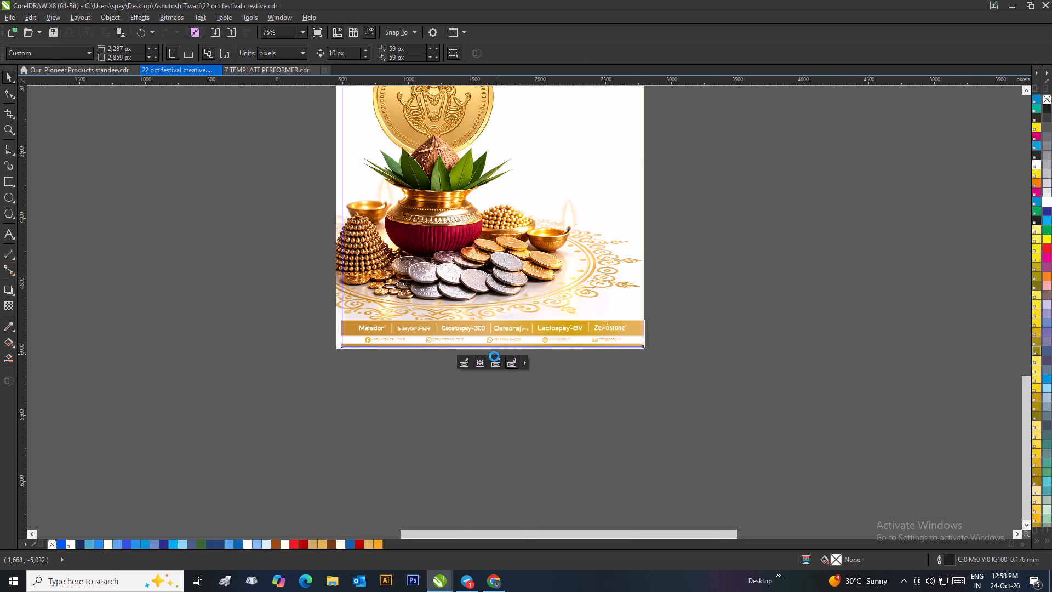
pyautogui.click(548, 379)
pyautogui.scroll(-1, 541, 379)
pyautogui.scroll(1, 539, 231)
pyautogui.scroll(-1, 524, 308)
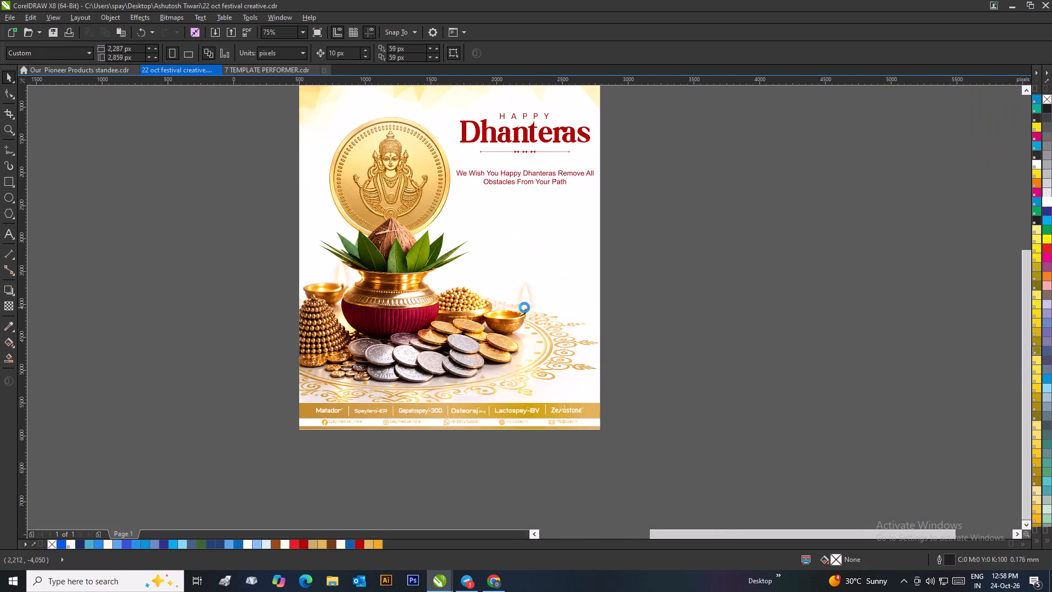
pyautogui.moveTo(588, 196); pyautogui.dragTo(477, 257)
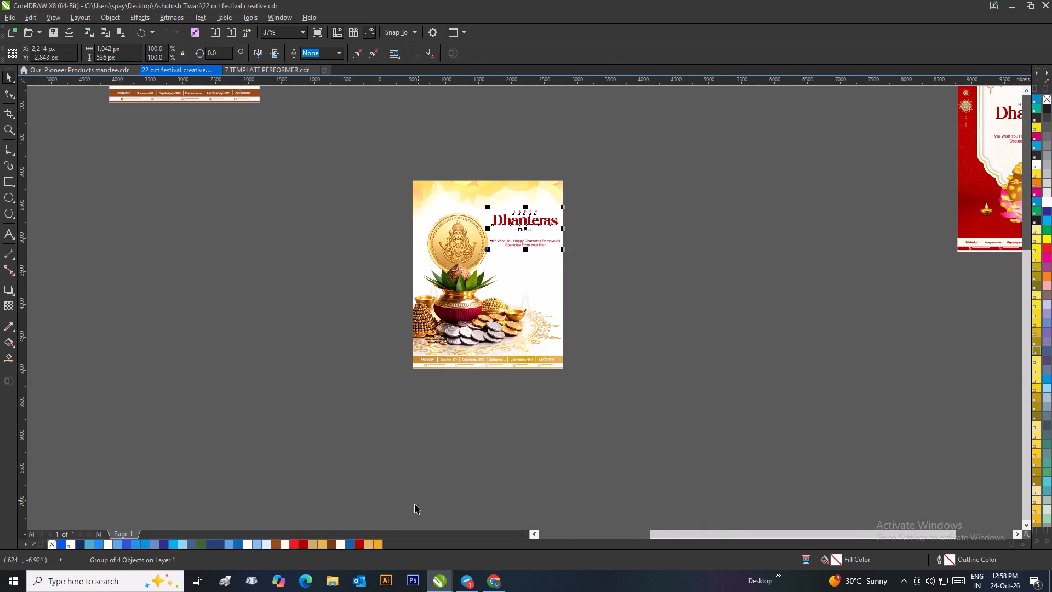
pyautogui.click(381, 540)
pyautogui.moveTo(445, 477); pyautogui.dragTo(452, 474)
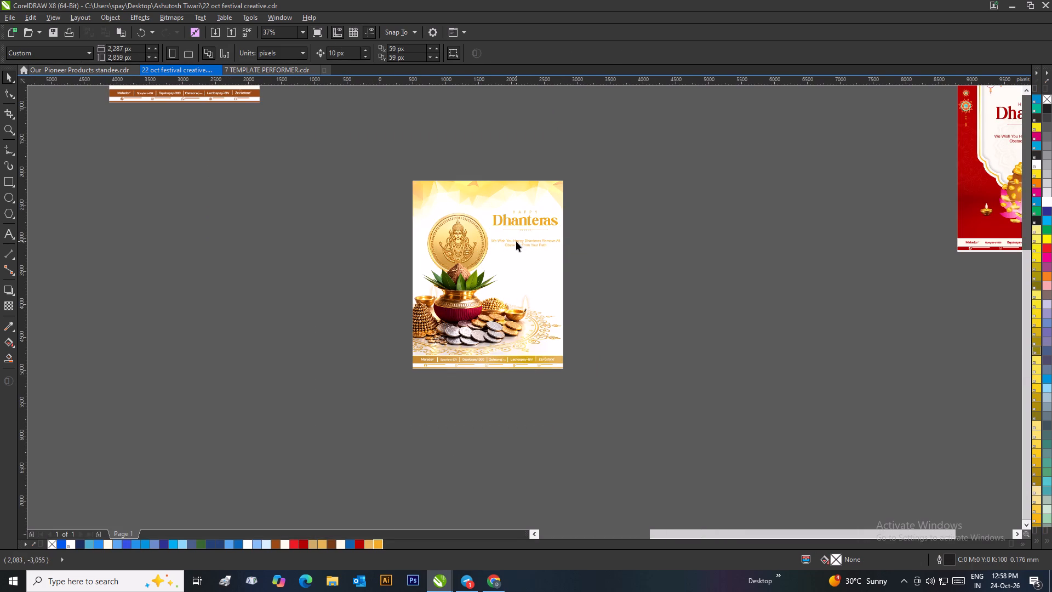
# Ungroup all objects in the HAPPY Dhanteras heading and greeting text group.
pyautogui.scroll(1, 516, 241)
pyautogui.moveTo(630, 297); pyautogui.dragTo(464, 334)
pyautogui.click(511, 309)
pyautogui.rightClick(511, 309)
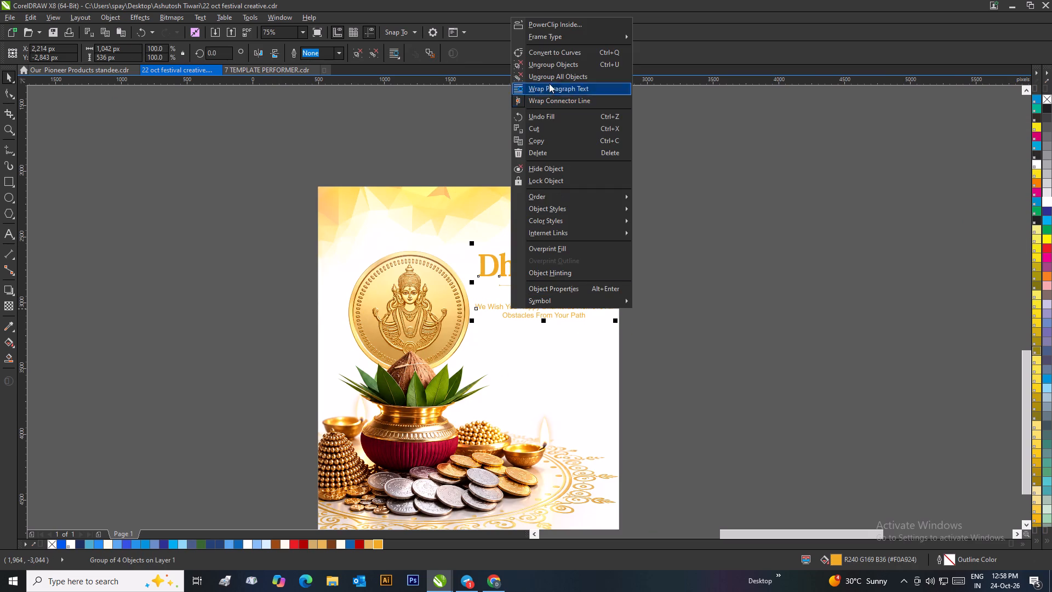
pyautogui.click(548, 76)
pyautogui.click(571, 132)
# Recolour only the two-line greeting below the Dhanteras heading to darker gold #C9880E through its fill settings.
pyautogui.moveTo(635, 297); pyautogui.dragTo(546, 323)
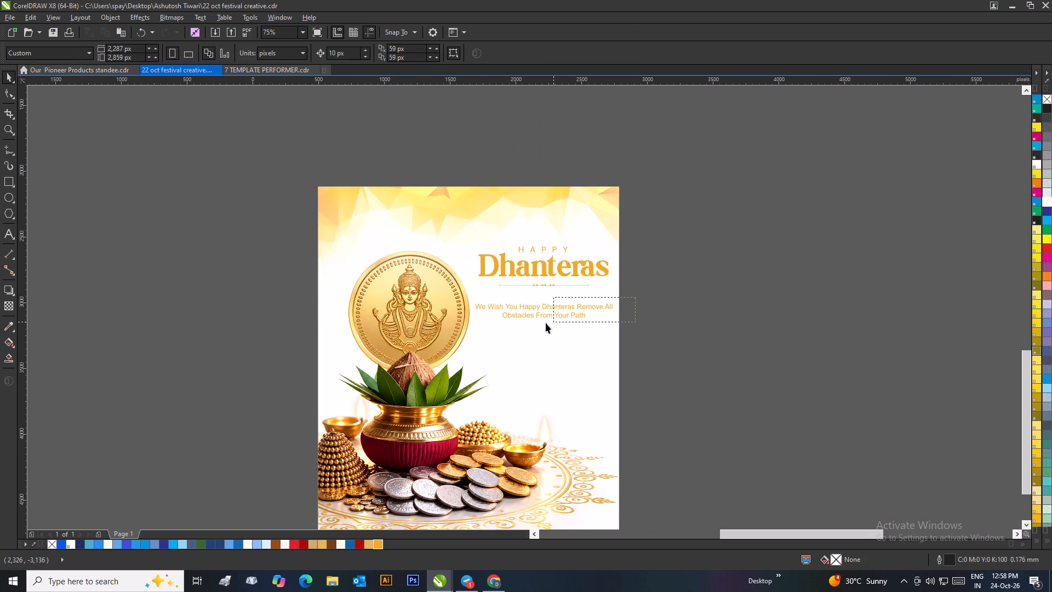
pyautogui.moveTo(546, 323); pyautogui.dragTo(471, 329)
pyautogui.click(370, 543)
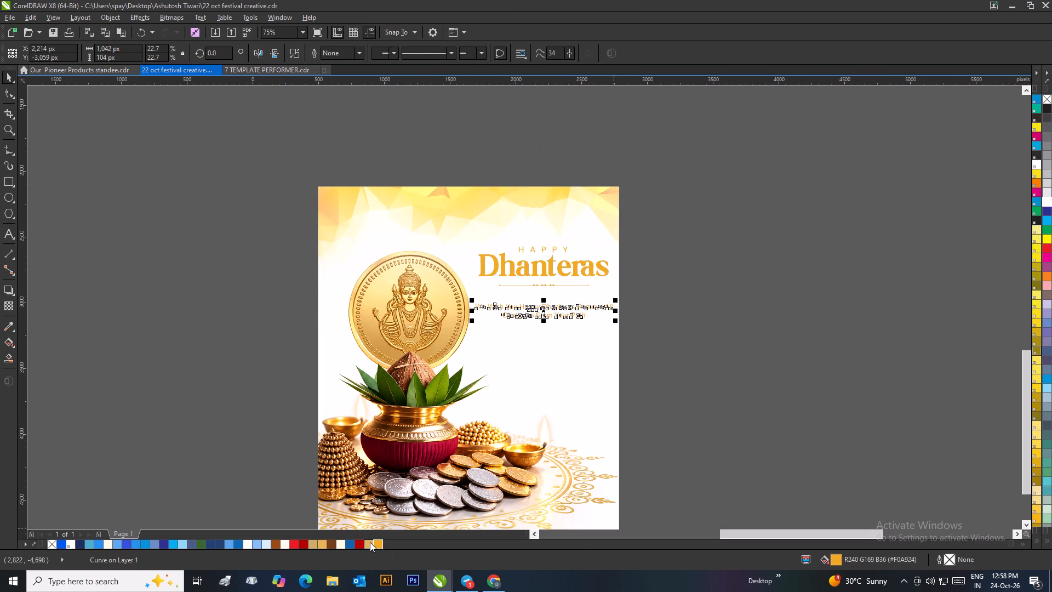
pyautogui.doubleClick(841, 557)
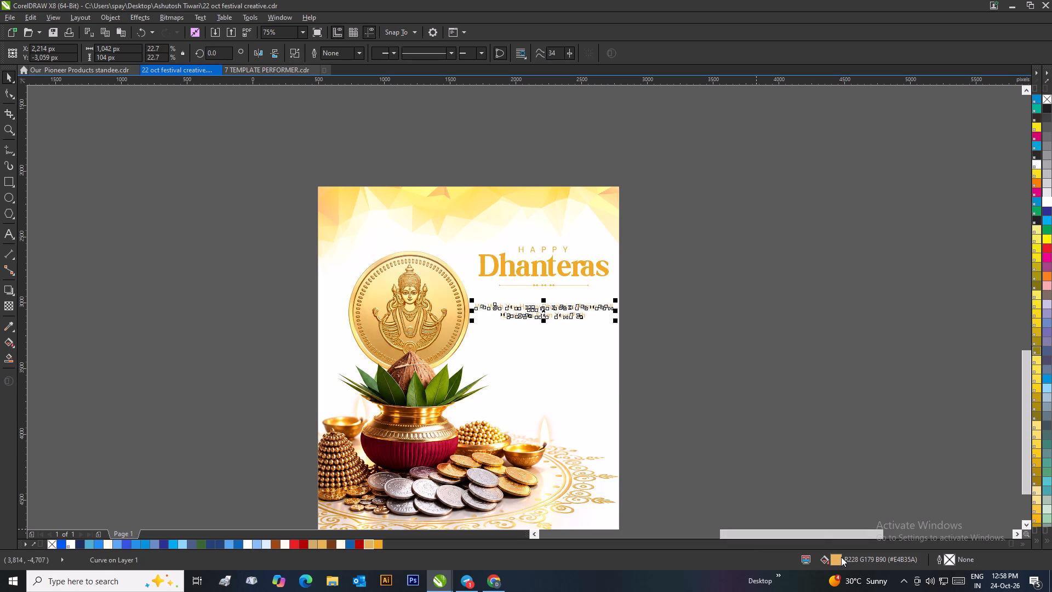
pyautogui.moveTo(590, 190); pyautogui.dragTo(744, 191)
pyautogui.moveTo(622, 182); pyautogui.dragTo(788, 185)
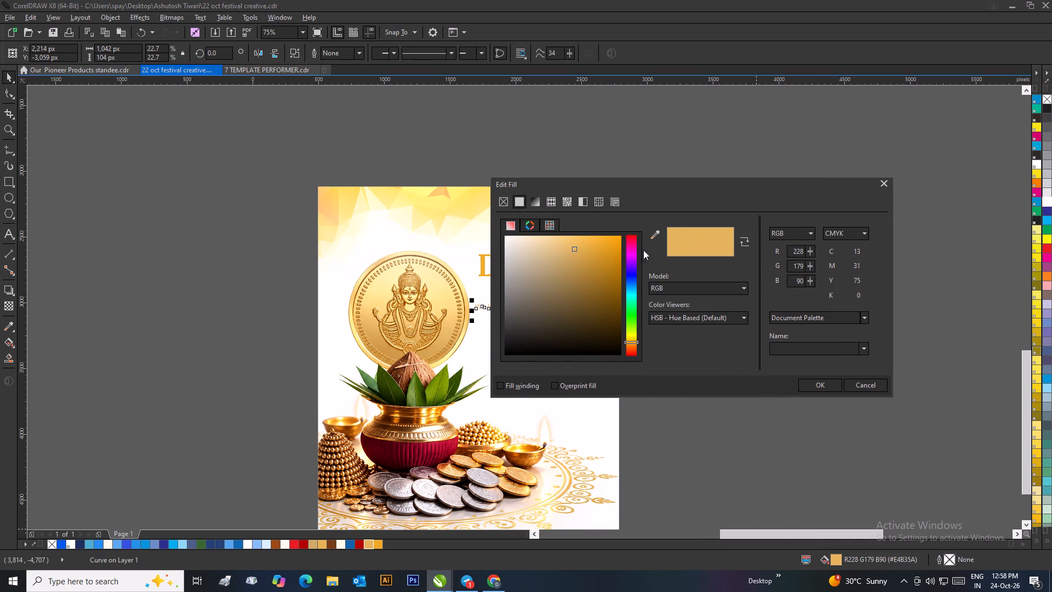
pyautogui.click(603, 261)
pyautogui.click(599, 246)
pyautogui.moveTo(620, 182); pyautogui.dragTo(762, 184)
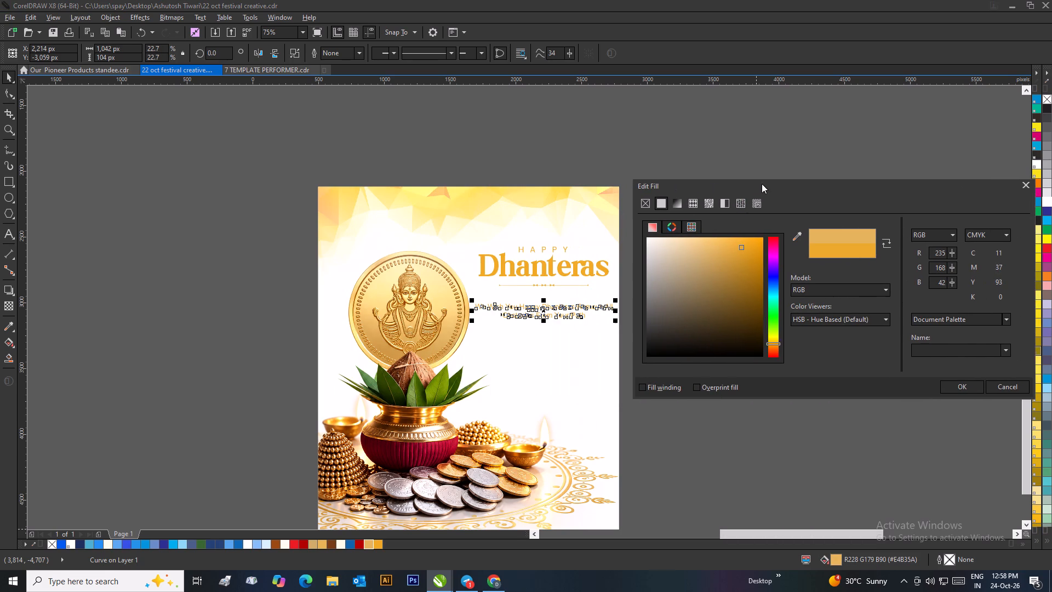
pyautogui.click(742, 258)
pyautogui.click(750, 264)
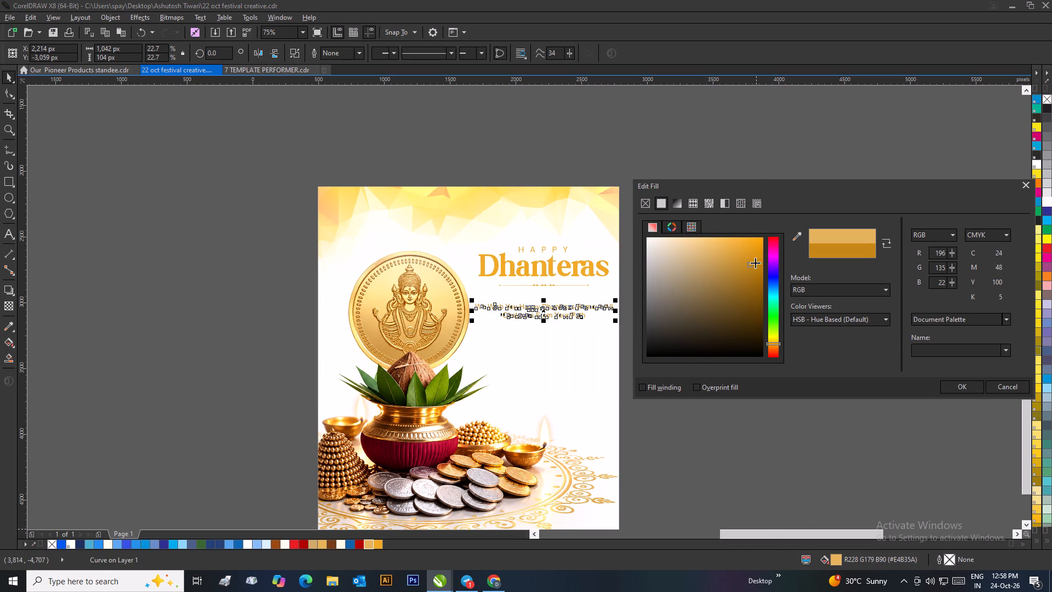
pyautogui.click(755, 263)
pyautogui.click(952, 385)
pyautogui.click(858, 373)
pyautogui.click(786, 352)
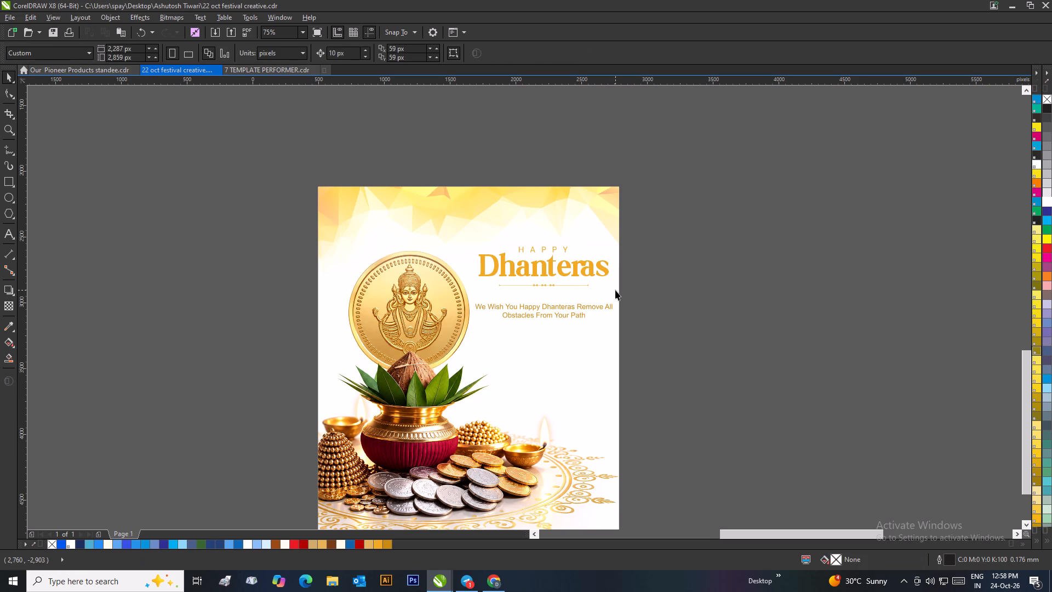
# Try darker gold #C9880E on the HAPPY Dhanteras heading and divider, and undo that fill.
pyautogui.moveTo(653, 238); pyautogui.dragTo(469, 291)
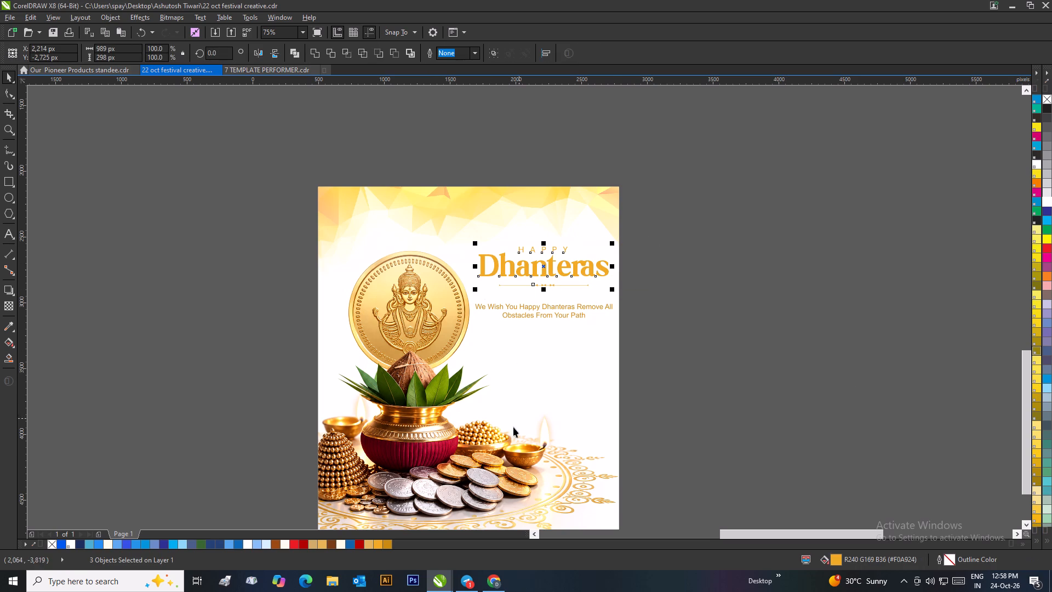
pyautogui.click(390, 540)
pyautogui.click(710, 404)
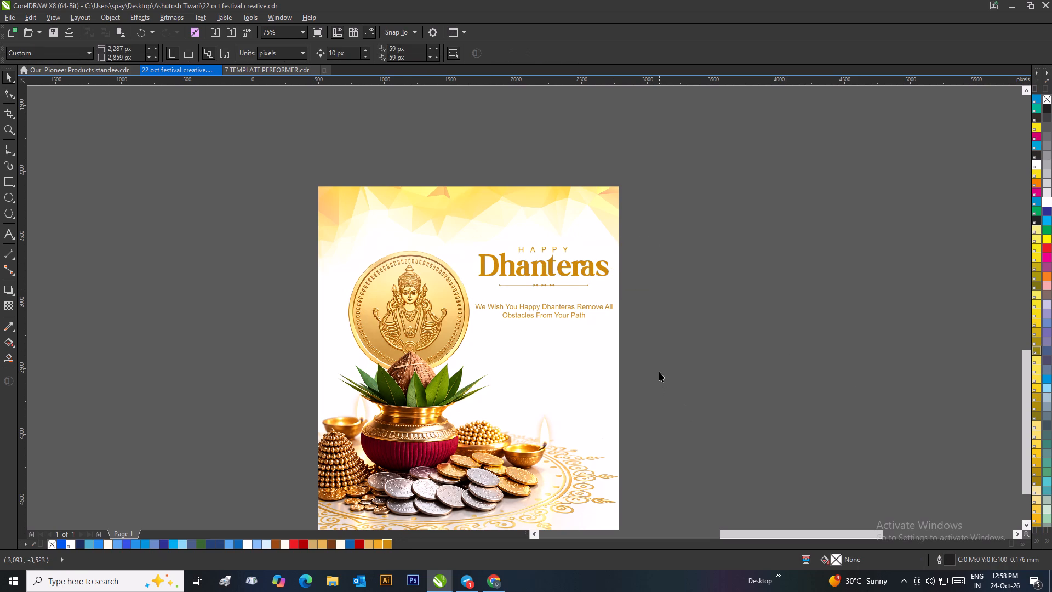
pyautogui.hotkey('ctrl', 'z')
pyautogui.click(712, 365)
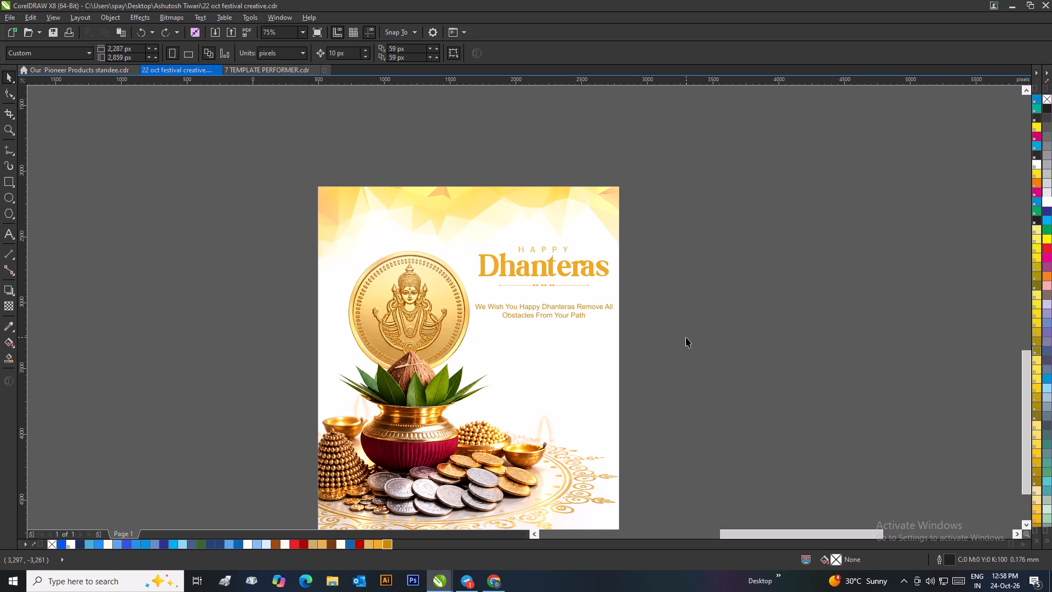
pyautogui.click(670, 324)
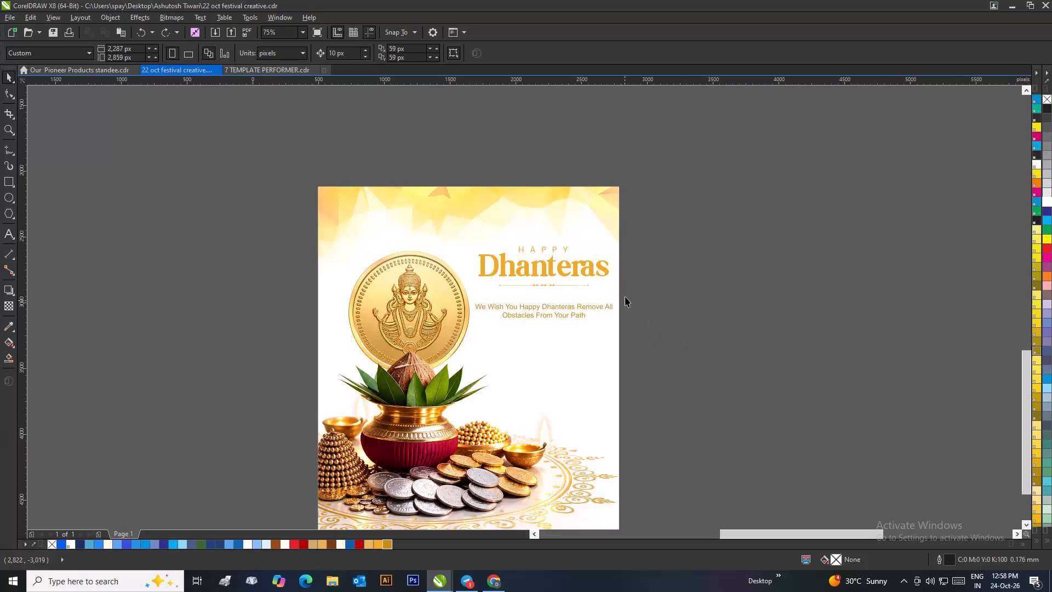
# Move the heading, divider and greeting text together straight down, bringing Dhanteras level with the middle of the Lakshmi coin.
pyautogui.scroll(-1, 627, 296)
pyautogui.scroll(1, 487, 318)
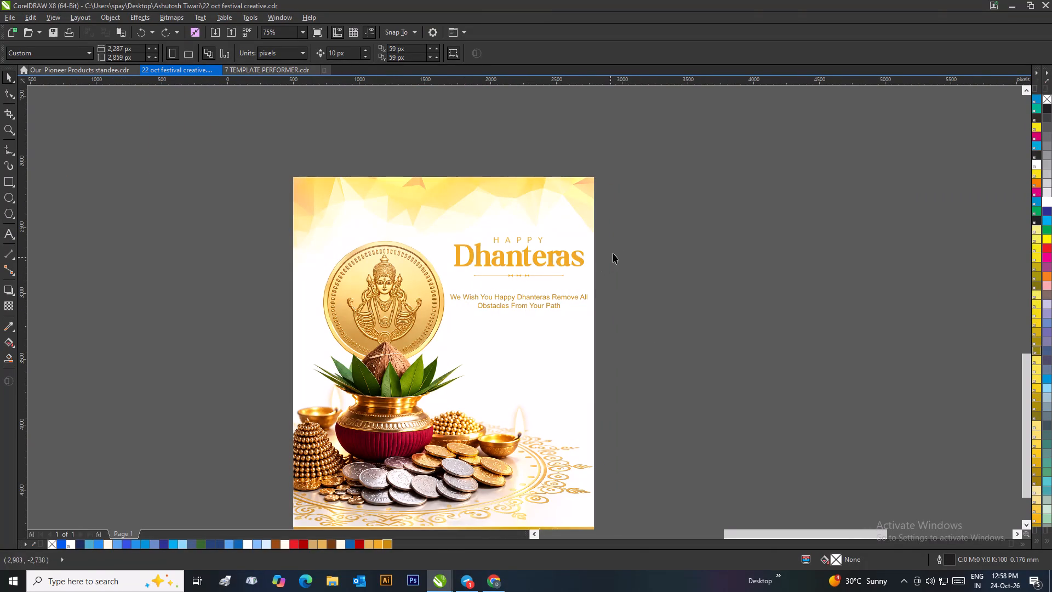
pyautogui.moveTo(624, 217); pyautogui.dragTo(421, 327)
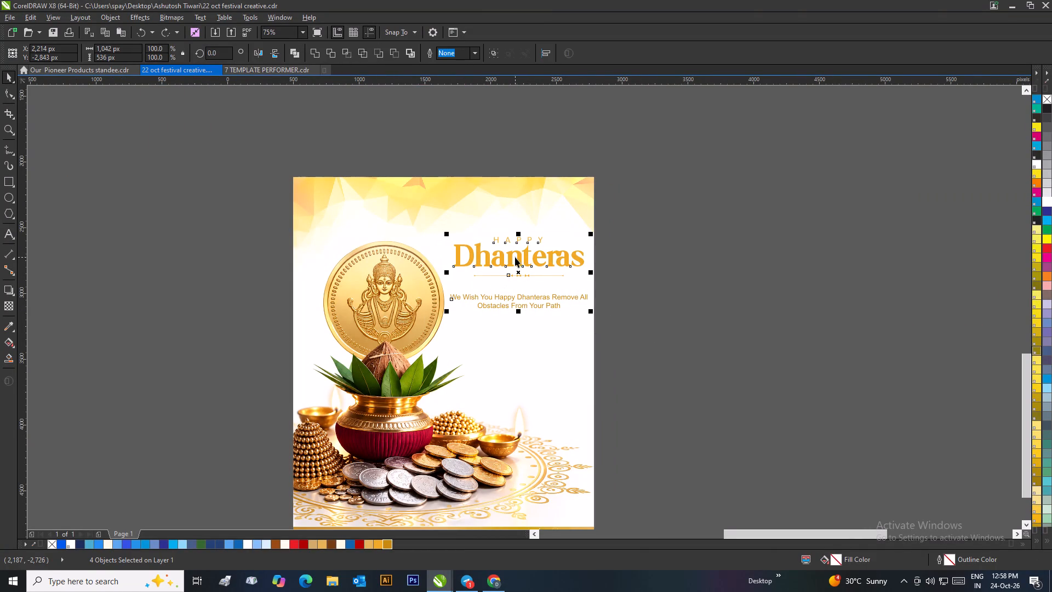
pyautogui.moveTo(523, 263); pyautogui.dragTo(524, 300)
pyautogui.click(618, 305)
# Copy the SPEY logo from the blue glucometer poster to just above the Lakshmi poster.
pyautogui.scroll(-1, 618, 305)
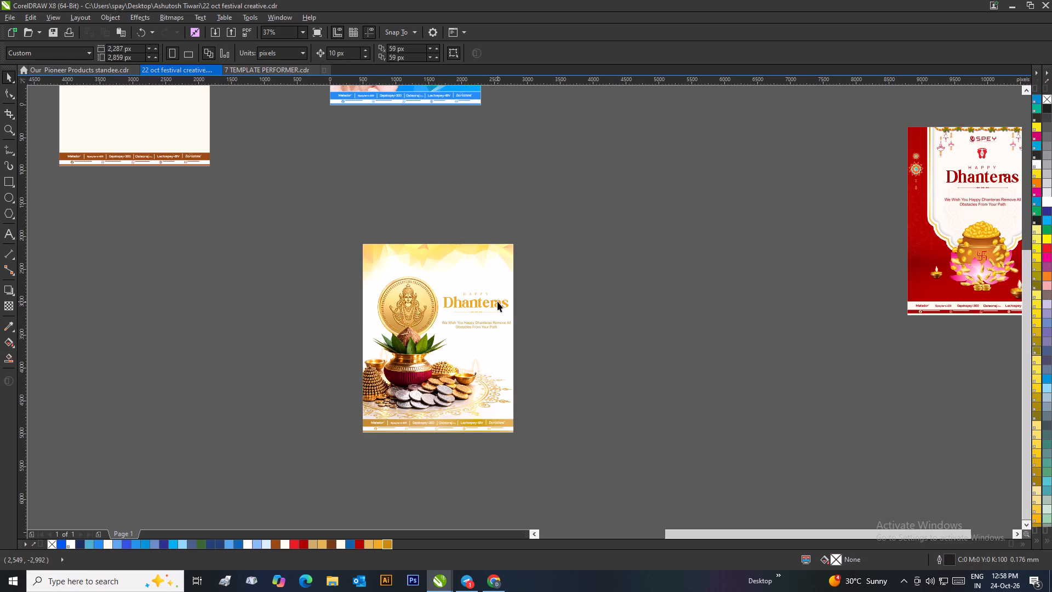
pyautogui.click(573, 328)
pyautogui.scroll(-1, 502, 313)
pyautogui.scroll(2, 513, 310)
pyautogui.scroll(-2, 528, 307)
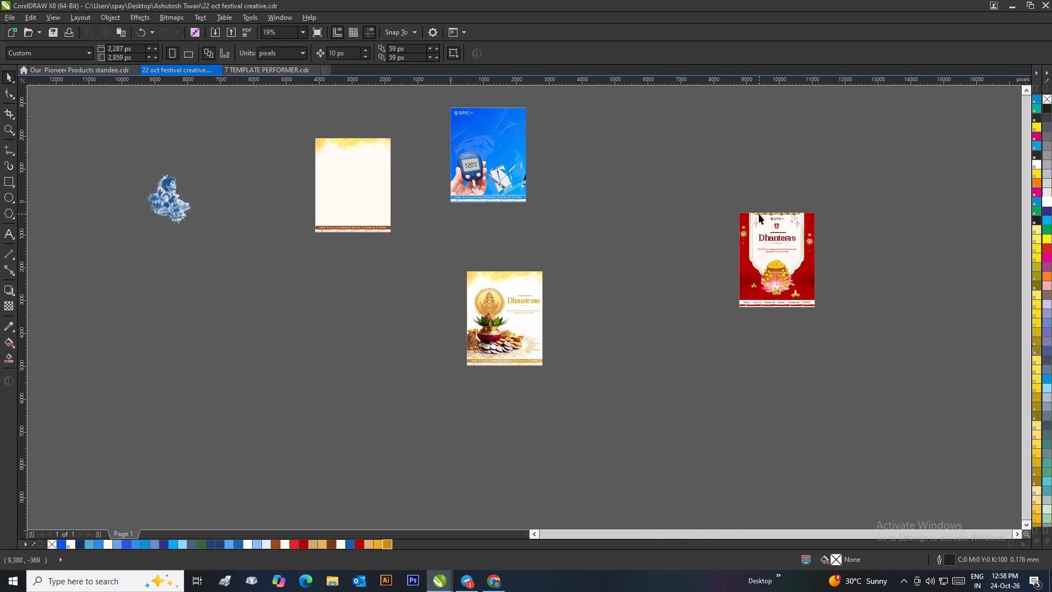
pyautogui.moveTo(550, 97); pyautogui.dragTo(416, 126)
pyautogui.moveTo(462, 111); pyautogui.dragTo(468, 219)
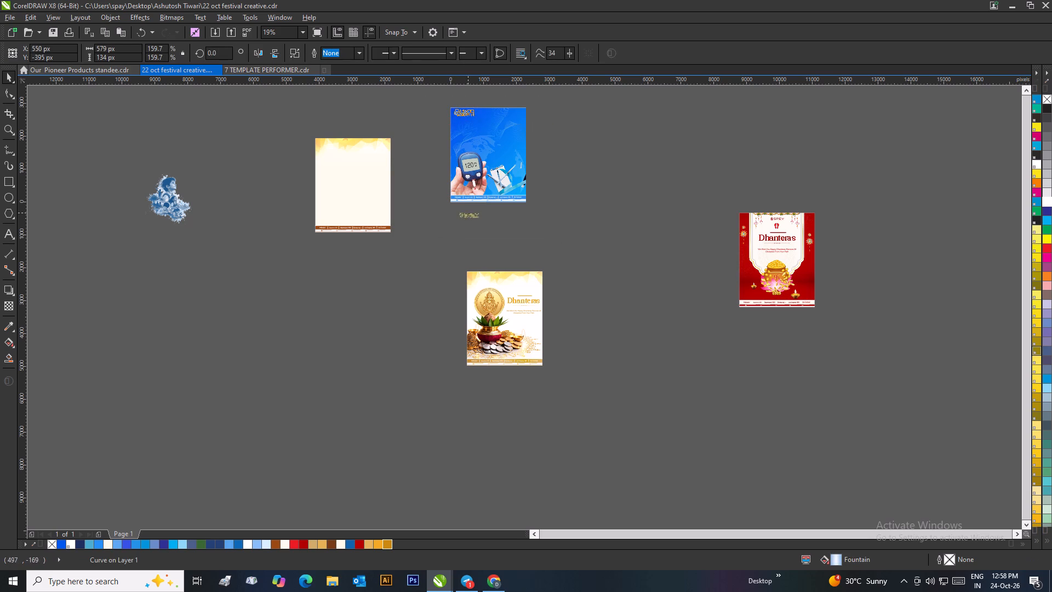
pyautogui.moveTo(468, 219); pyautogui.dragTo(476, 254)
pyautogui.rightClick(476, 254)
pyautogui.scroll(2, 499, 292)
# Place the copied SPEY logo on the Lakshmi poster above the HAPPY heading, scaled down to about 547 px wide.
pyautogui.moveTo(451, 166); pyautogui.dragTo(465, 227)
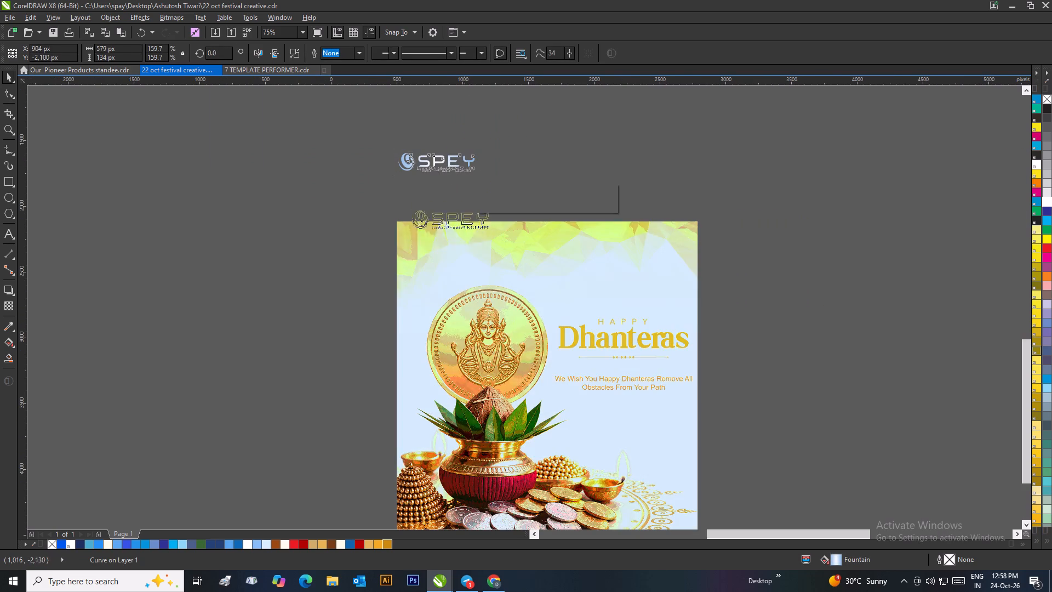
pyautogui.moveTo(465, 227); pyautogui.dragTo(465, 242)
pyautogui.moveTo(493, 252); pyautogui.dragTo(488, 258)
pyautogui.moveTo(450, 236); pyautogui.dragTo(450, 241)
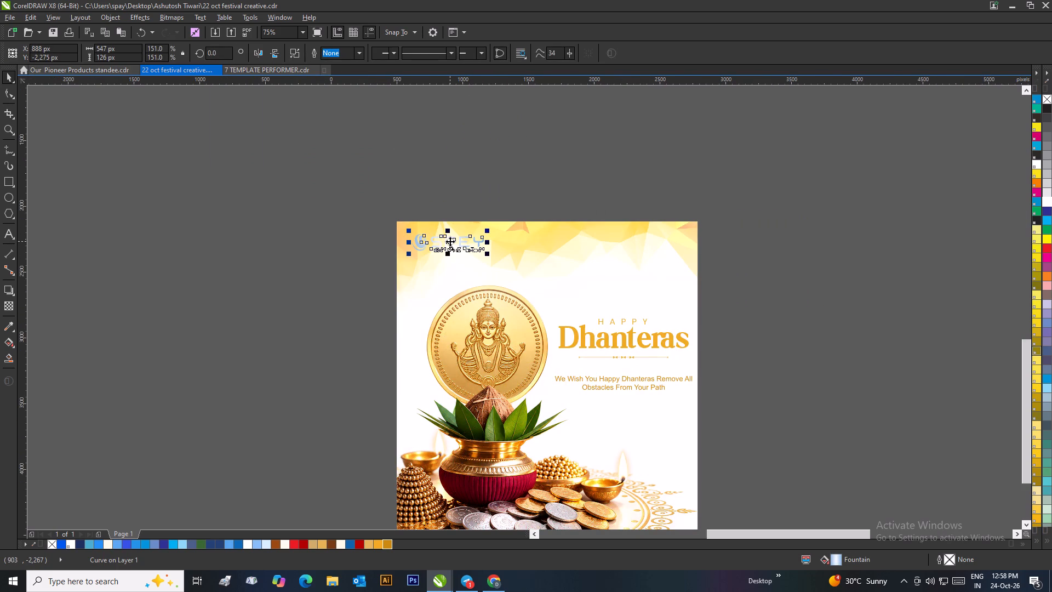
pyautogui.moveTo(444, 244); pyautogui.dragTo(610, 277)
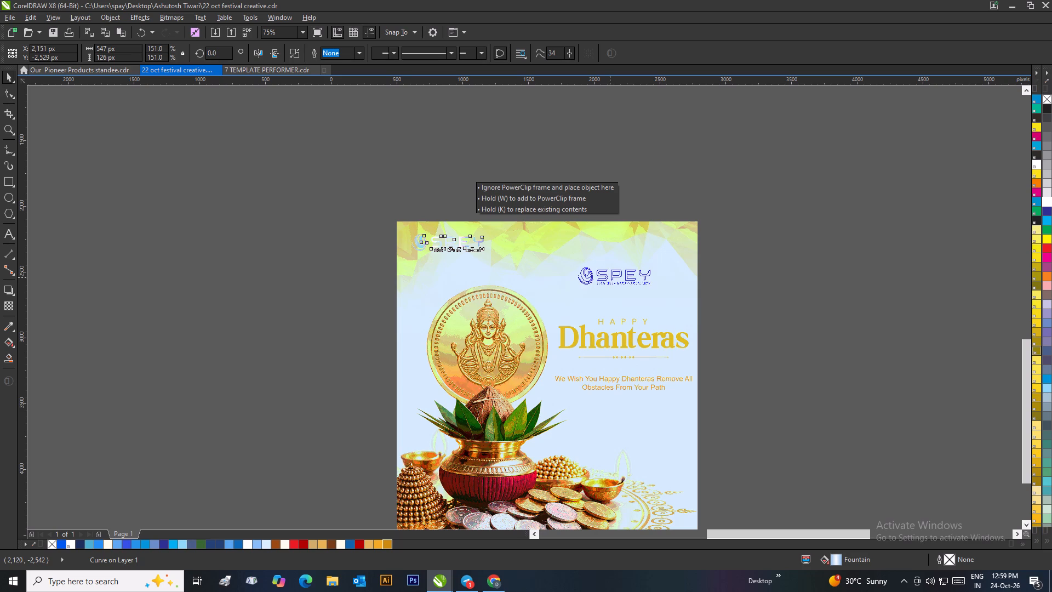
pyautogui.moveTo(610, 277); pyautogui.dragTo(612, 277)
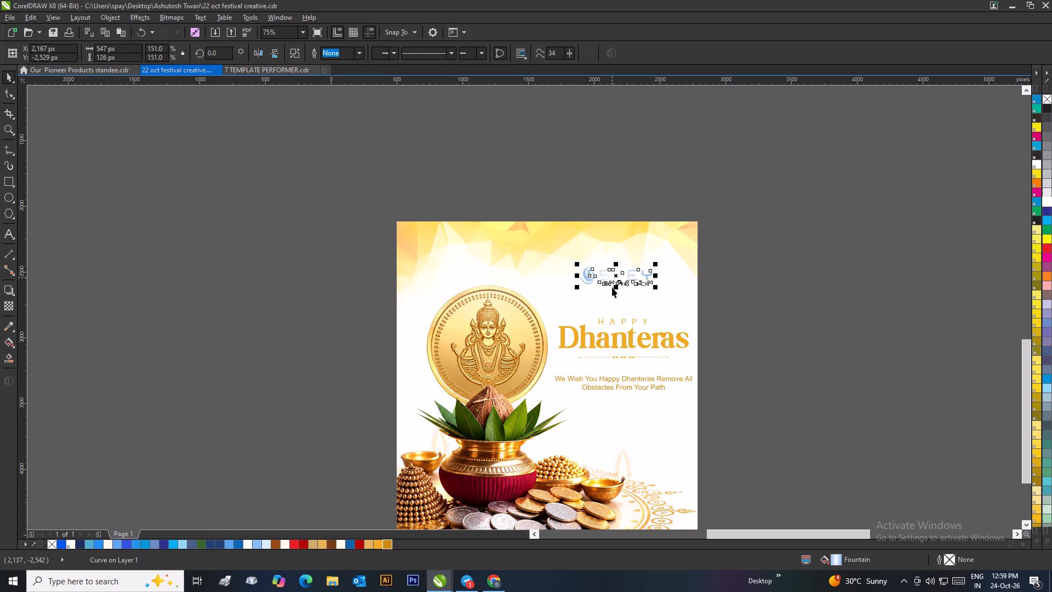
# Fill the SPEY logo above the heading with darker gold #C9880E and deselect it.
pyautogui.click(385, 543)
pyautogui.click(793, 385)
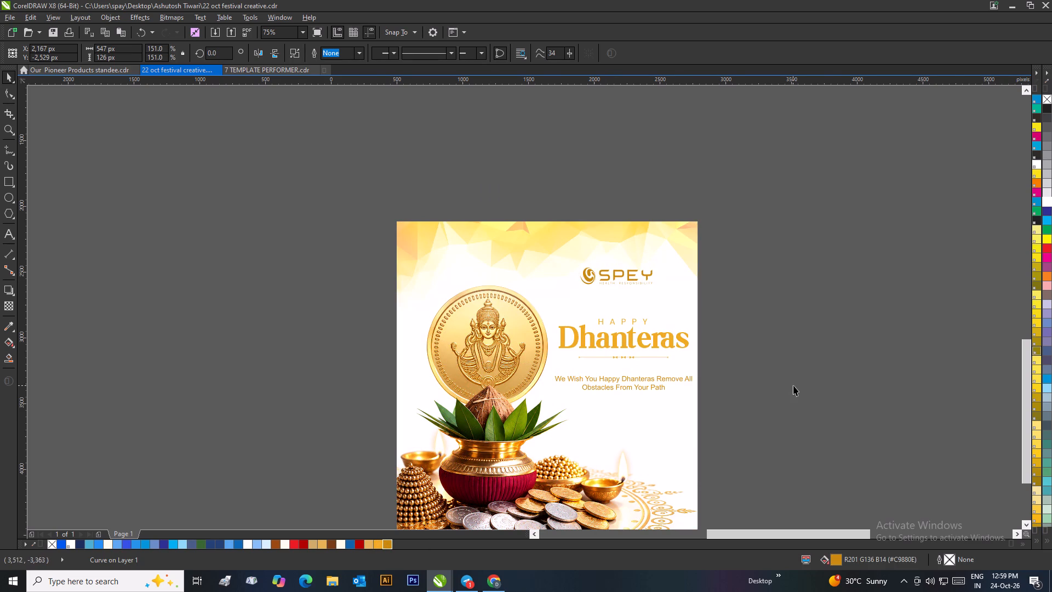
# Centre the SPEY logo horizontally with the Dhanteras heading on the Lakshmi poster and deselect.
pyautogui.scroll(-1, 728, 341)
pyautogui.scroll(1, 478, 299)
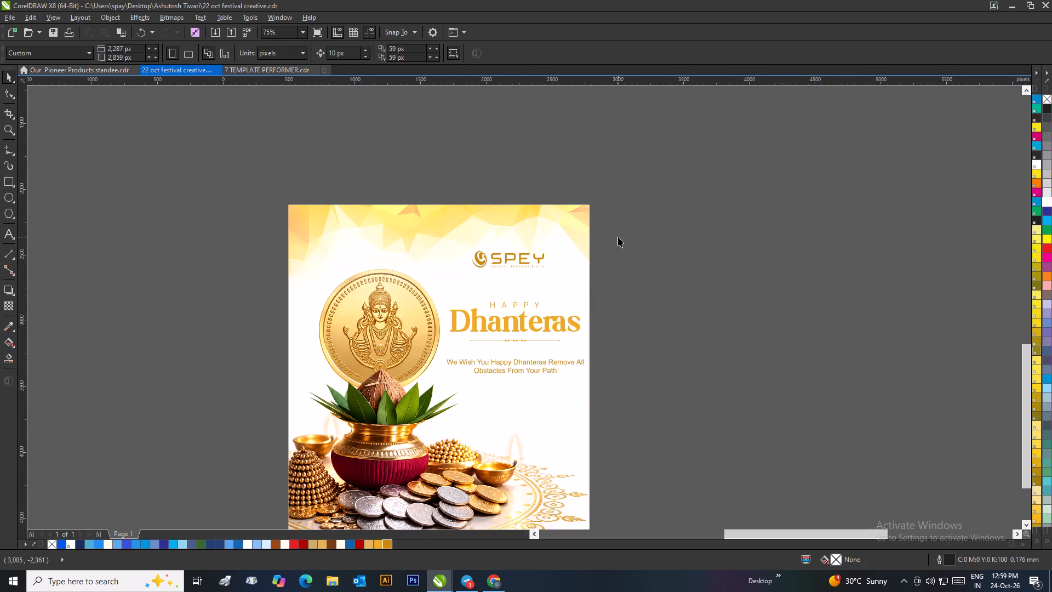
pyautogui.moveTo(618, 237); pyautogui.dragTo(444, 280)
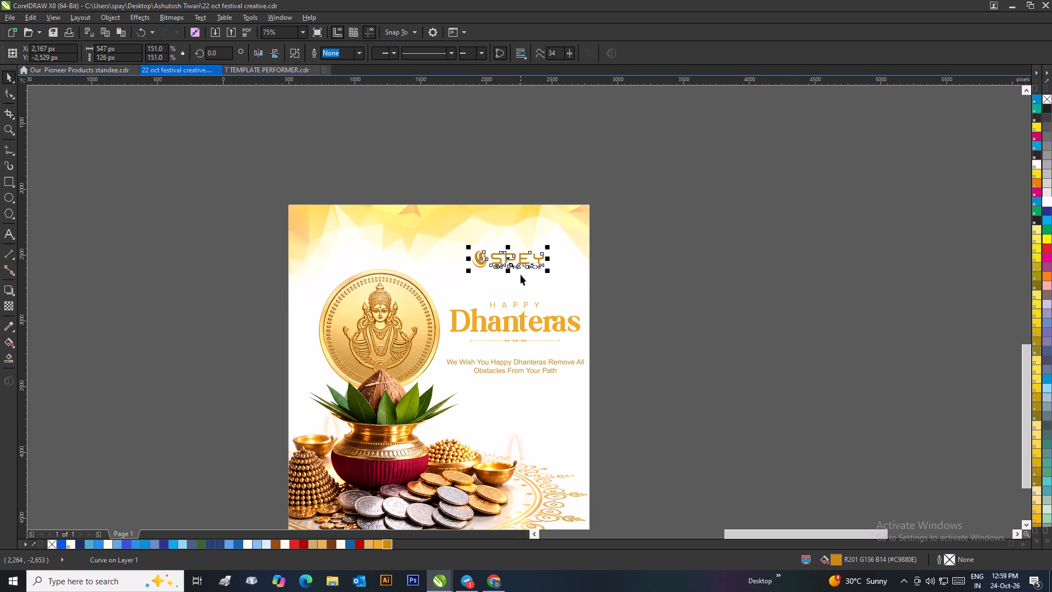
pyautogui.hotkey('ctrl', 'g')
pyautogui.keyDown('shift'); pyautogui.click(506, 321); pyautogui.keyUp('shift')
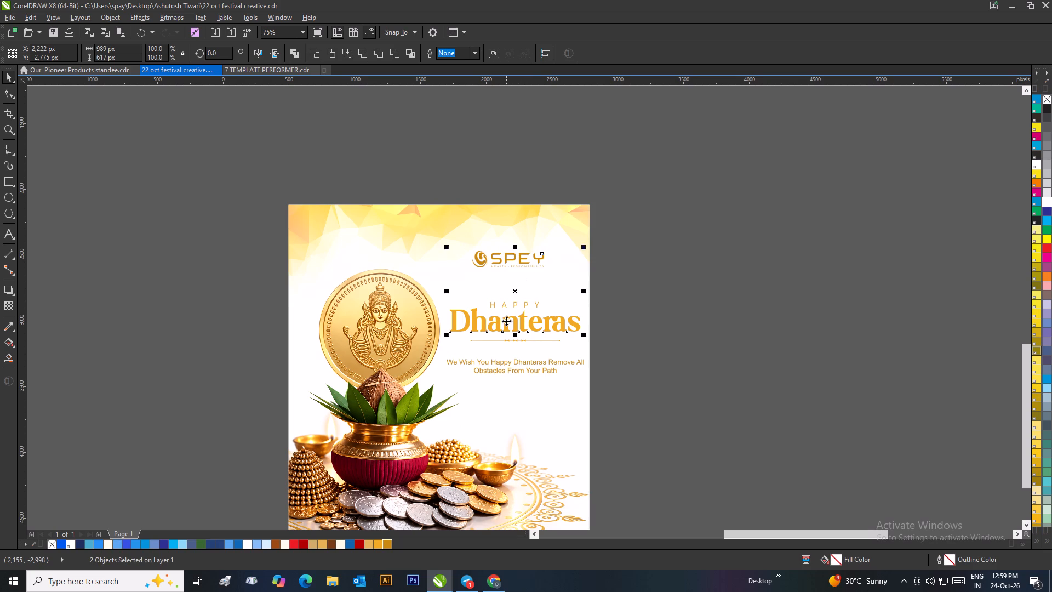
pyautogui.press('c')
pyautogui.click(636, 321)
pyautogui.scroll(-1, 635, 320)
pyautogui.scroll(1, 481, 318)
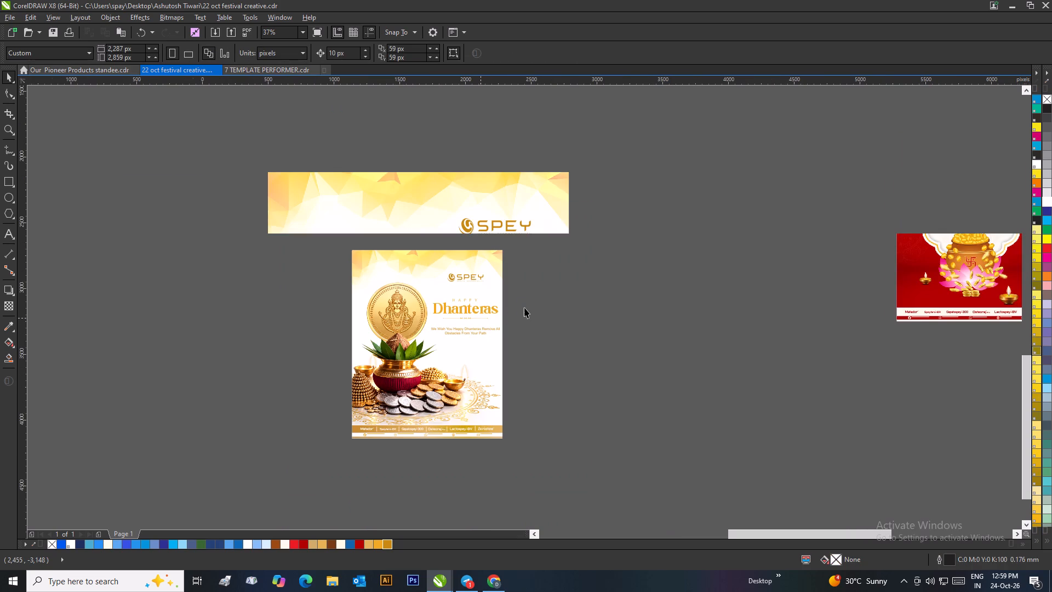
pyautogui.click(573, 303)
# Fill the SPEY logo above the heading with lighter gold #F0A924 and deselect it.
pyautogui.scroll(-1, 544, 295)
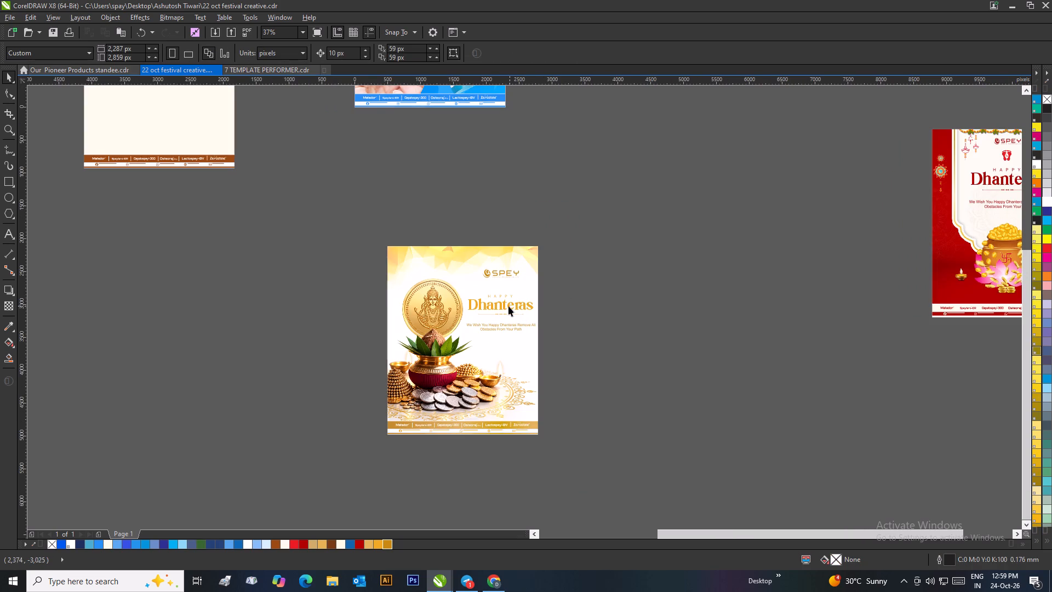
pyautogui.click(551, 265)
pyautogui.scroll(1, 514, 318)
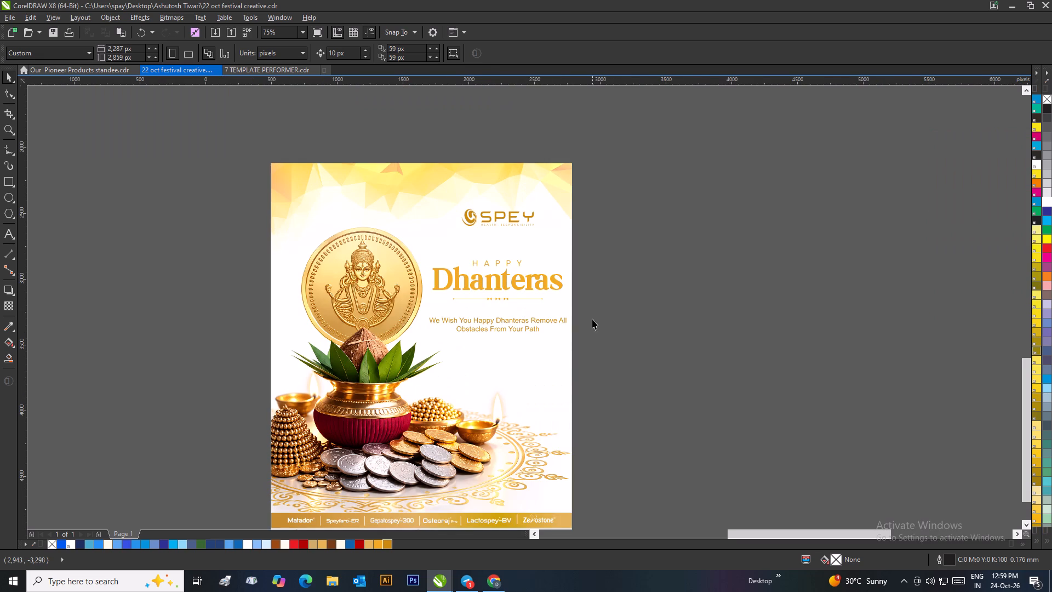
pyautogui.click(592, 319)
pyautogui.scroll(-1, 561, 289)
pyautogui.scroll(1, 523, 294)
pyautogui.moveTo(563, 244); pyautogui.dragTo(423, 280)
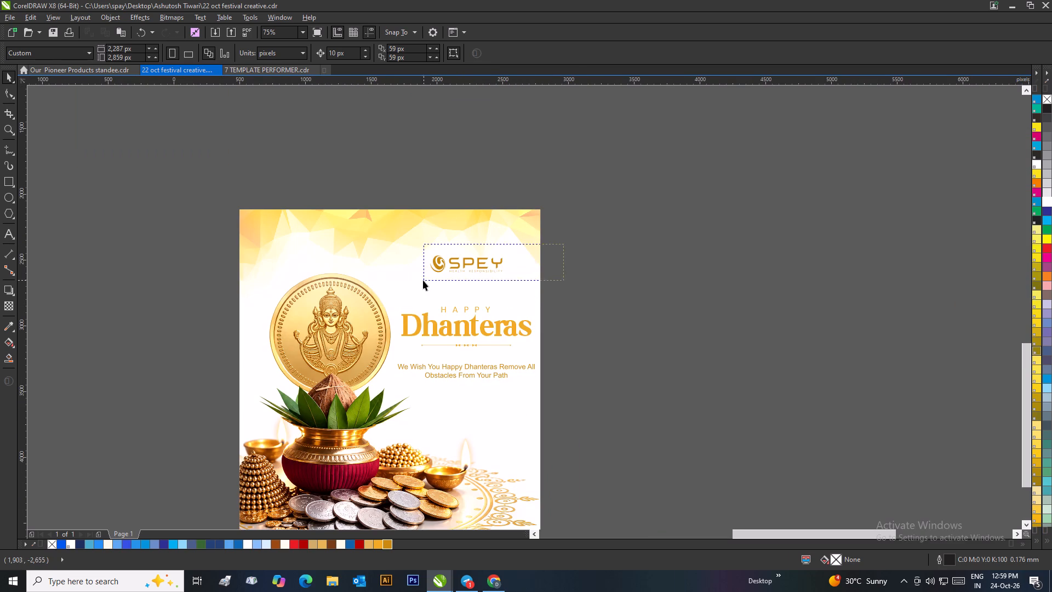
pyautogui.moveTo(423, 280); pyautogui.dragTo(422, 280)
pyautogui.click(377, 542)
pyautogui.click(586, 412)
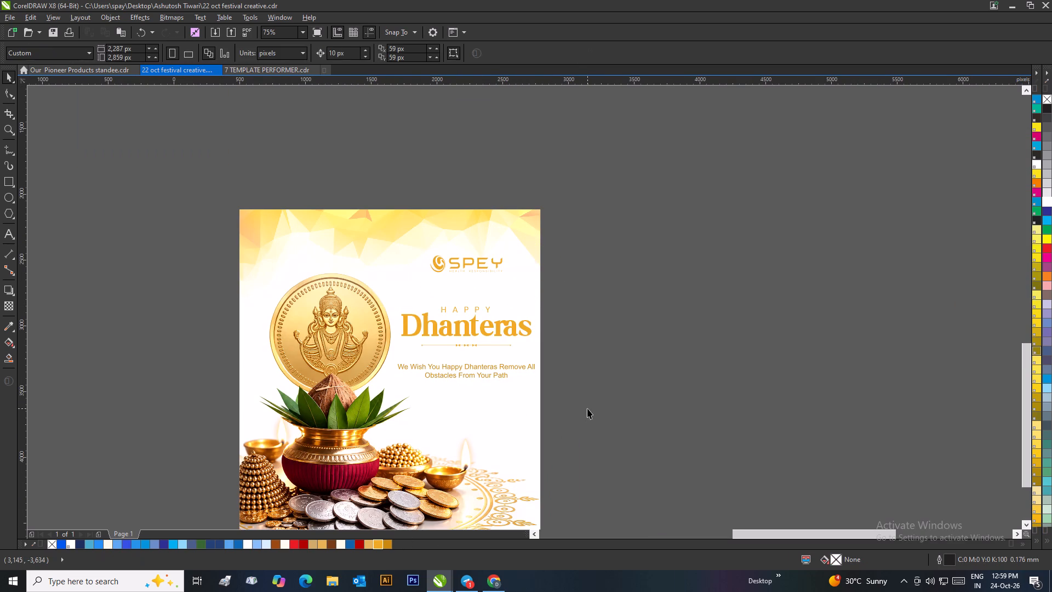
# Open the Lakshmi poster's PowerClip contents for editing.
pyautogui.scroll(-1, 523, 319)
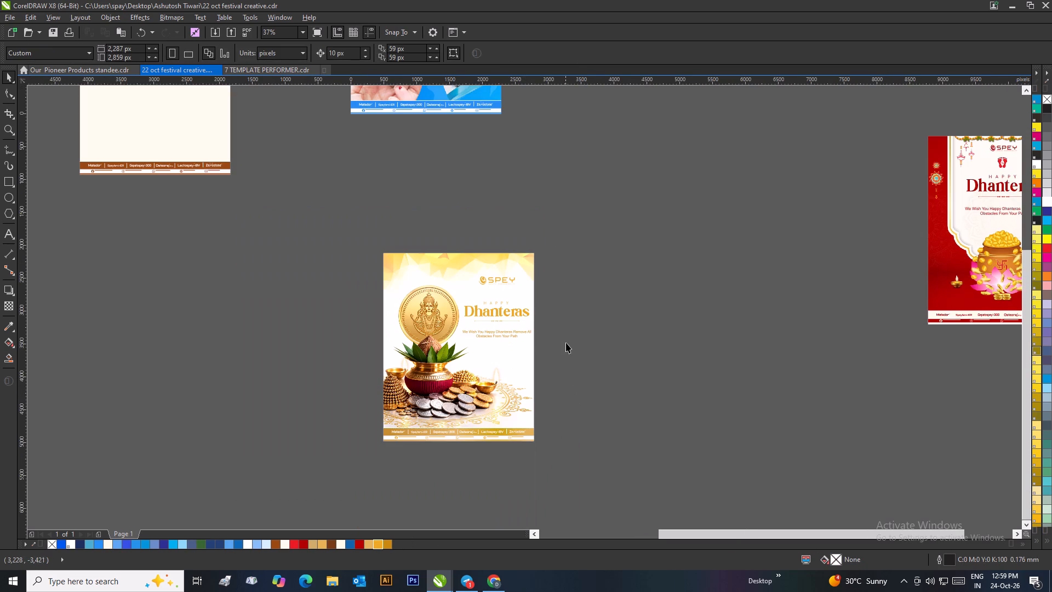
pyautogui.click(566, 343)
pyautogui.moveTo(571, 229); pyautogui.dragTo(341, 466)
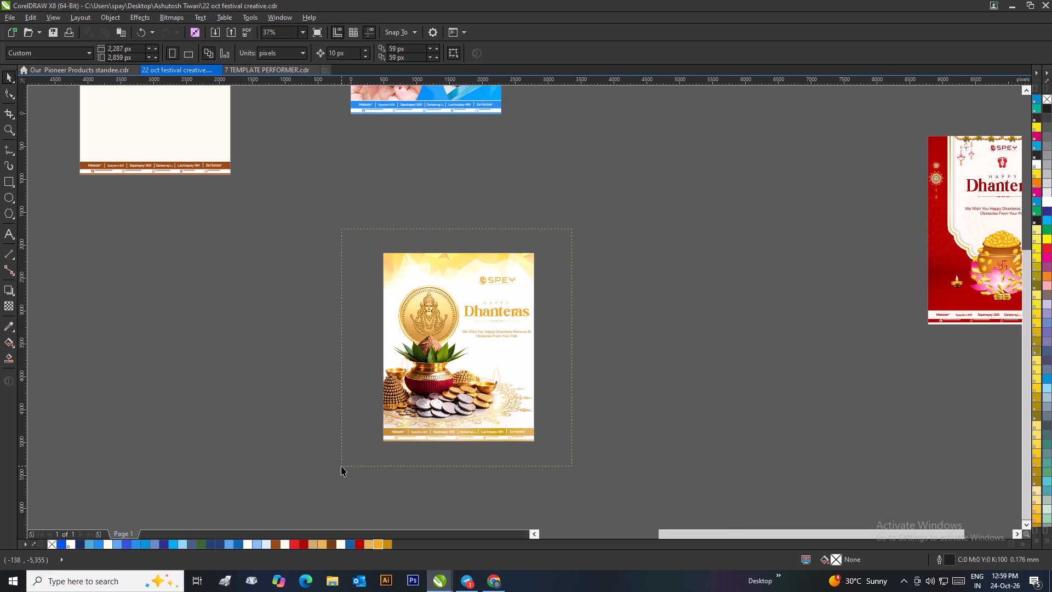
pyautogui.moveTo(341, 466); pyautogui.dragTo(656, 393)
pyautogui.click(446, 255)
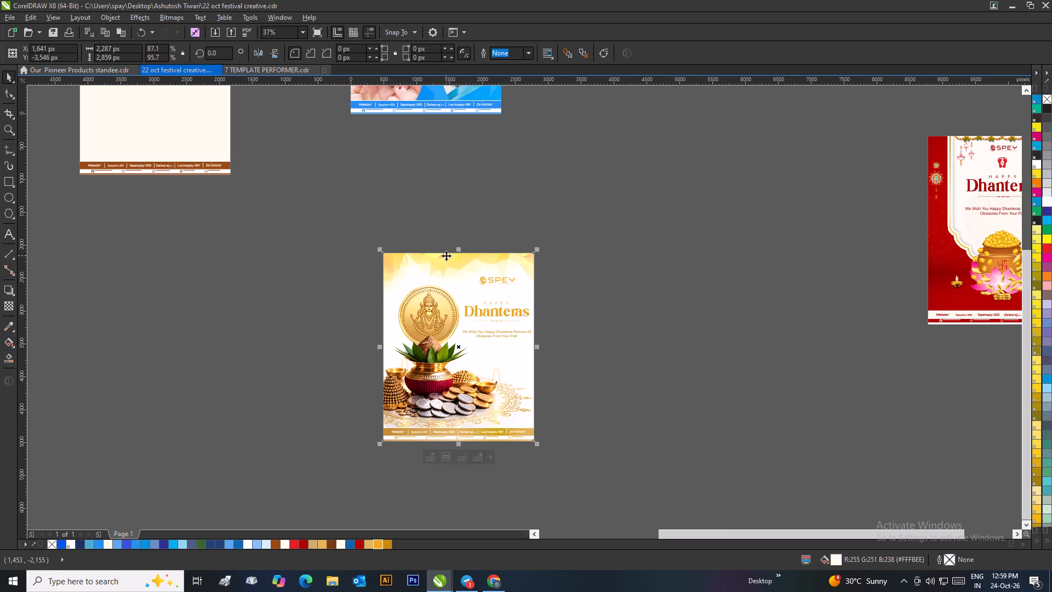
pyautogui.rightClick(445, 257)
pyautogui.click(468, 264)
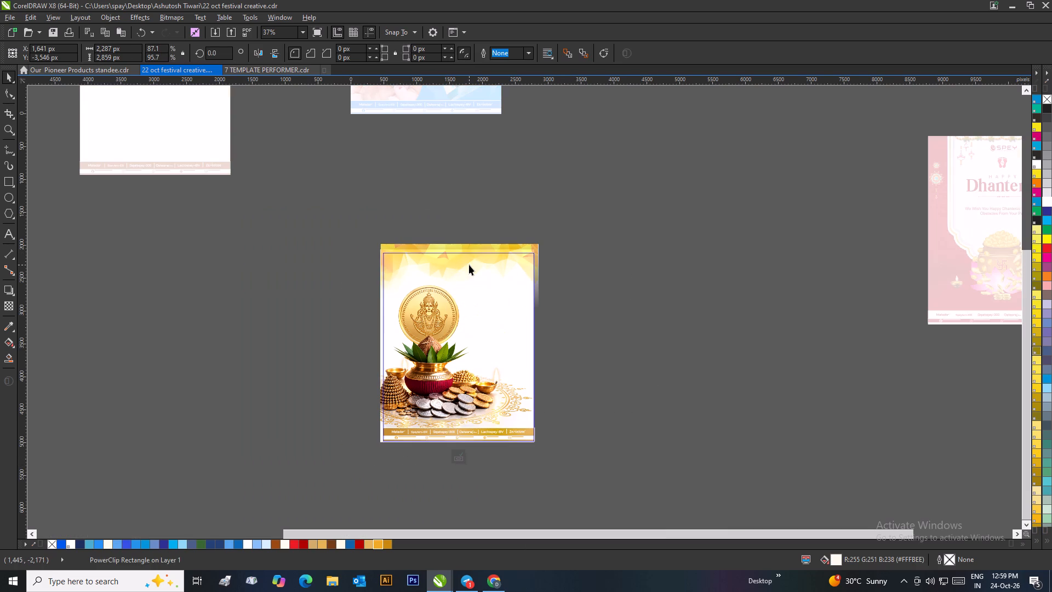
# Recolour the polygonal background image behind the Lakshmi coin with Replace Colors, sampling gold #F0A924 as the new color.
pyautogui.click(464, 248)
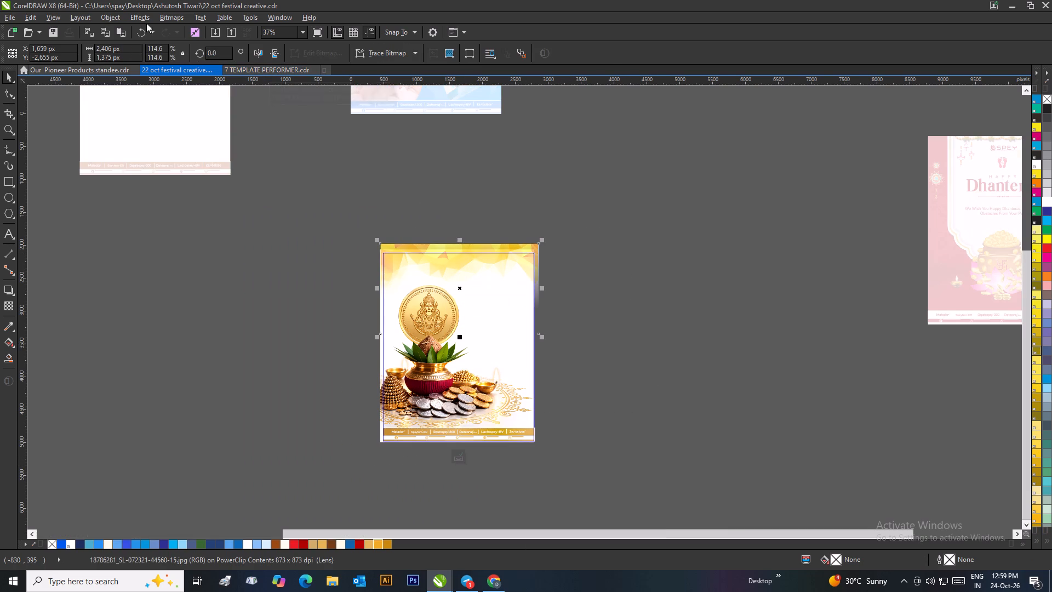
pyautogui.click(146, 21)
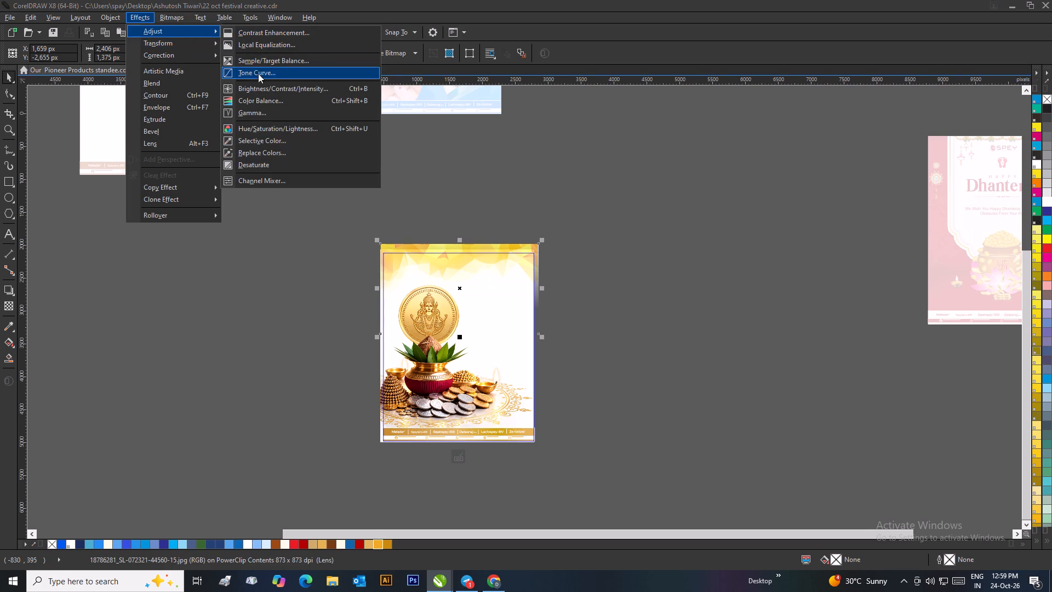
pyautogui.click(251, 153)
pyautogui.moveTo(478, 192); pyautogui.dragTo(607, 193)
pyautogui.click(589, 190)
pyautogui.moveTo(589, 190); pyautogui.dragTo(663, 188)
pyautogui.moveTo(627, 190); pyautogui.dragTo(658, 190)
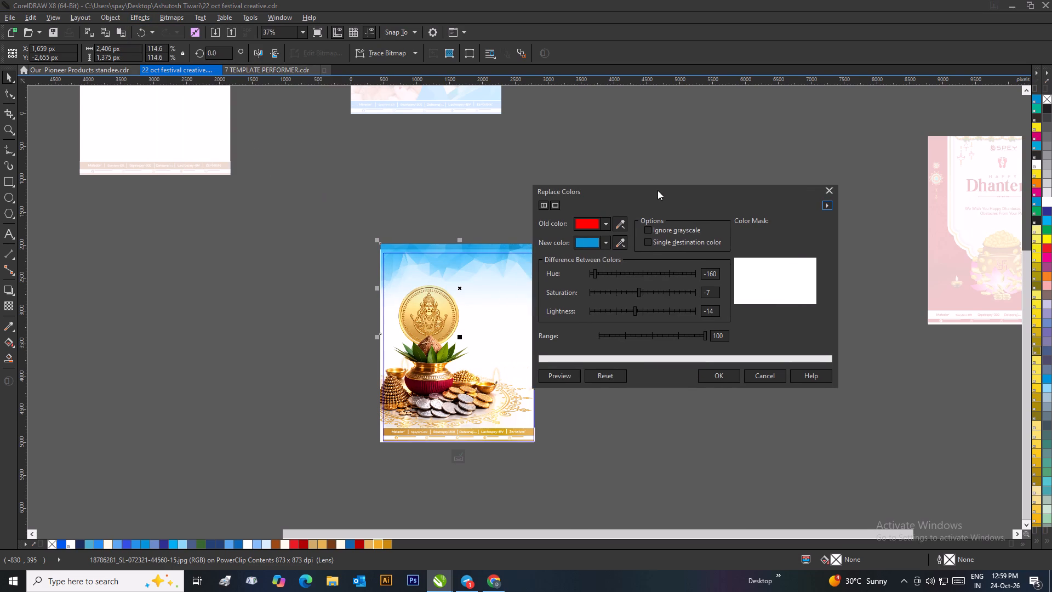
pyautogui.moveTo(658, 190); pyautogui.dragTo(719, 177)
pyautogui.click(671, 229)
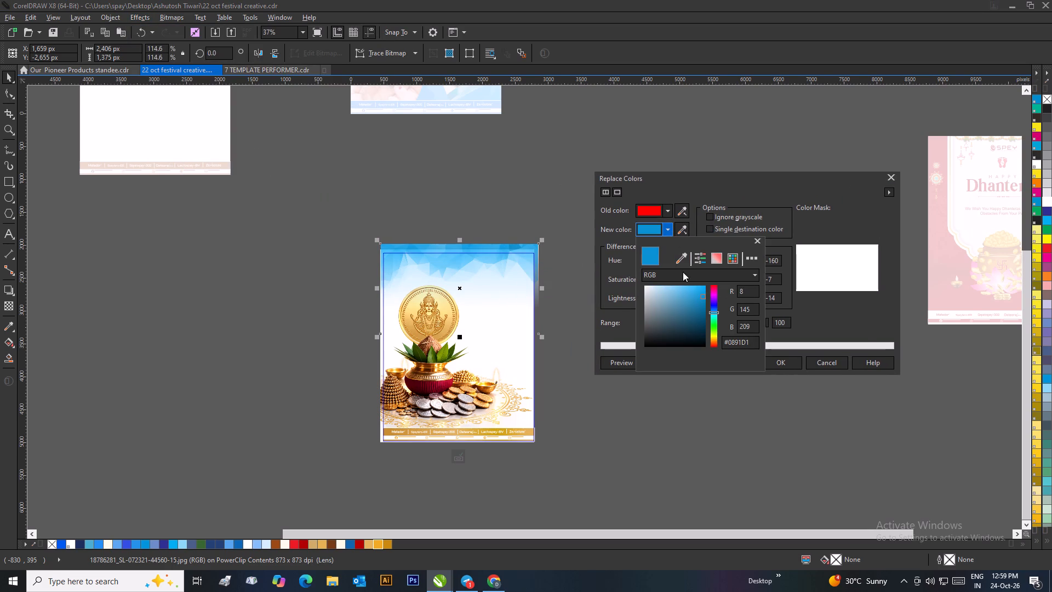
pyautogui.click(683, 259)
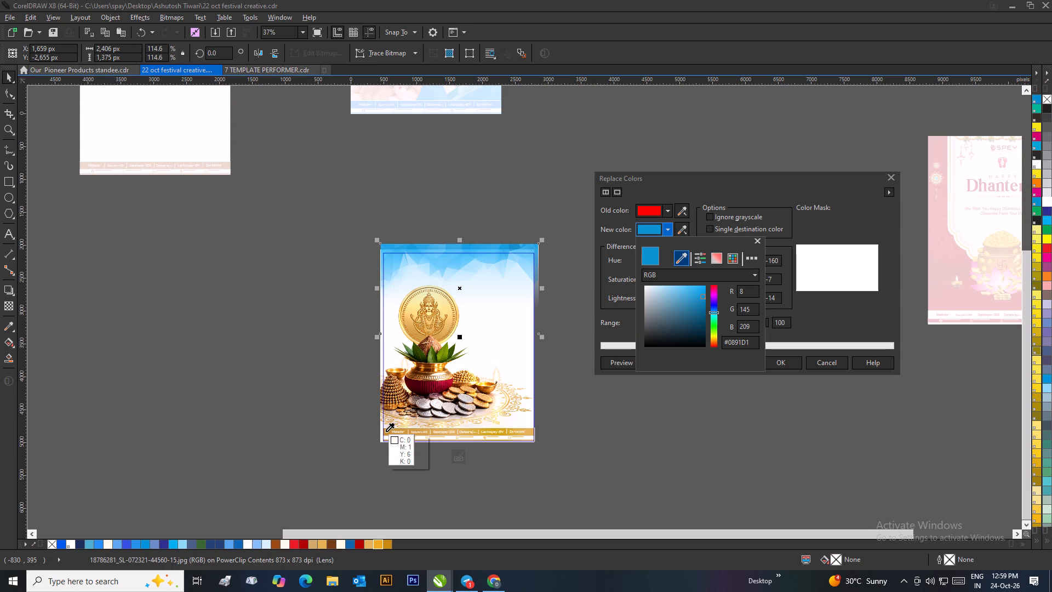
pyautogui.click(379, 546)
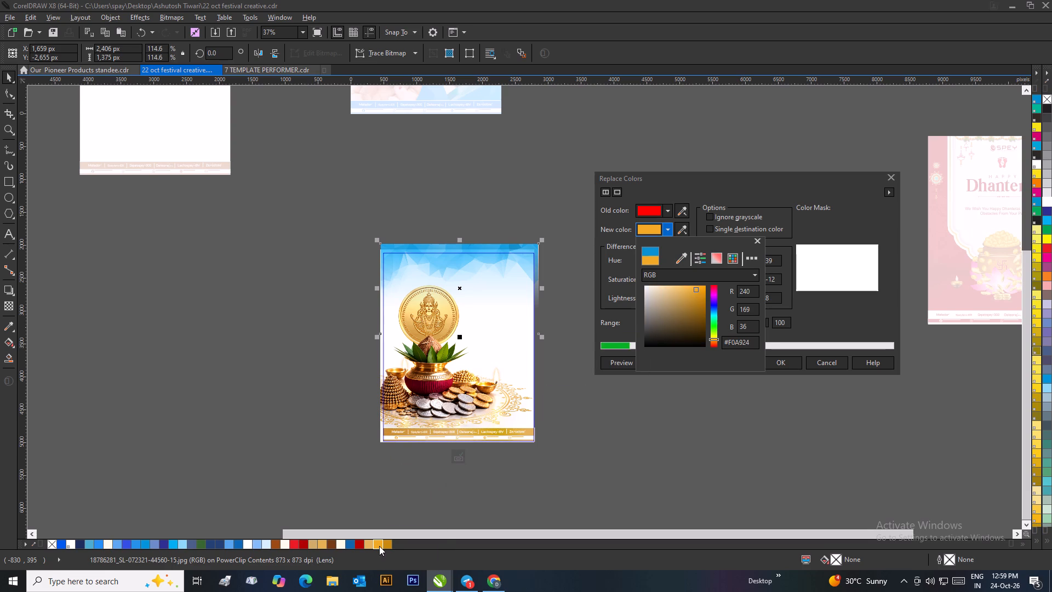
# Finish editing the Lakshmi poster's PowerClip, apply the background colour replacement and deselect the poster.
pyautogui.click(585, 422)
pyautogui.click(460, 453)
pyautogui.click(594, 441)
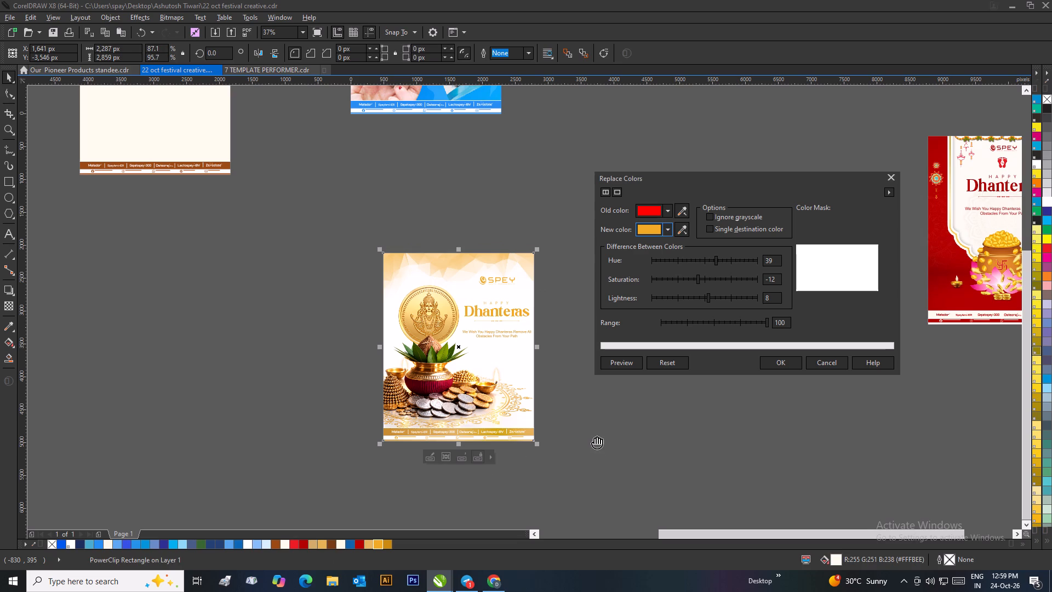
pyautogui.click(594, 438)
pyautogui.click(619, 434)
pyautogui.click(774, 366)
pyautogui.click(609, 400)
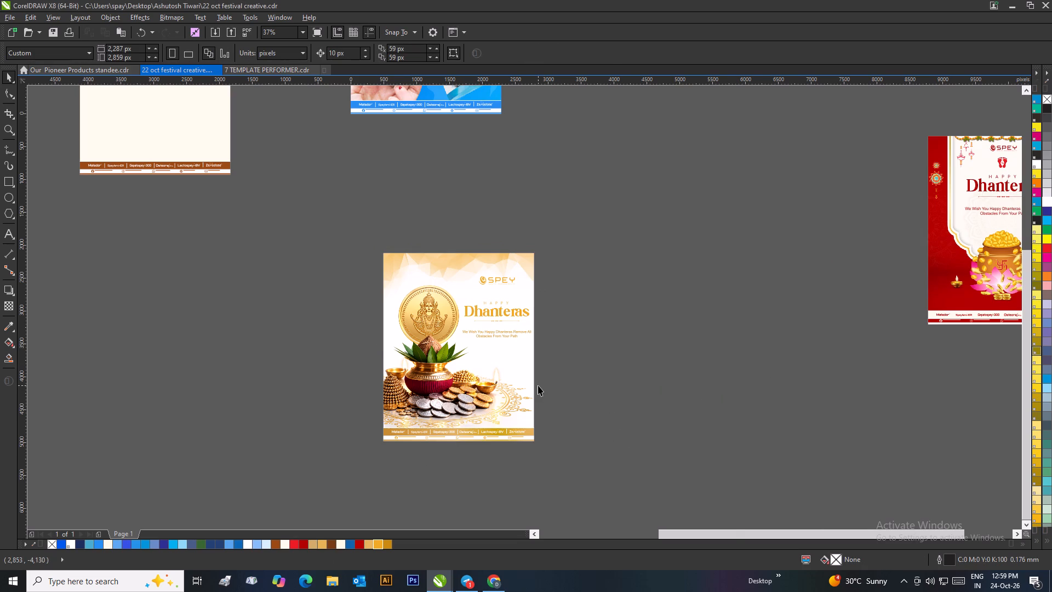
# Group all parts of the Lakshmi Dhanteras poster into one object and deselect it.
pyautogui.scroll(1, 538, 385)
pyautogui.scroll(-1, 493, 302)
pyautogui.scroll(1, 532, 295)
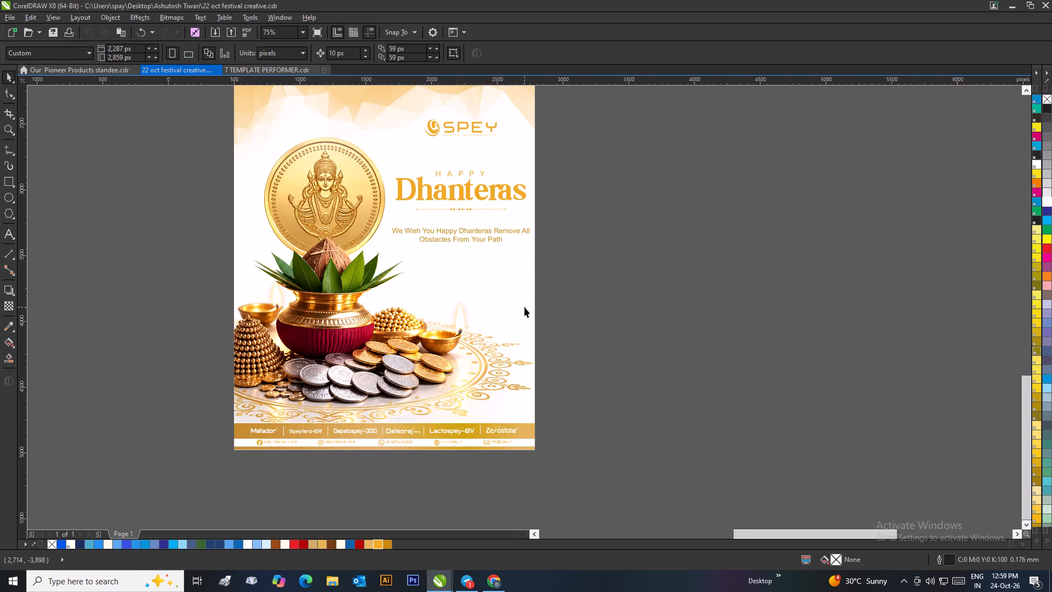
pyautogui.scroll(-1, 521, 308)
pyautogui.scroll(1, 552, 226)
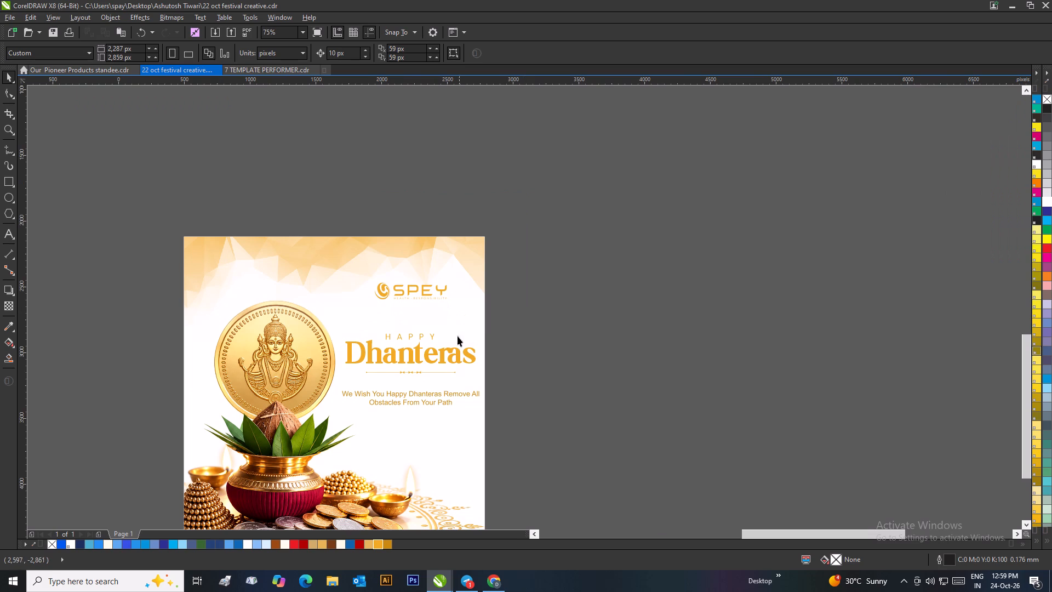
pyautogui.scroll(-1, 459, 283)
pyautogui.moveTo(581, 272); pyautogui.dragTo(342, 486)
pyautogui.hotkey('ctrl', 'g')
pyautogui.click(570, 406)
pyautogui.scroll(-1, 453, 334)
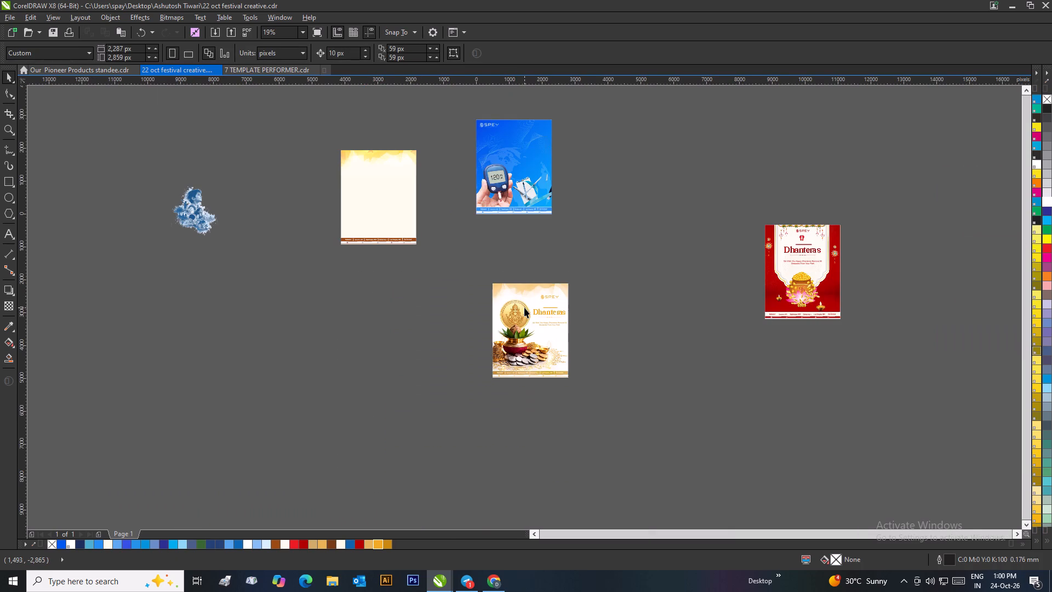
# Move the grouped Lakshmi poster directly beside the red Dhanteras poster, on its right side and level with it.
pyautogui.scroll(1, 615, 318)
pyautogui.scroll(-1, 423, 288)
pyautogui.moveTo(483, 317); pyautogui.dragTo(789, 284)
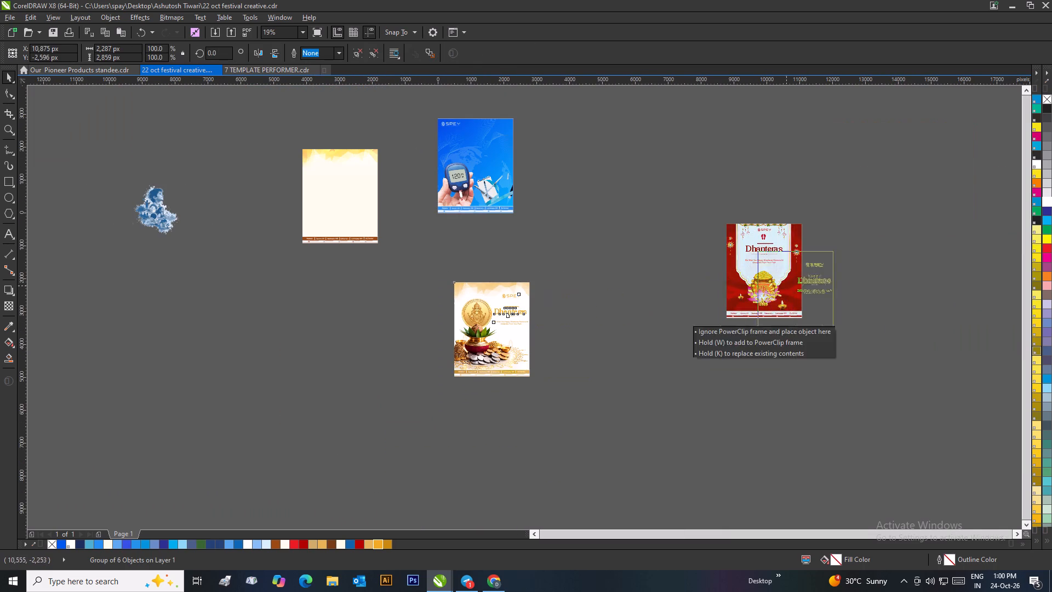
pyautogui.moveTo(789, 284); pyautogui.dragTo(833, 258)
pyautogui.click(798, 186)
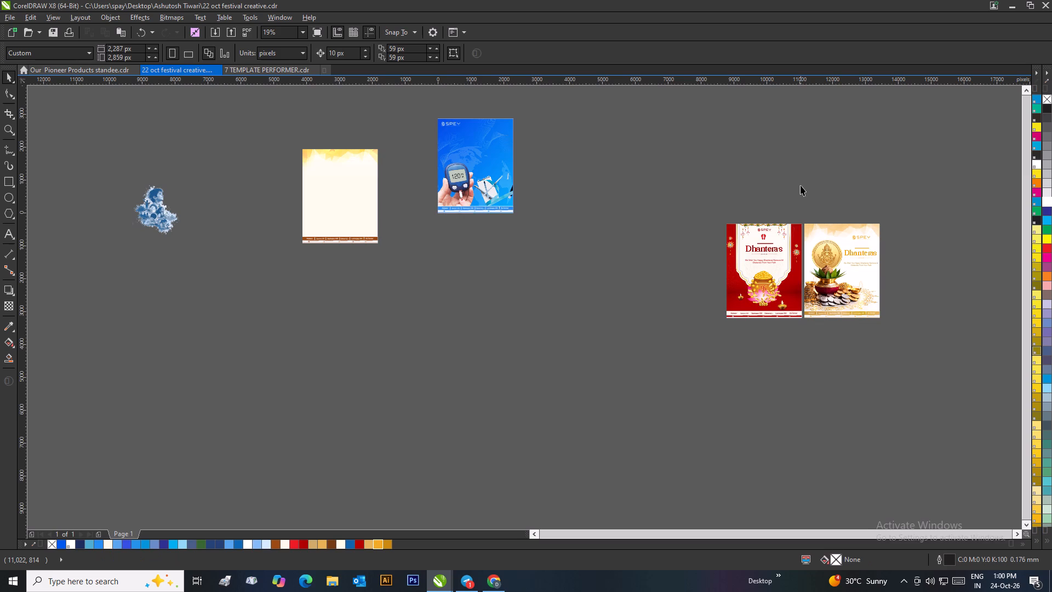
# Create a new document, paste the red Dhanteras poster into it and place it to the left of the page.
pyautogui.hotkey('ctrl', 'n')
pyautogui.scroll(-2, 473, 206)
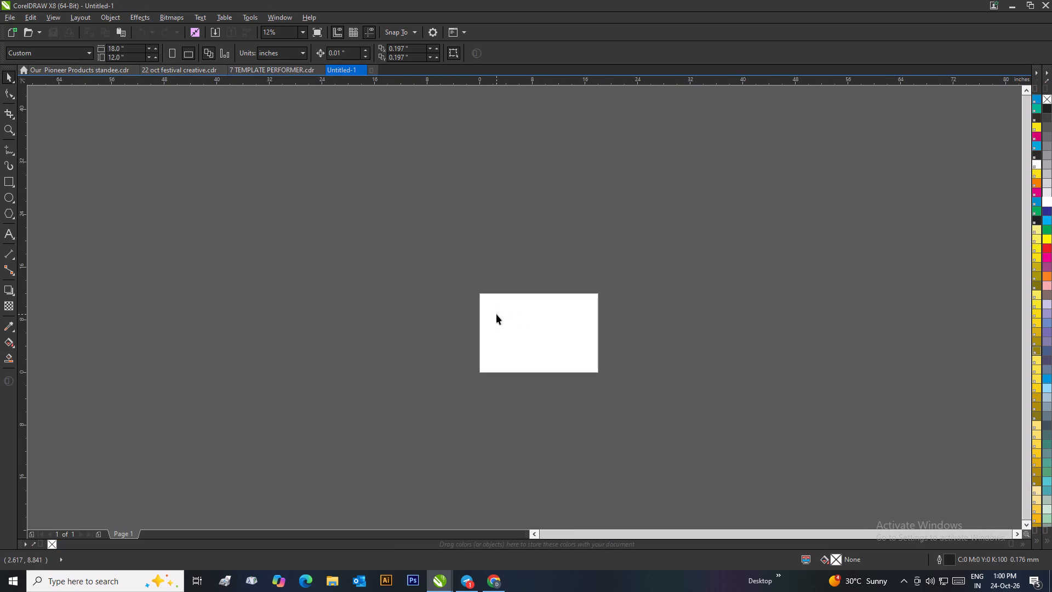
pyautogui.hotkey('ctrl', 'v')
pyautogui.moveTo(648, 337); pyautogui.dragTo(387, 312)
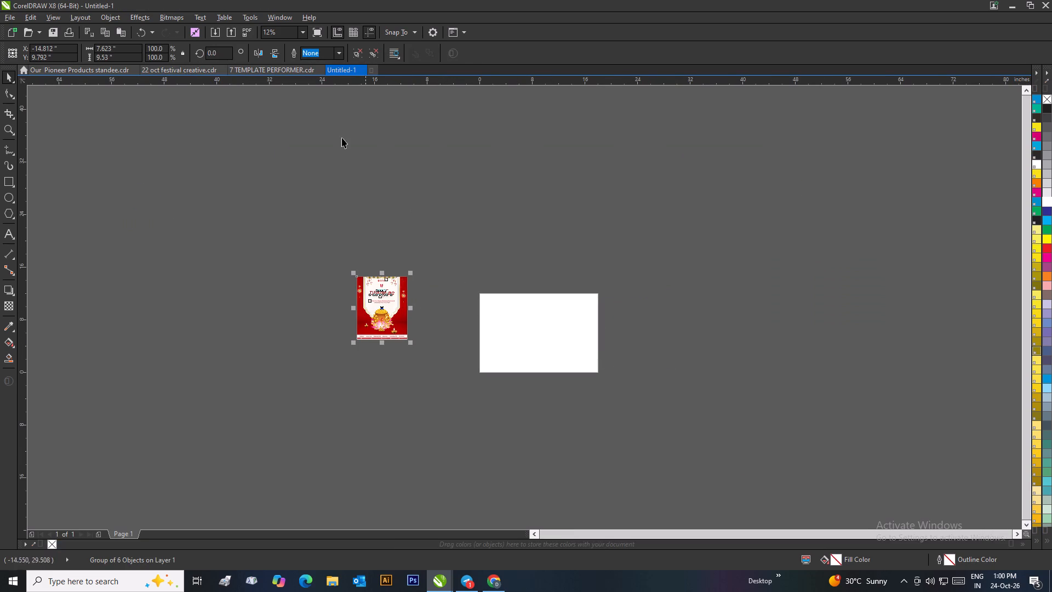
pyautogui.click(266, 148)
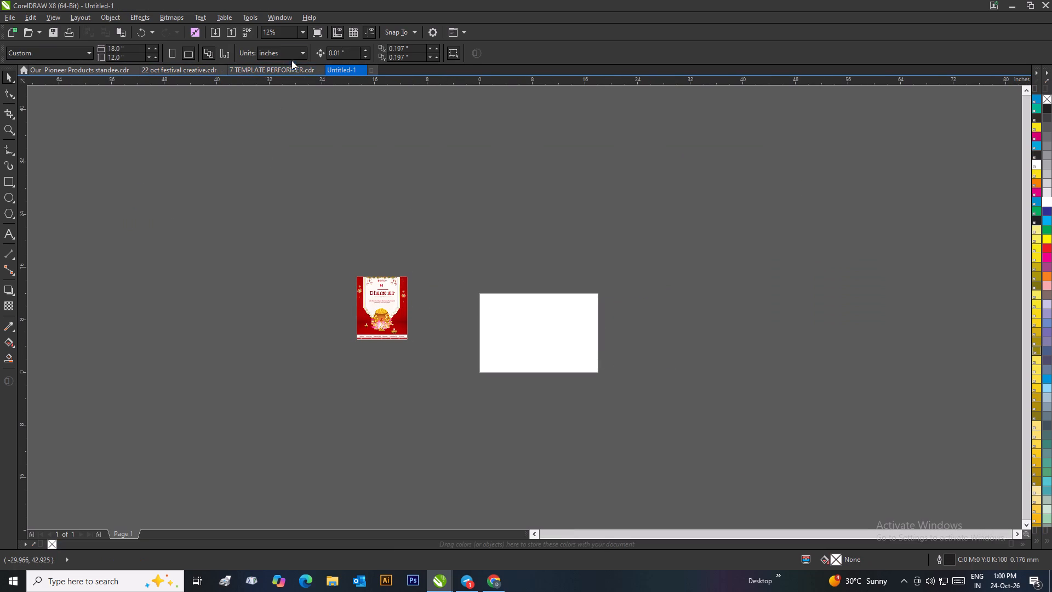
# Set the new document's units to pixels.
pyautogui.click(290, 55)
pyautogui.click(284, 67)
pyautogui.moveTo(285, 144); pyautogui.dragTo(291, 150)
pyautogui.click(360, 278)
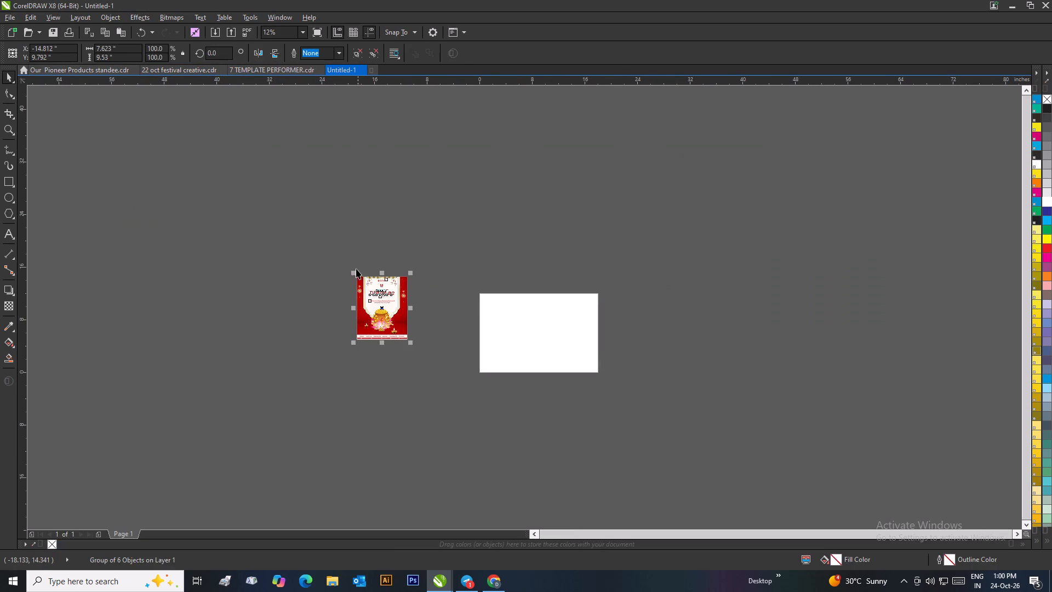
pyautogui.moveTo(253, 135); pyautogui.dragTo(260, 127)
pyautogui.click(270, 52)
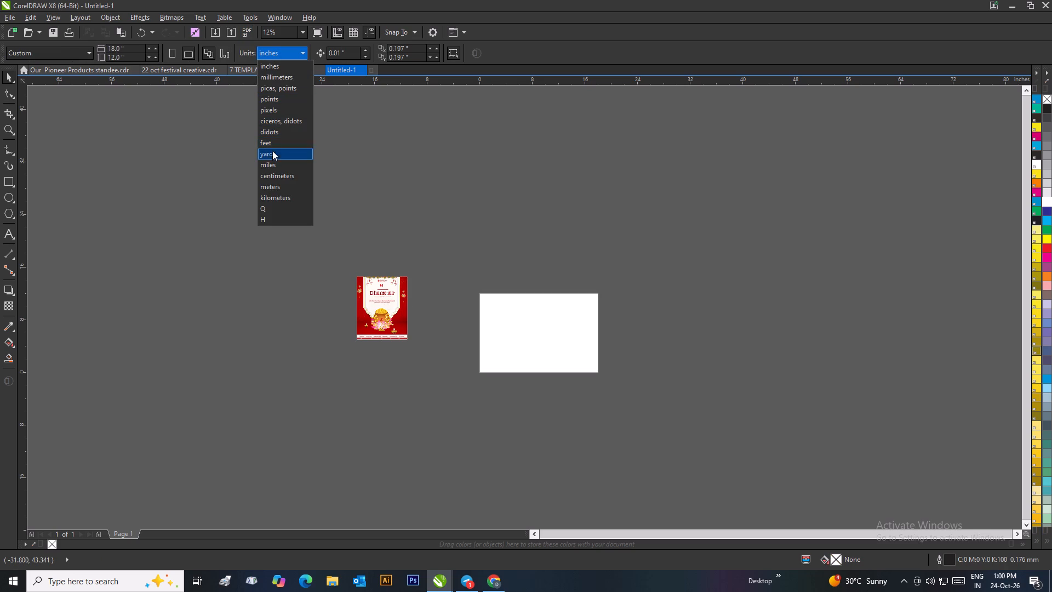
pyautogui.click(272, 112)
pyautogui.click(285, 134)
# Set the page size to match the red Dhanteras poster: 2287 px wide and 2859 px high.
pyautogui.click(365, 298)
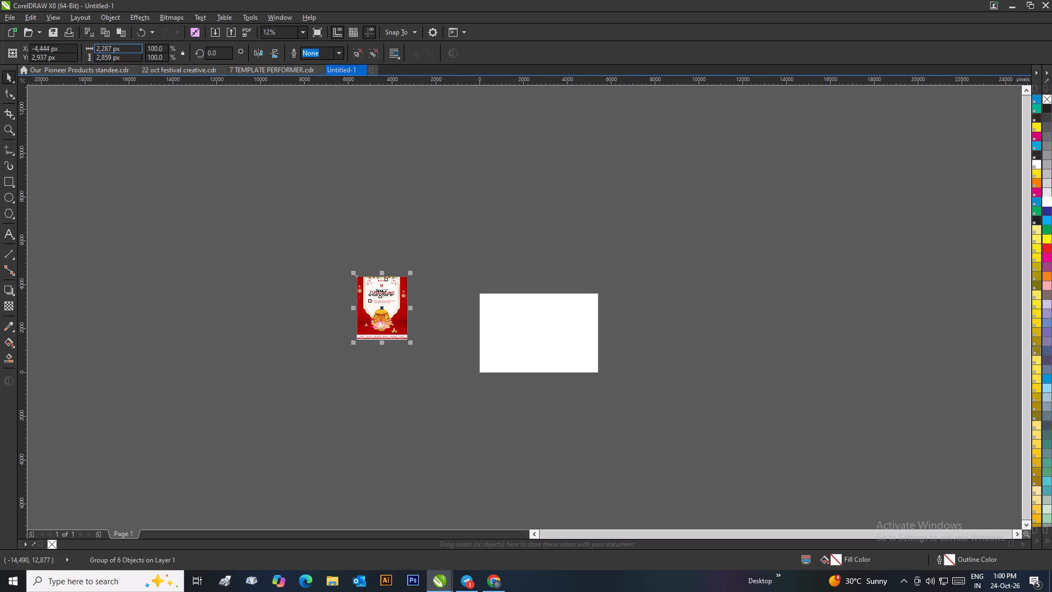
pyautogui.click(160, 184)
pyautogui.moveTo(139, 49); pyautogui.dragTo(82, 52)
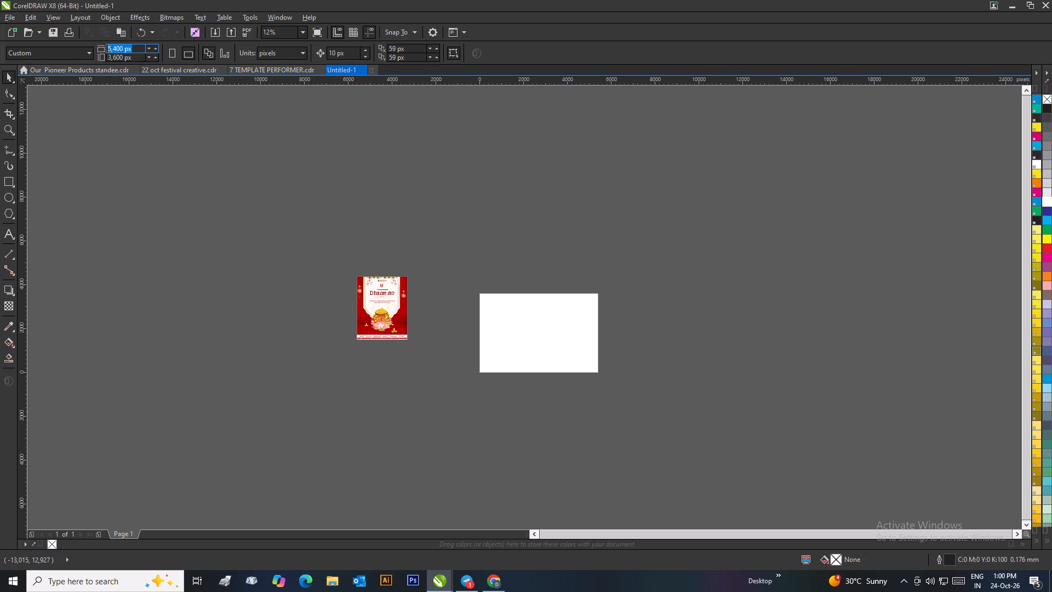
pyautogui.moveTo(82, 52); pyautogui.dragTo(82, 52)
pyautogui.press('BackSpace')
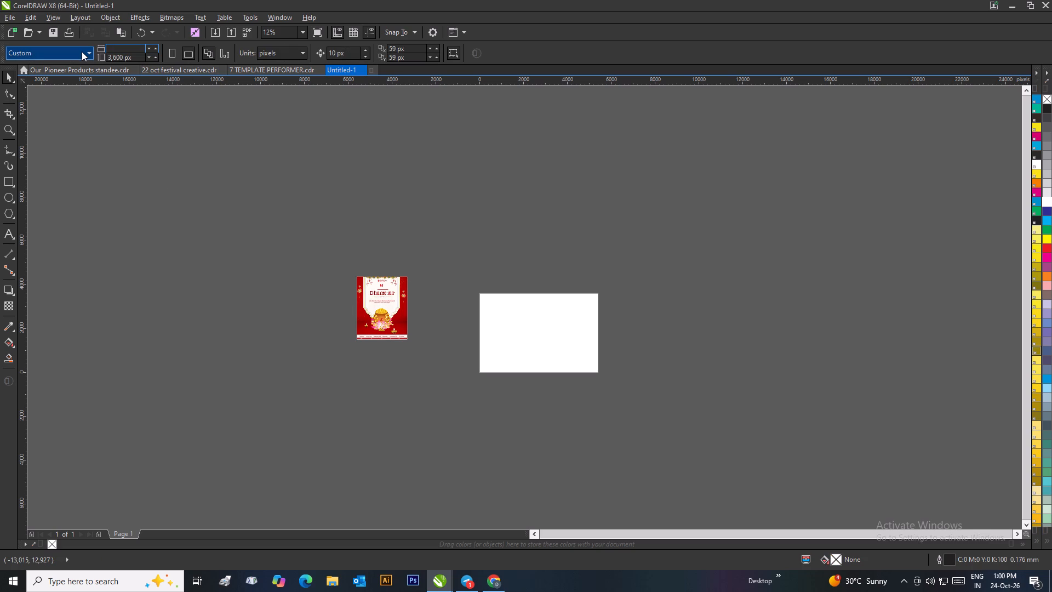
pyautogui.write('2287')
pyautogui.press('Tab')
pyautogui.press('BackSpace')
pyautogui.write('2859')
pyautogui.press('Return')
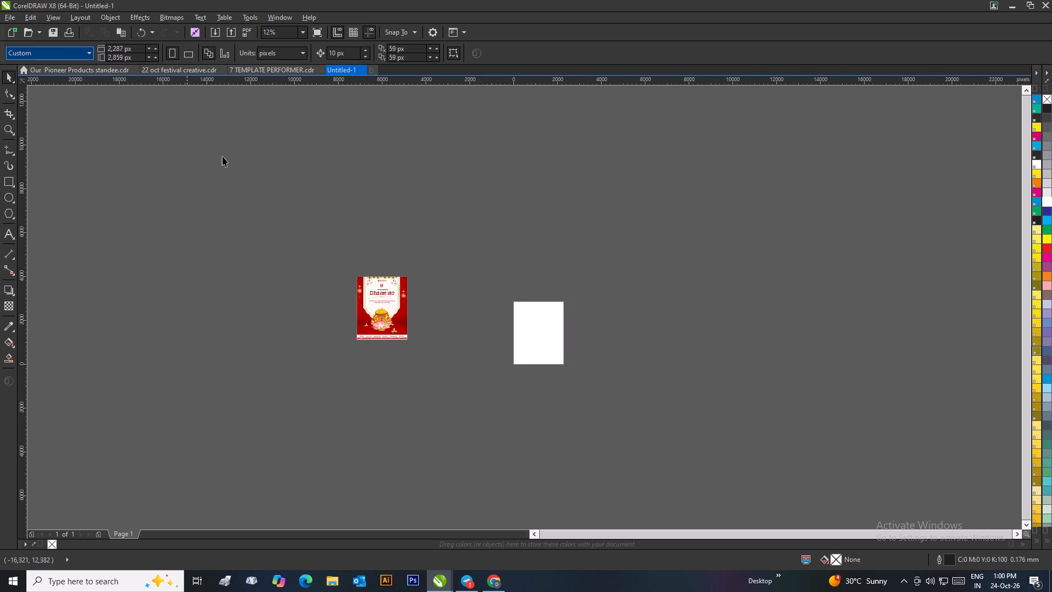
# Centre the red Dhanteras poster on the page and deselect it.
pyautogui.click(386, 312)
pyautogui.press('p')
pyautogui.click(694, 349)
pyautogui.scroll(1, 587, 346)
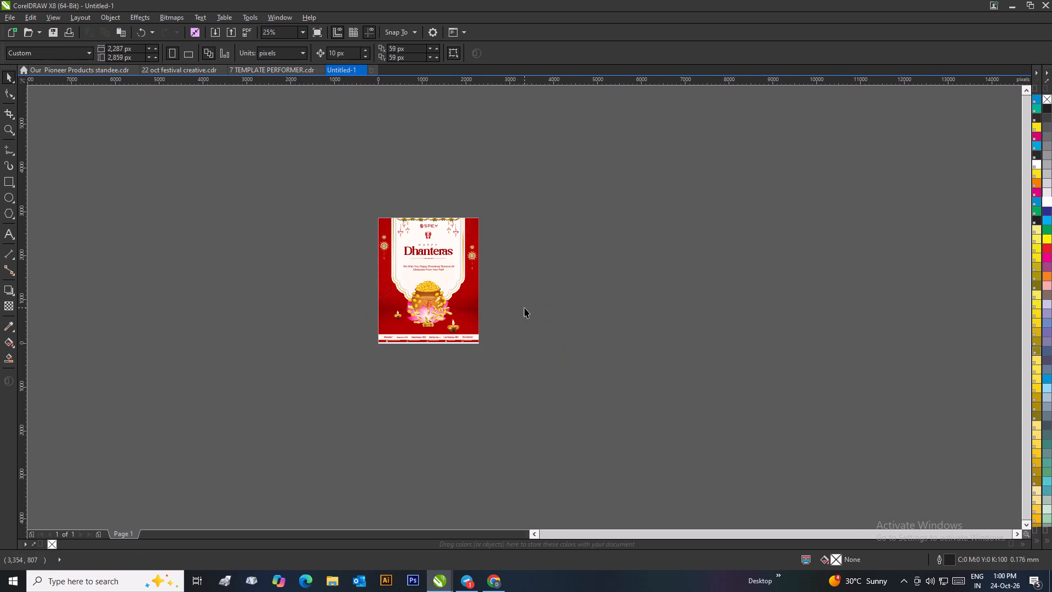
pyautogui.scroll(1, 502, 297)
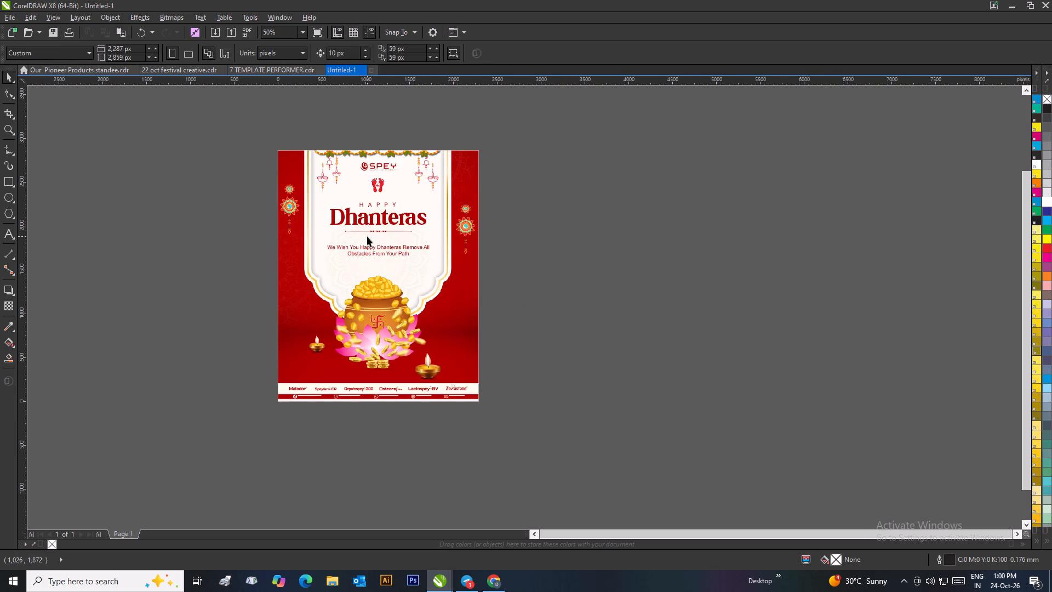
# Export the red poster as a JPEG named Dhanteras post 1 in RGB Color (24-bit) mode.
pyautogui.click(15, 16)
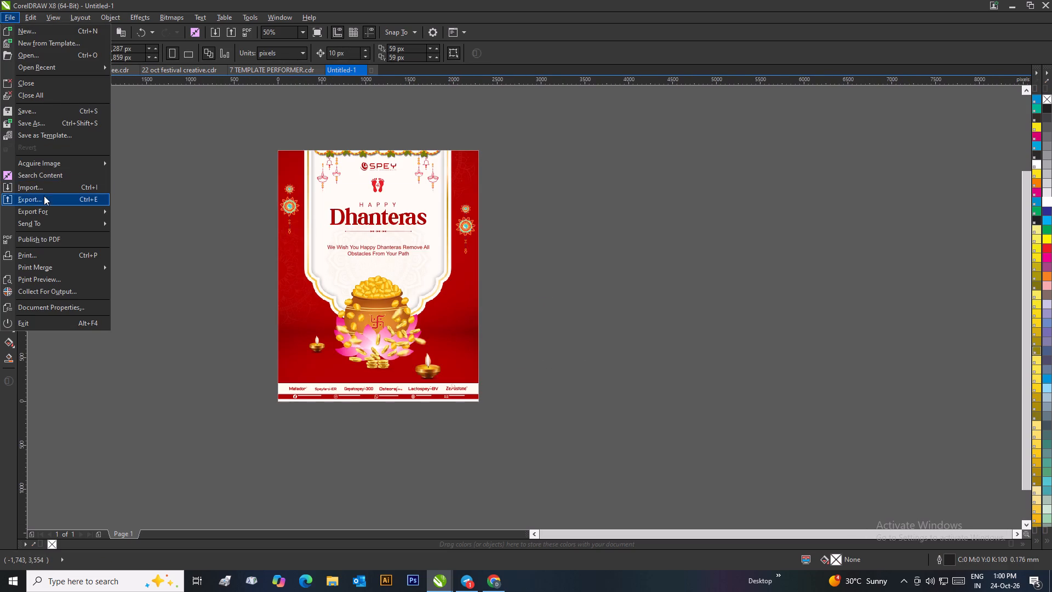
pyautogui.click(43, 196)
pyautogui.press('BackSpace')
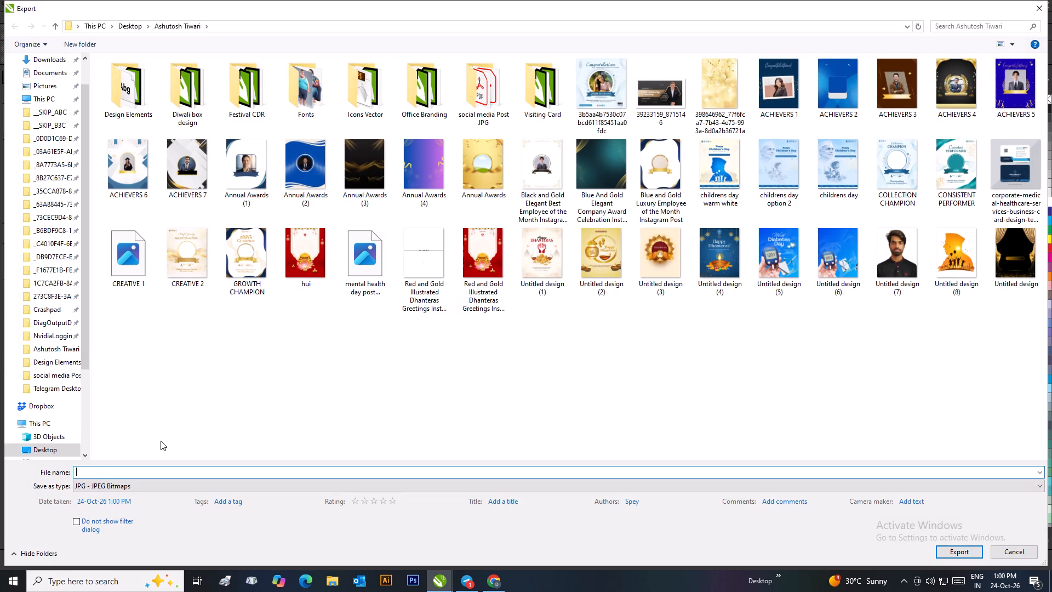
pyautogui.write('Dhanteras')
pyautogui.press('space')
pyautogui.write('post 1')
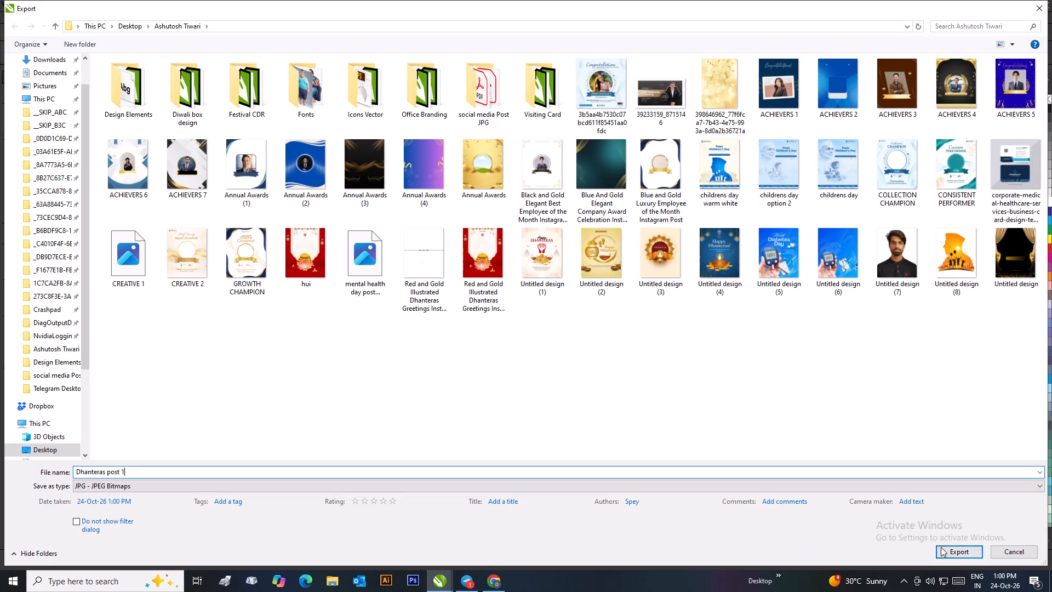
pyautogui.click(944, 551)
pyautogui.click(702, 241)
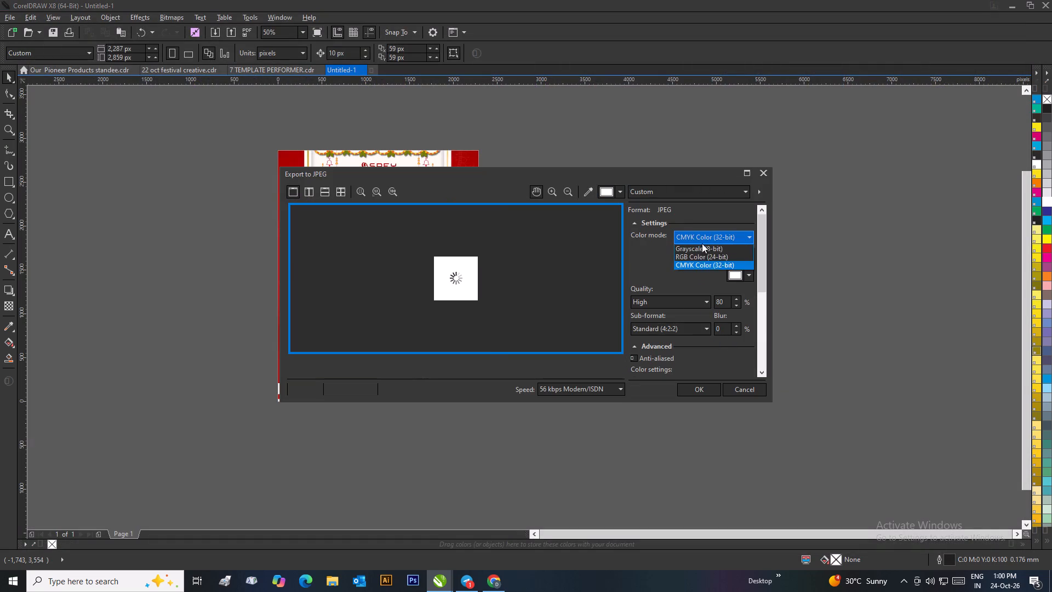
pyautogui.click(695, 257)
pyautogui.click(695, 388)
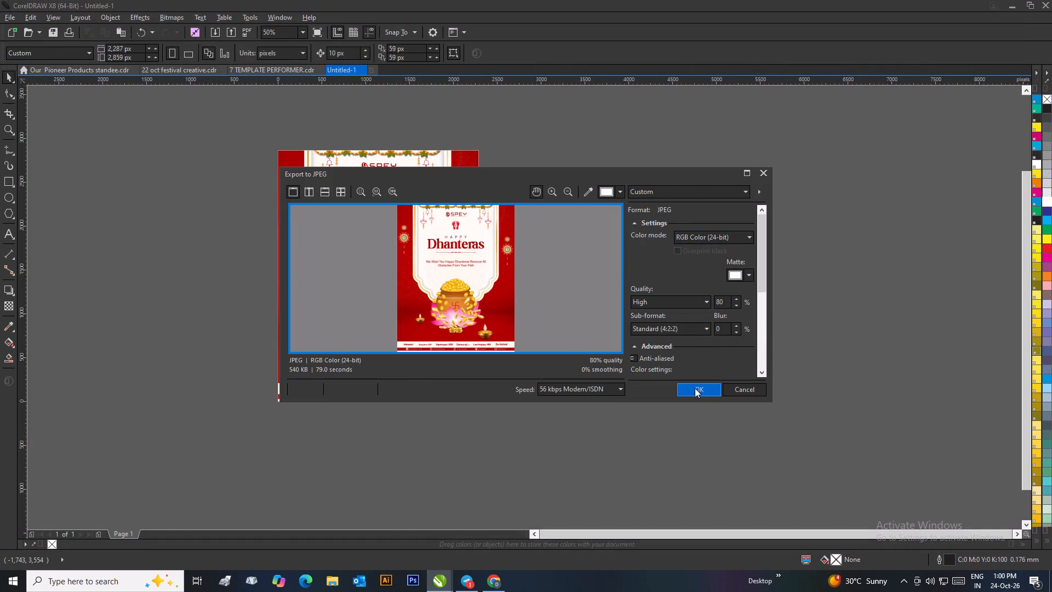
# Delete the red Dhanteras poster from the page.
pyautogui.click(429, 302)
pyautogui.press('Delete')
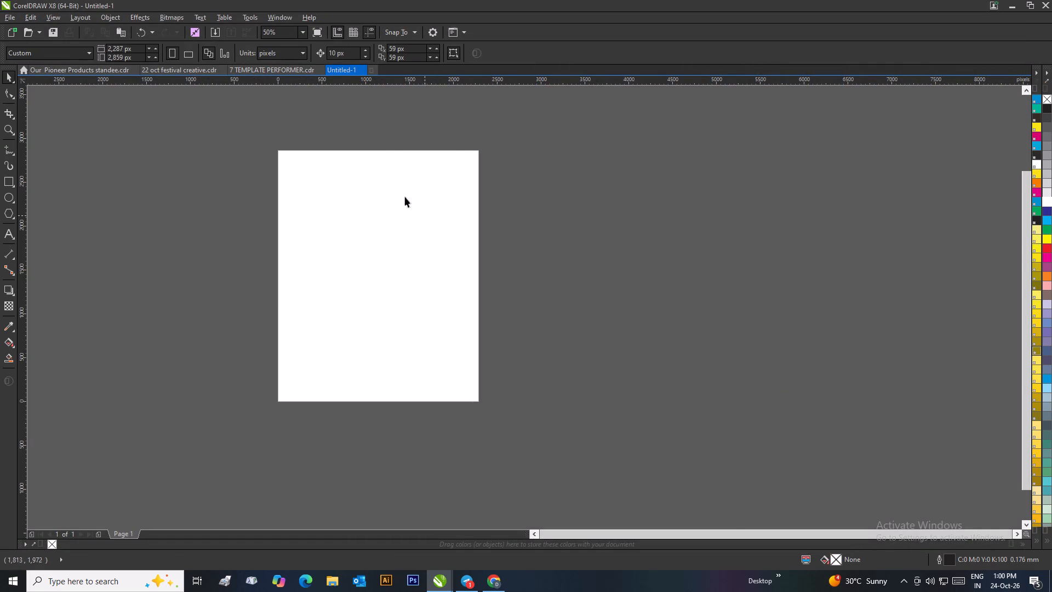
# Copy the gold Lakshmi poster from 22 oct festival creative.cdr into the untitled document and centre it on the page.
pyautogui.click(255, 73)
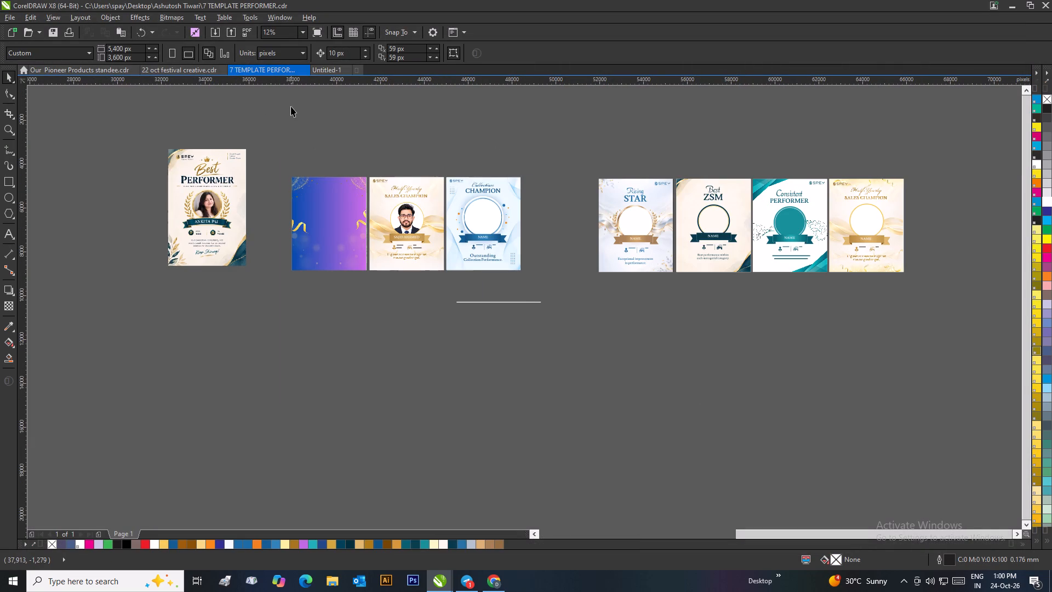
pyautogui.scroll(-1, 291, 113)
pyautogui.click(196, 70)
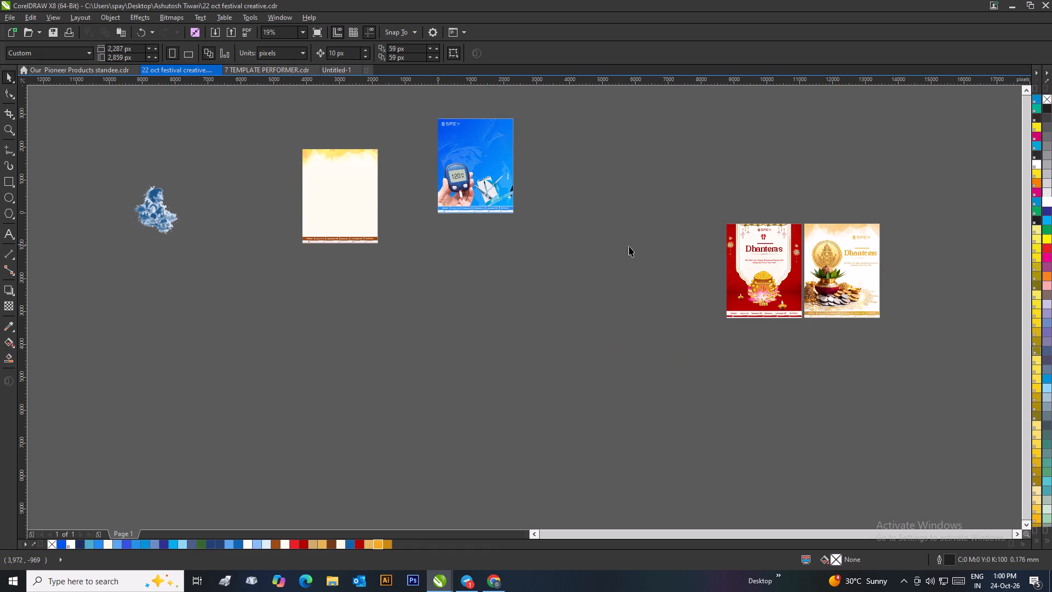
pyautogui.click(841, 264)
pyautogui.rightClick(841, 264)
pyautogui.click(875, 386)
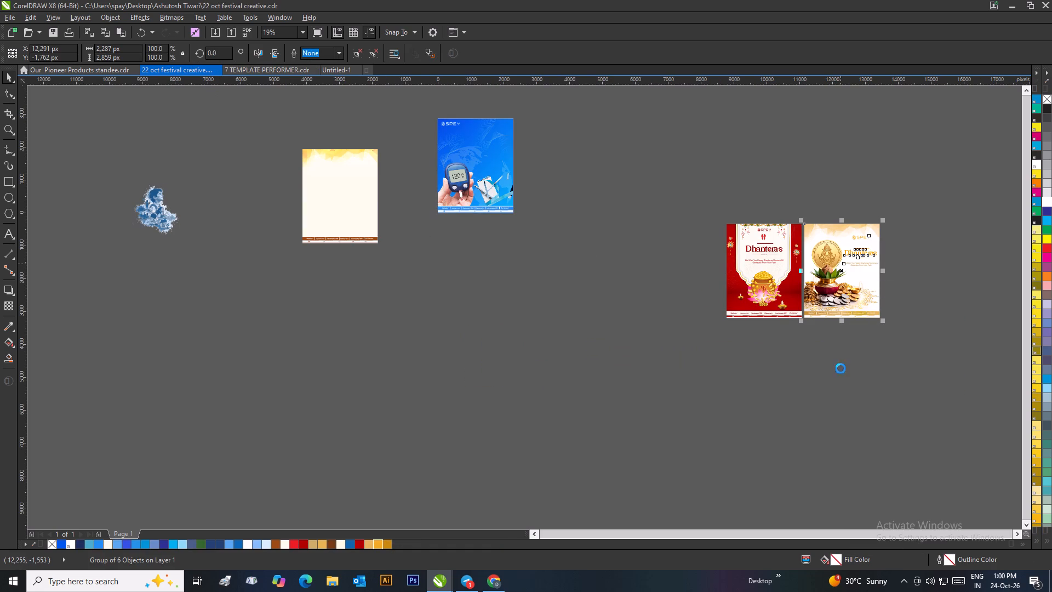
pyautogui.click(336, 70)
pyautogui.scroll(-1, 422, 175)
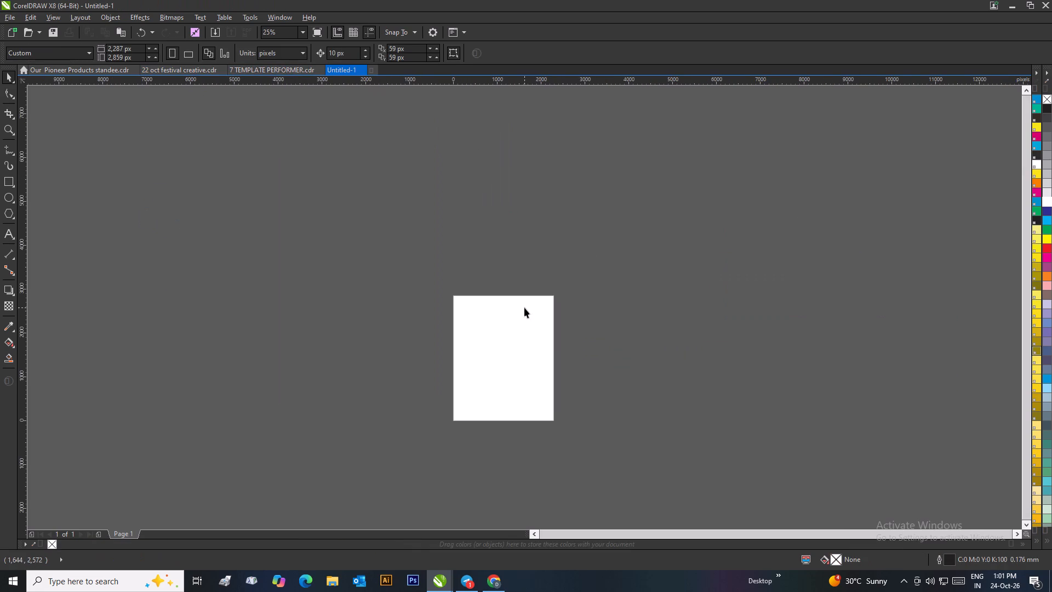
pyautogui.hotkey('ctrl', 'v')
pyautogui.press('p')
pyautogui.click(761, 360)
pyautogui.scroll(1, 585, 384)
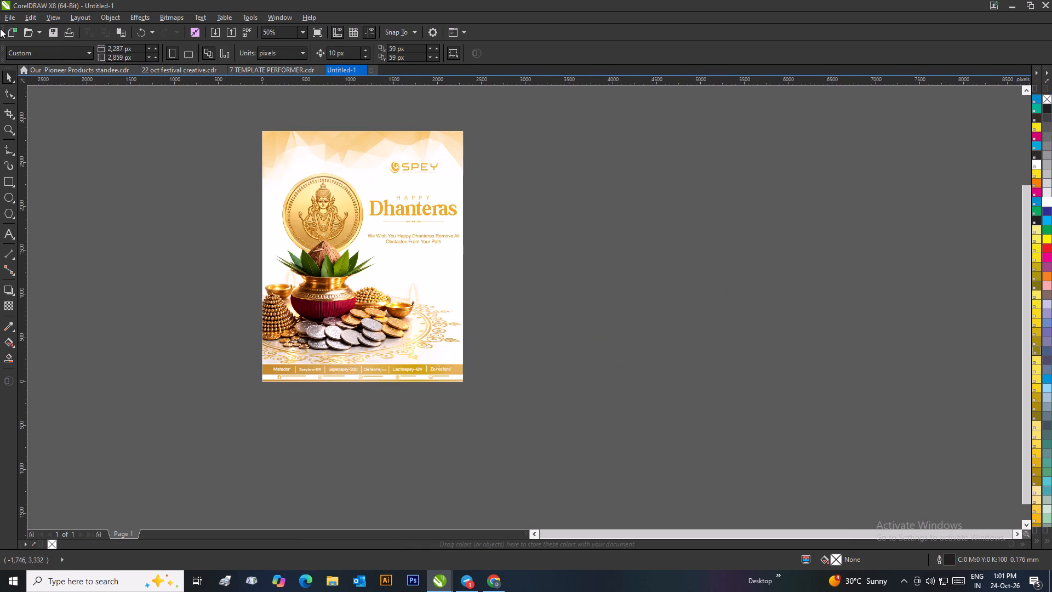
# Export the gold Lakshmi poster as a JPEG named Dhanteras post 2 in RGB Color (24-bit) mode.
pyautogui.click(8, 24)
pyautogui.click(10, 20)
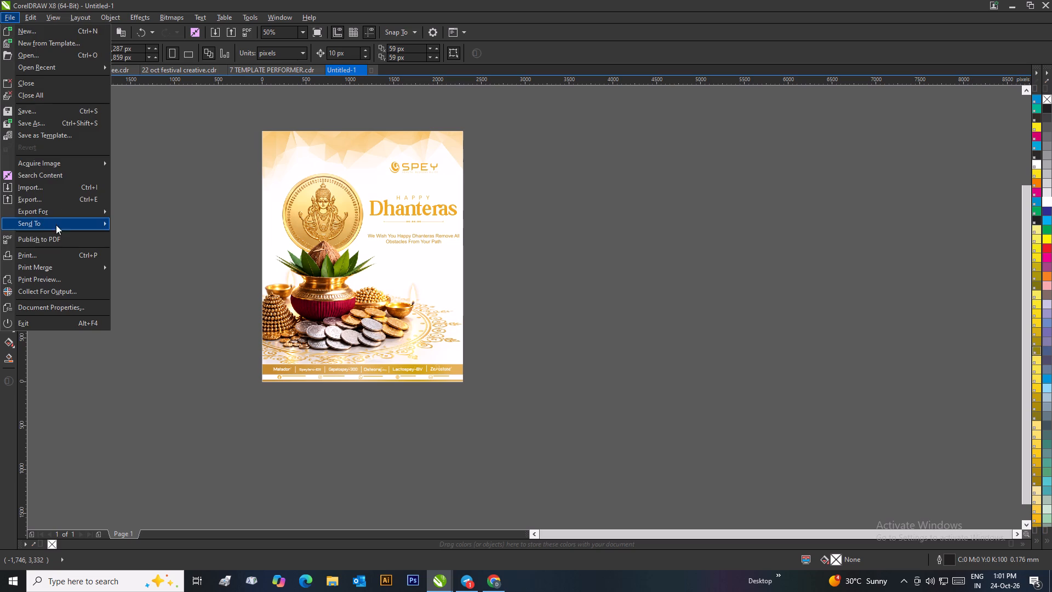
pyautogui.click(36, 202)
pyautogui.press('BackSpace')
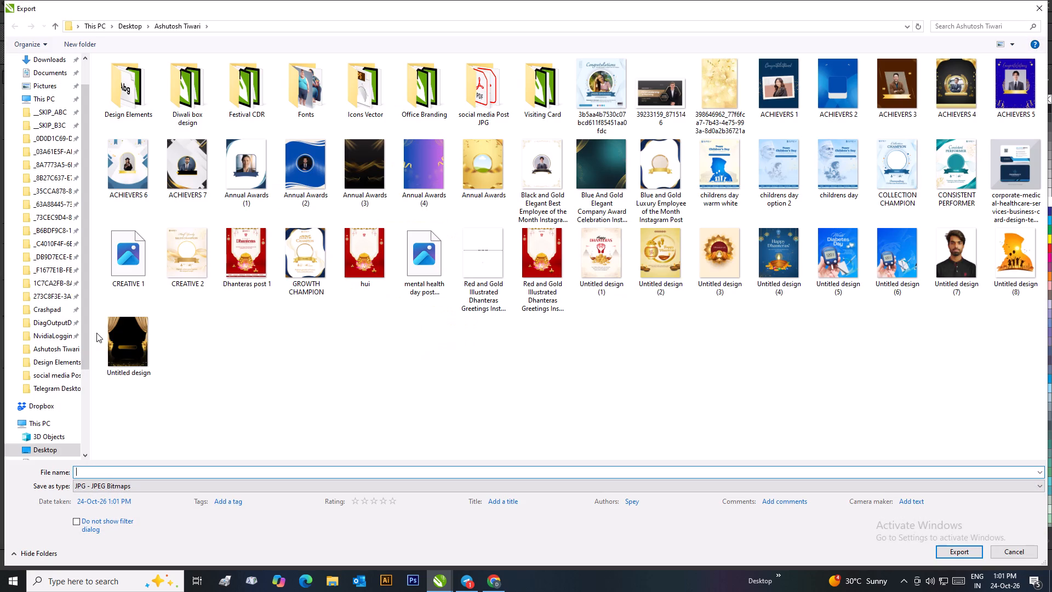
pyautogui.write('dhan')
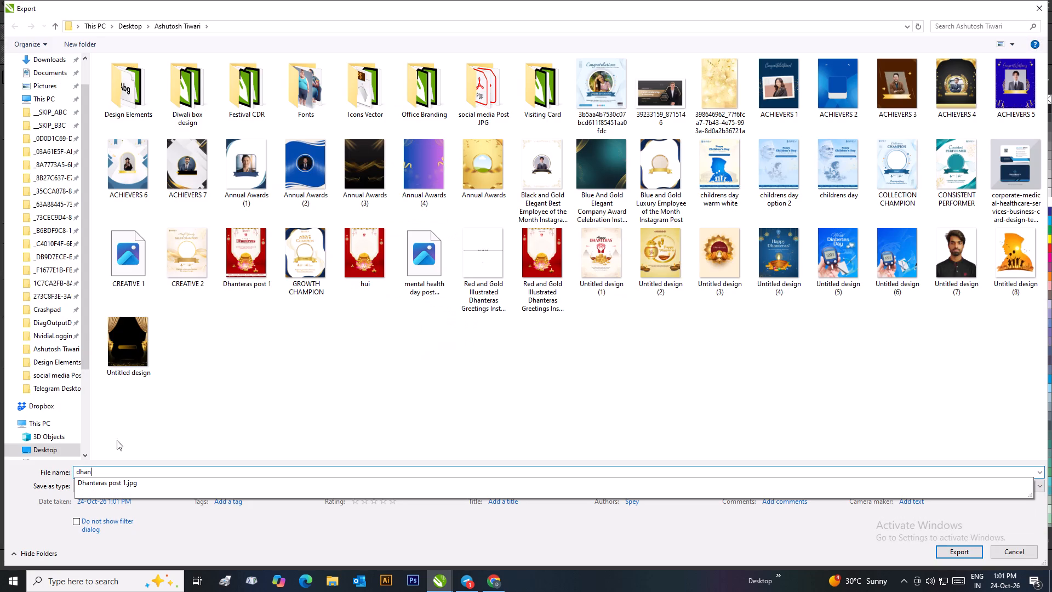
pyautogui.click(117, 488)
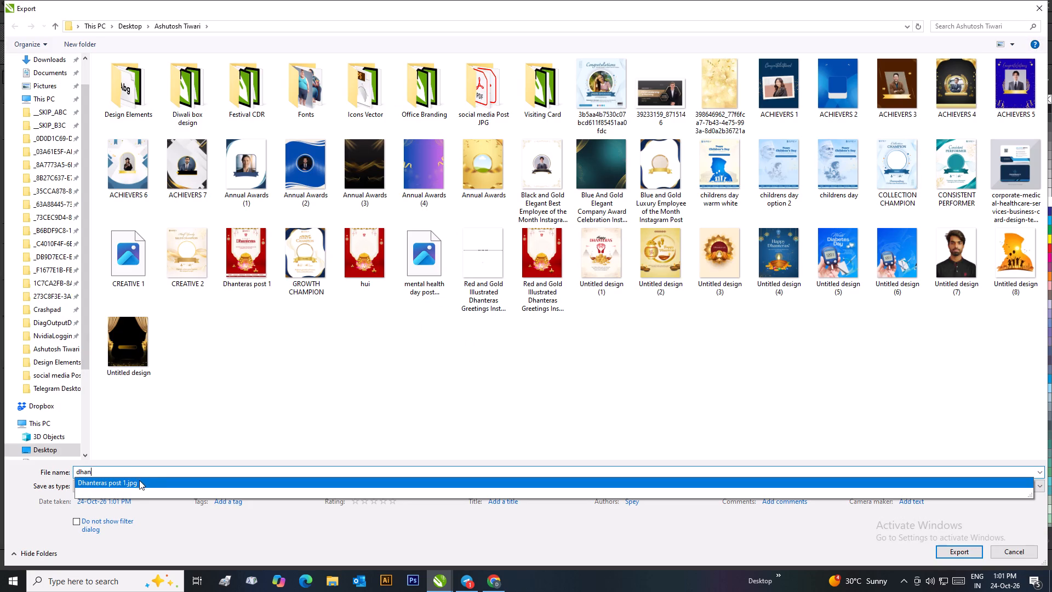
pyautogui.click(137, 481)
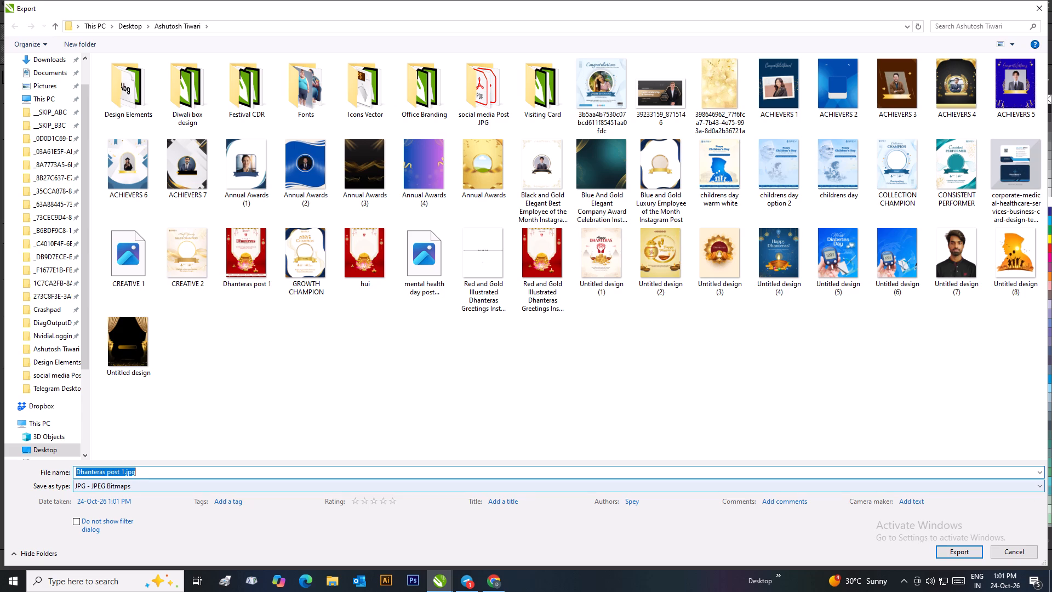
pyautogui.click(143, 475)
pyautogui.press('BackSpace')
pyautogui.press('BackSpace')
pyautogui.press('BackSpace')
pyautogui.press('BackSpace')
pyautogui.press('BackSpace')
pyautogui.press('2')
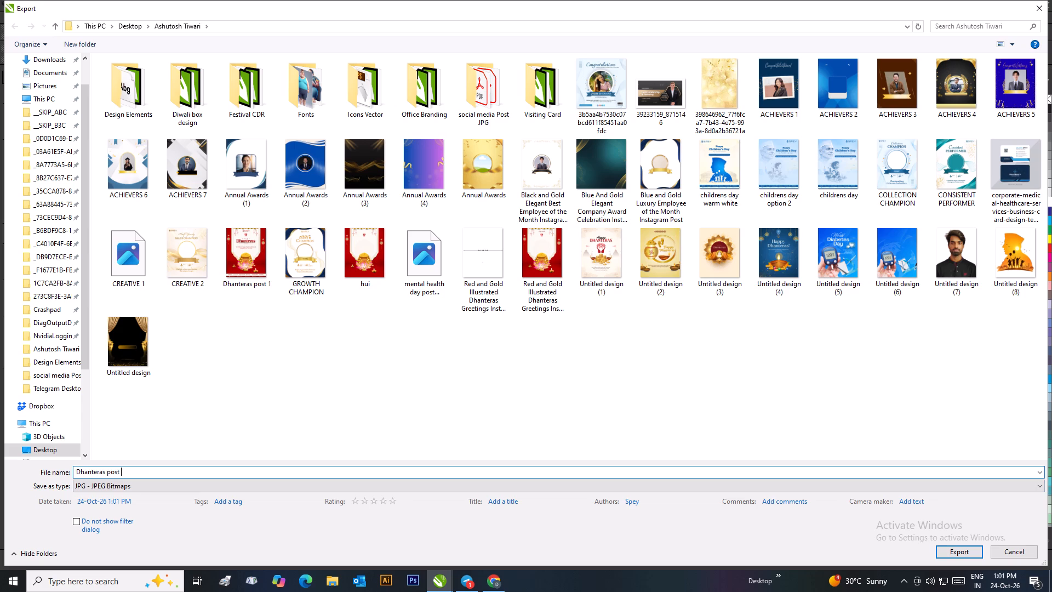
pyautogui.click(960, 550)
pyautogui.click(700, 241)
pyautogui.click(693, 256)
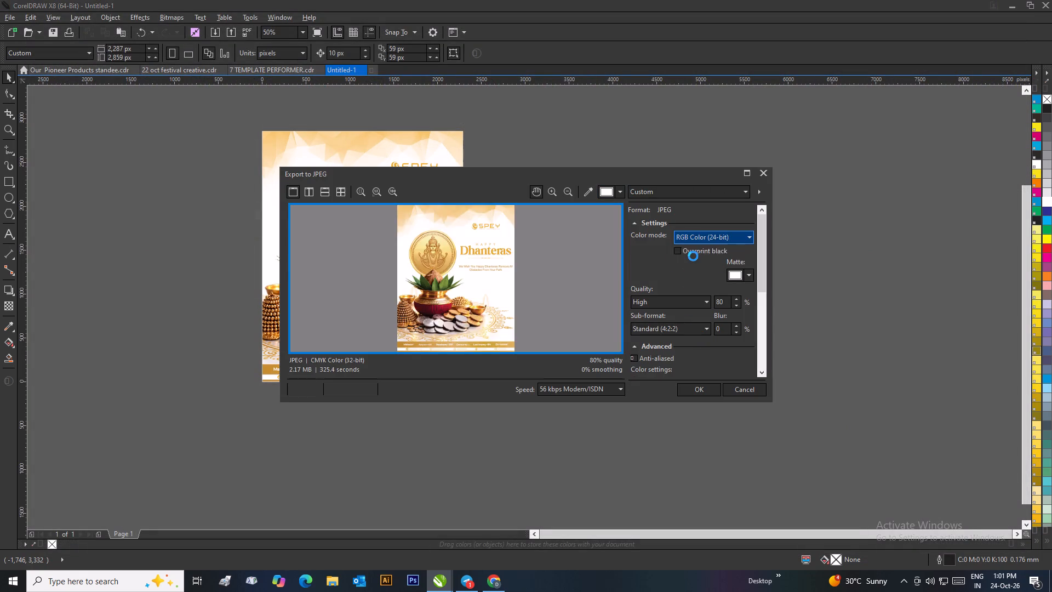
pyautogui.click(694, 390)
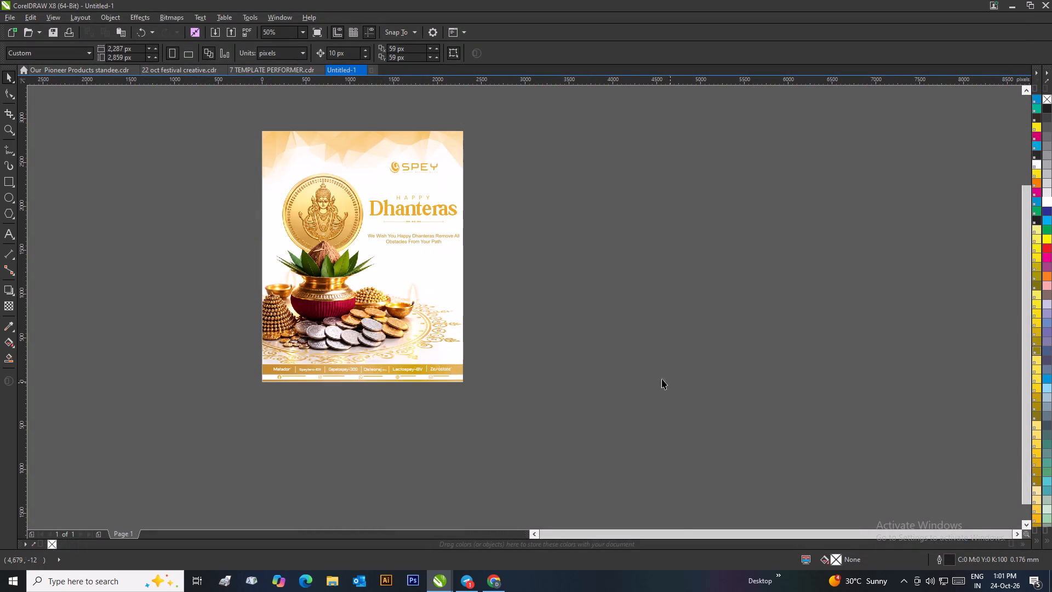
# Undo the Lakshmi poster's paste and centring and the red poster's deletion.
pyautogui.click(546, 344)
pyautogui.click(428, 301)
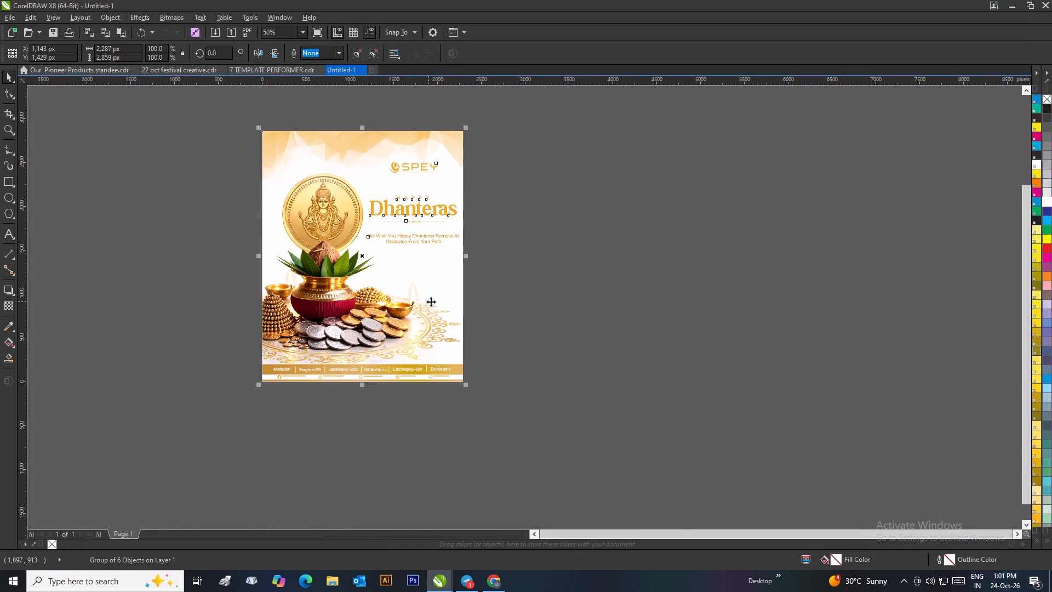
pyautogui.hotkey('ctrl', 'z')
pyautogui.hotkey('ctrl', 'z')
pyautogui.hotkey('ctrl', 'z')
pyautogui.click(547, 316)
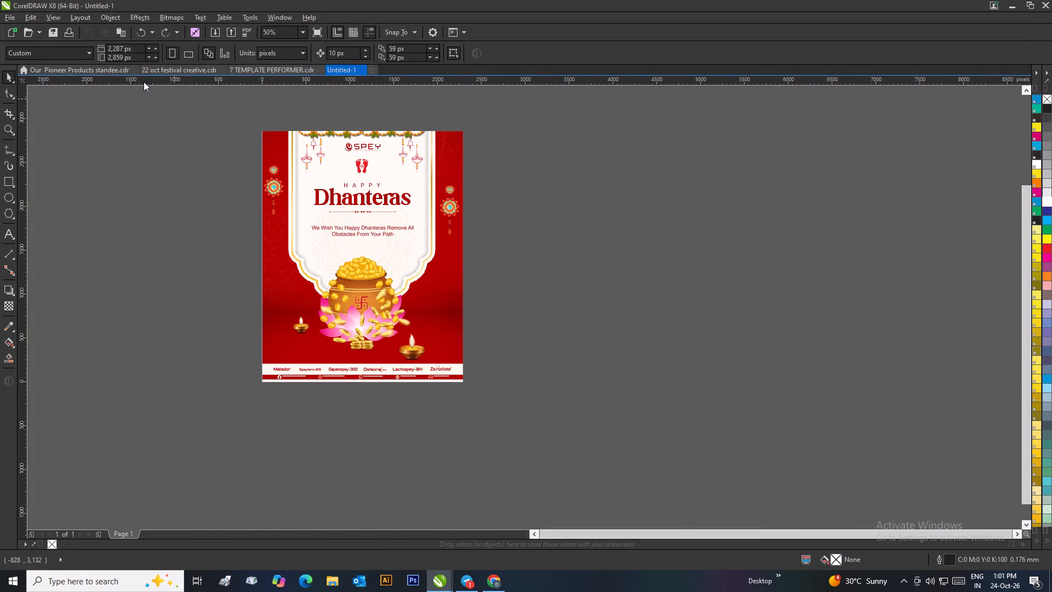
# Export the red Dhanteras poster as a JPEG in RGB Color (24-bit) mode, replacing the existing Dhanteras post 1.jpg.
pyautogui.click(13, 19)
pyautogui.click(45, 198)
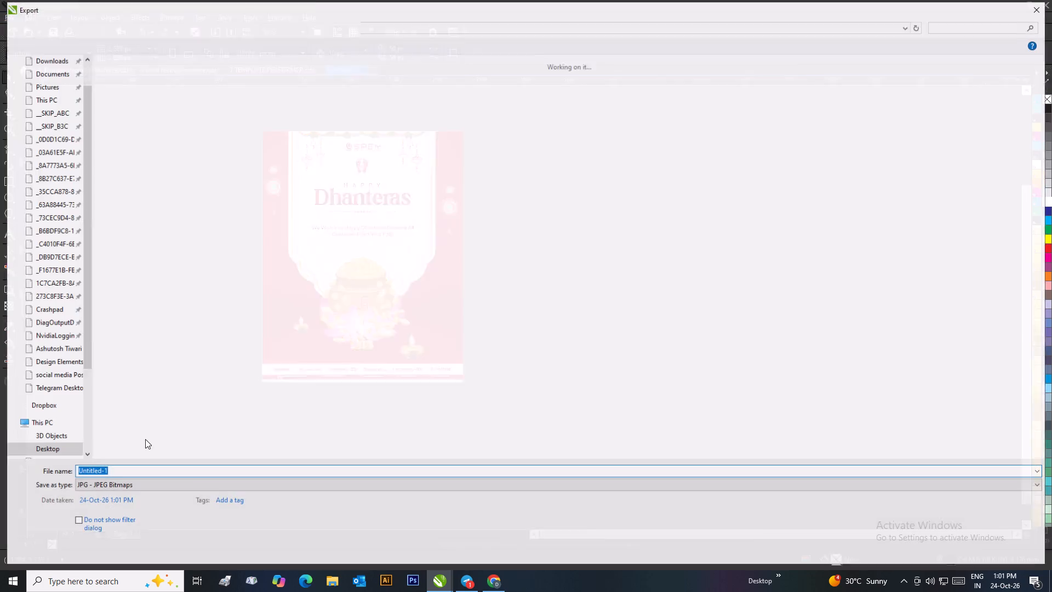
pyautogui.press('BackSpace')
pyautogui.write('da')
pyautogui.press('BackSpace')
pyautogui.write('ha')
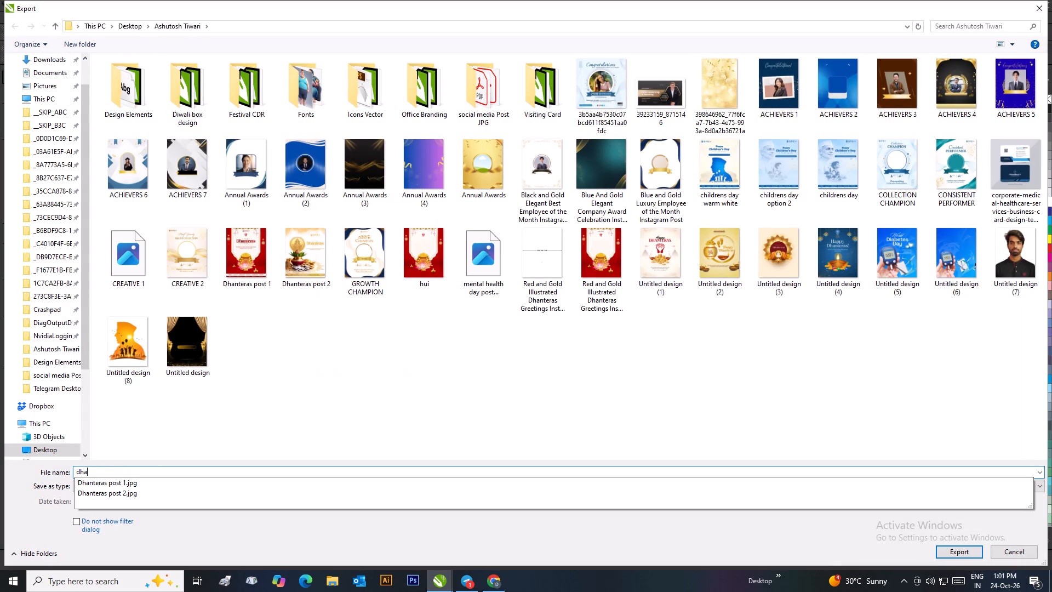
pyautogui.click(119, 485)
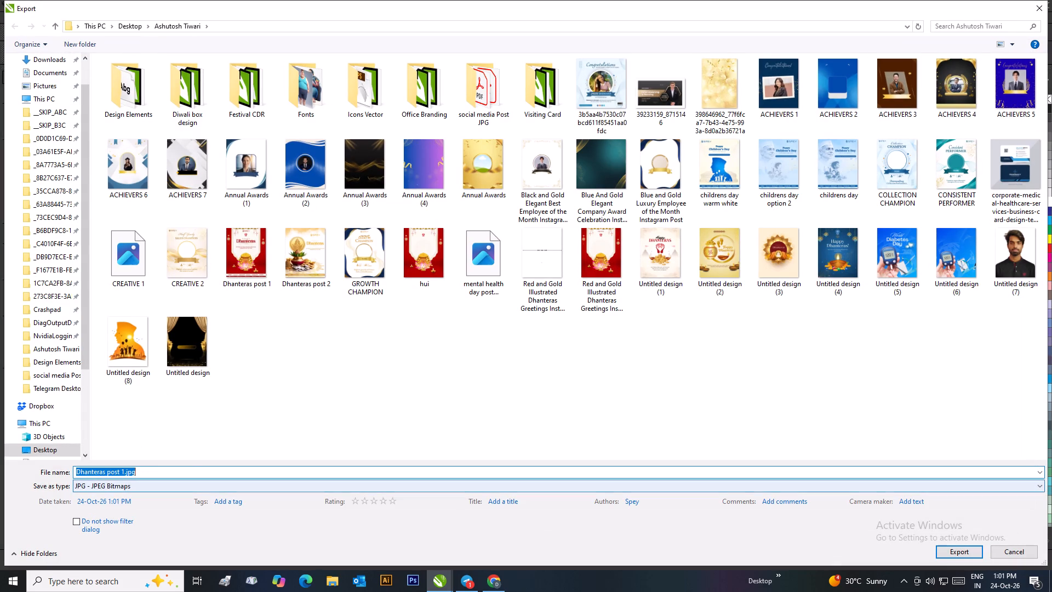
pyautogui.click(944, 548)
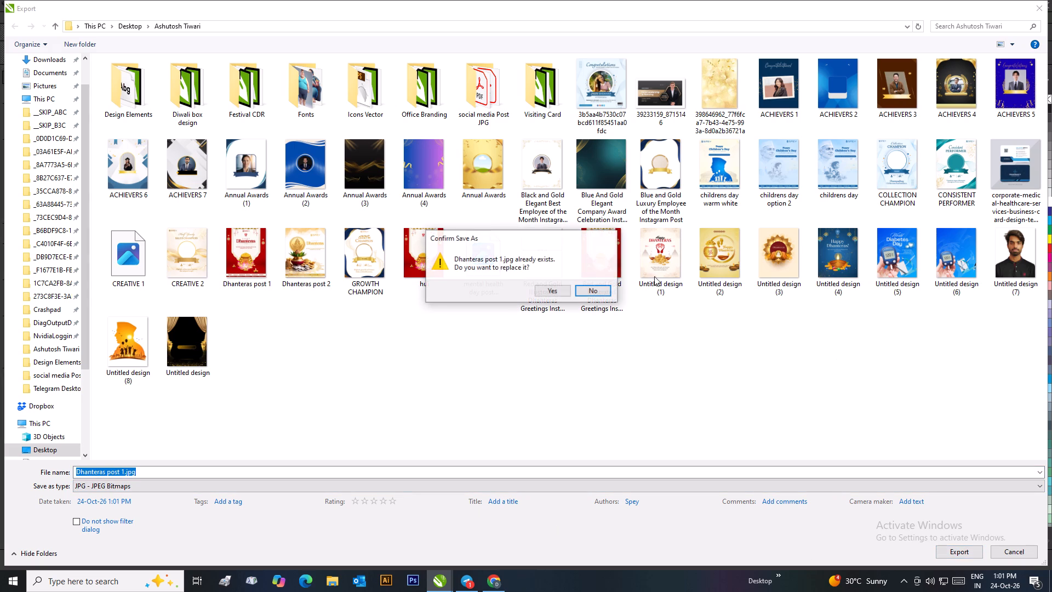
pyautogui.click(550, 289)
pyautogui.click(683, 231)
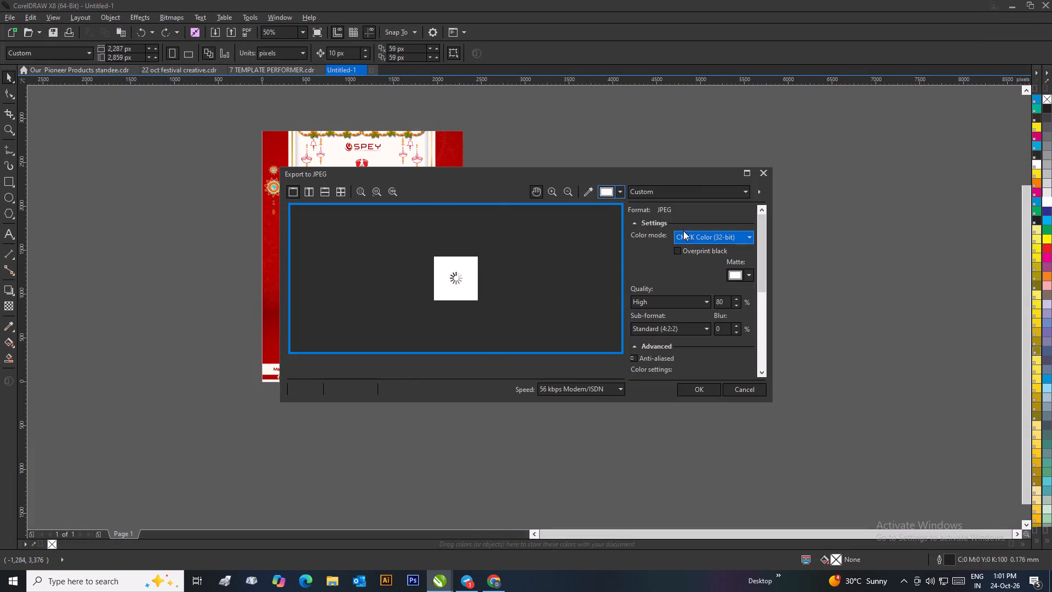
pyautogui.click(691, 258)
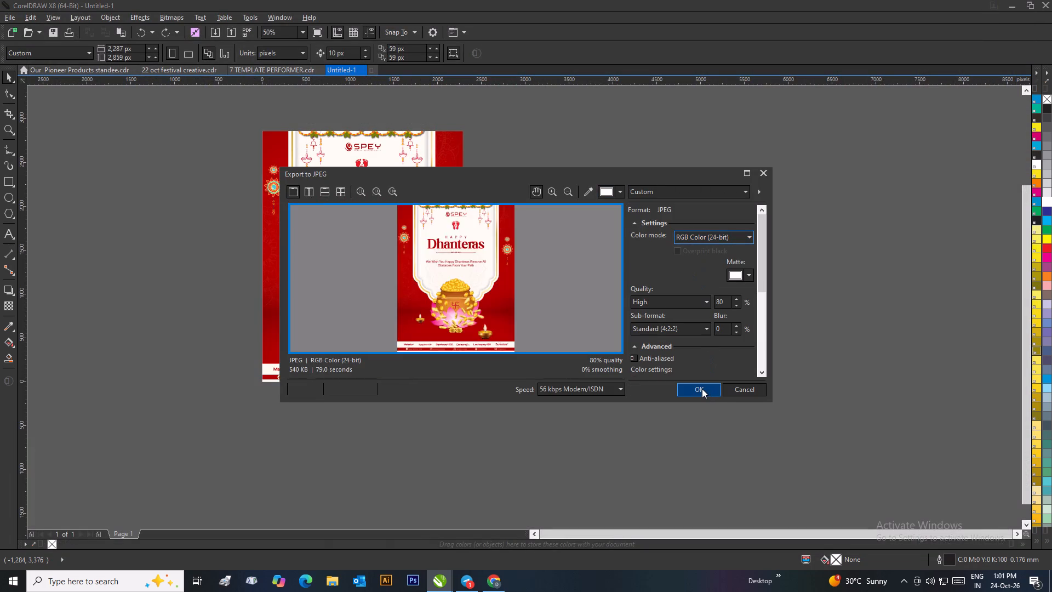
pyautogui.click(701, 389)
pyautogui.click(687, 391)
# Close the untitled document without saving it.
pyautogui.click(361, 71)
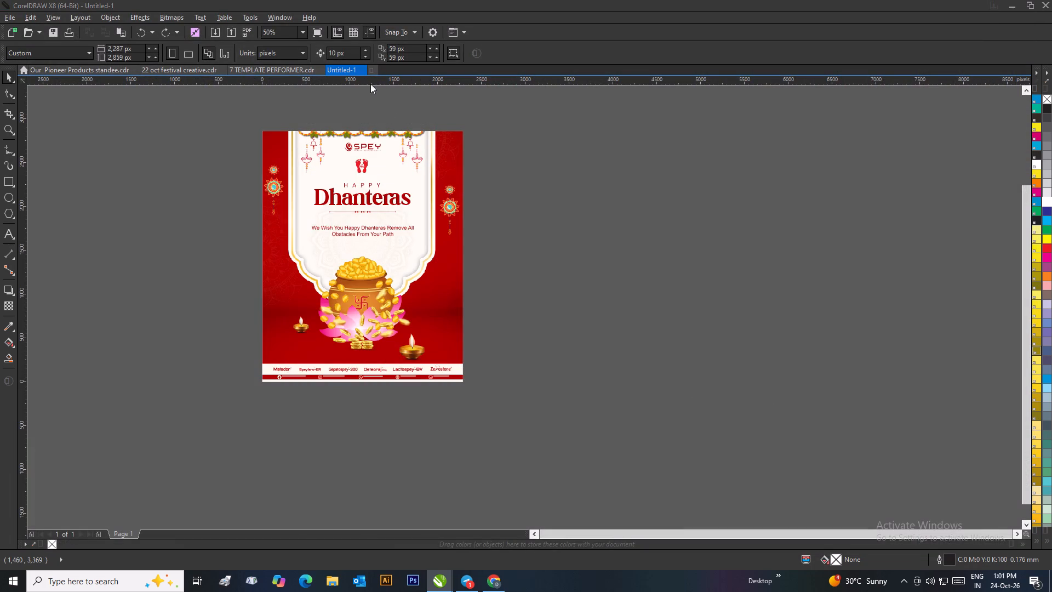
pyautogui.click(533, 320)
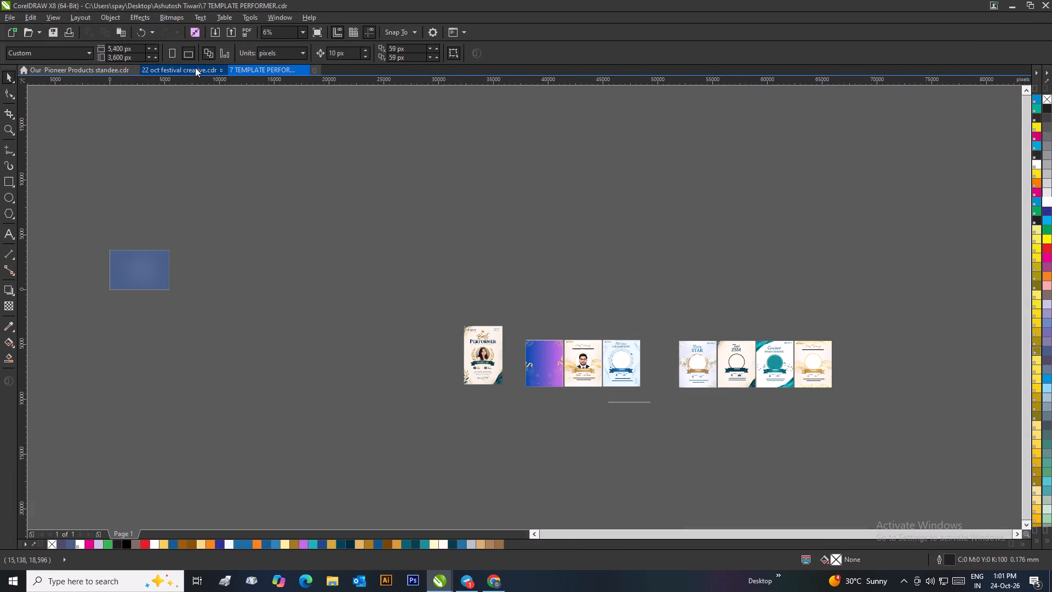
# Create a new blank document for collecting the Dhanteras posters.
pyautogui.click(195, 67)
pyautogui.scroll(-1, 257, 117)
pyautogui.scroll(-1, 713, 377)
pyautogui.scroll(1, 574, 316)
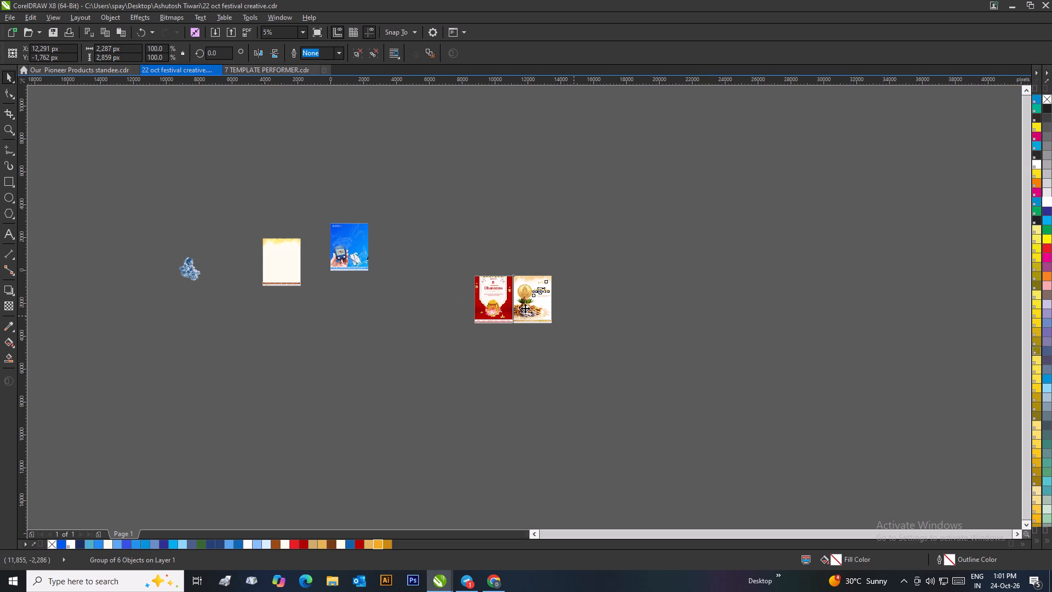
pyautogui.hotkey('ctrl', 'n')
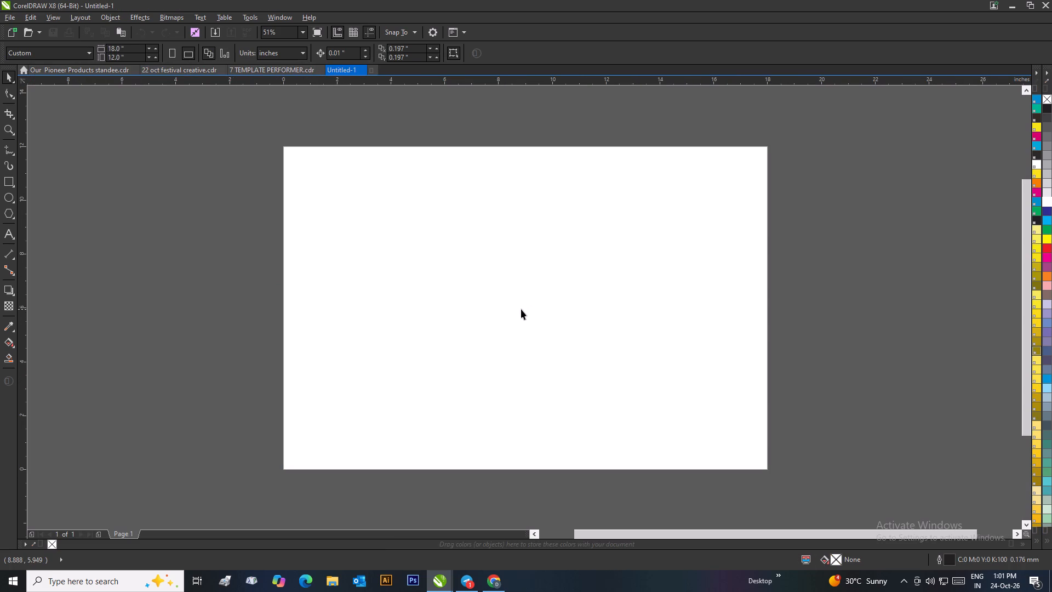
# Group the red and gold Dhanteras posters together in 22 oct festival creative.cdr.
pyautogui.click(171, 67)
pyautogui.click(615, 281)
pyautogui.moveTo(571, 258); pyautogui.dragTo(466, 355)
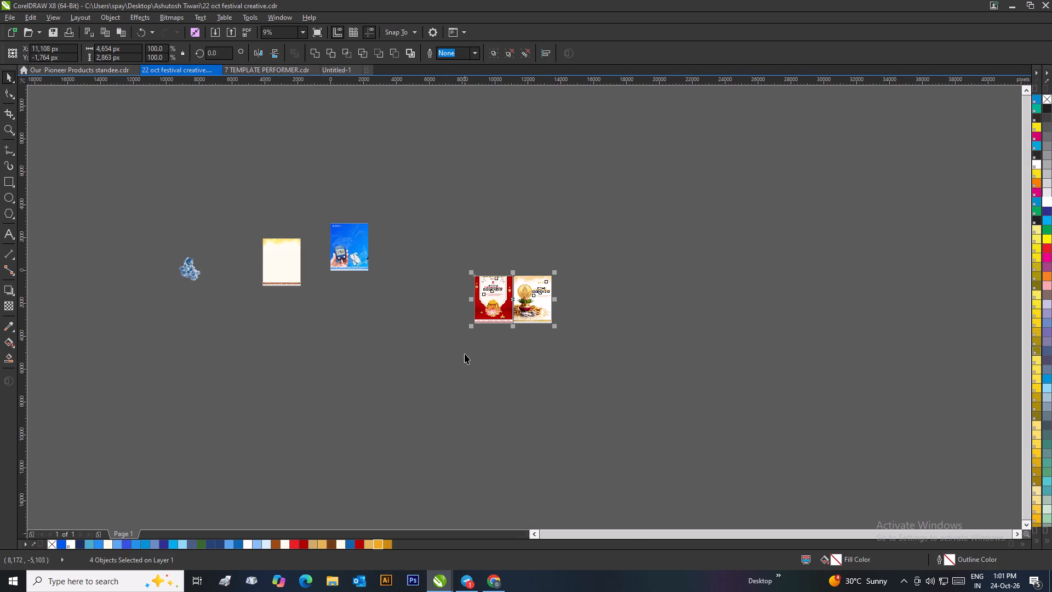
pyautogui.hotkey('ctrl', 'g')
# Copy the grouped posters into the new untitled document and centre them on the page.
pyautogui.rightClick(540, 297)
pyautogui.click(565, 130)
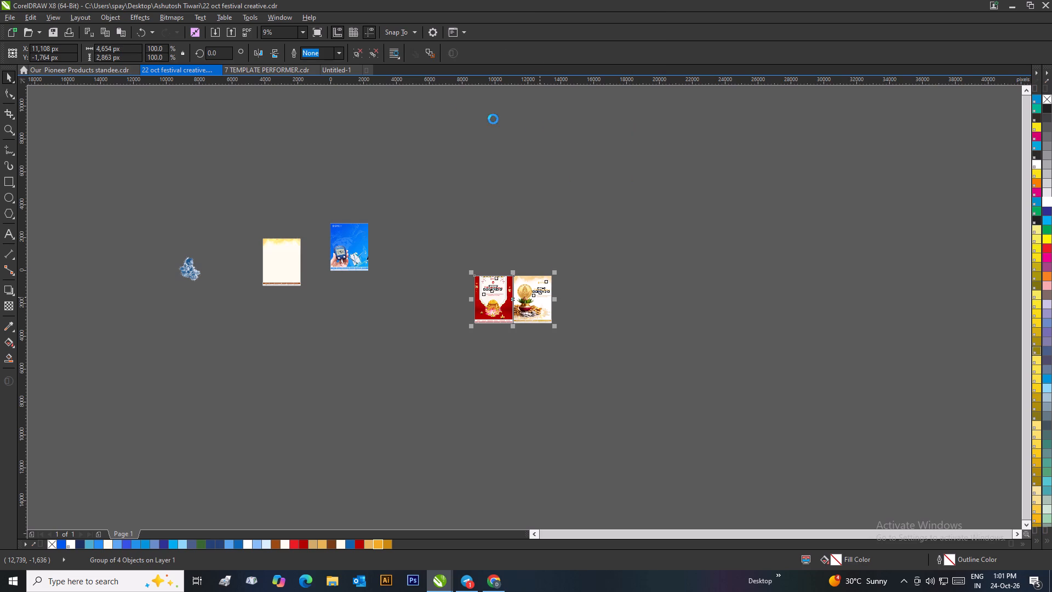
pyautogui.click(336, 72)
pyautogui.hotkey('ctrl', 'v')
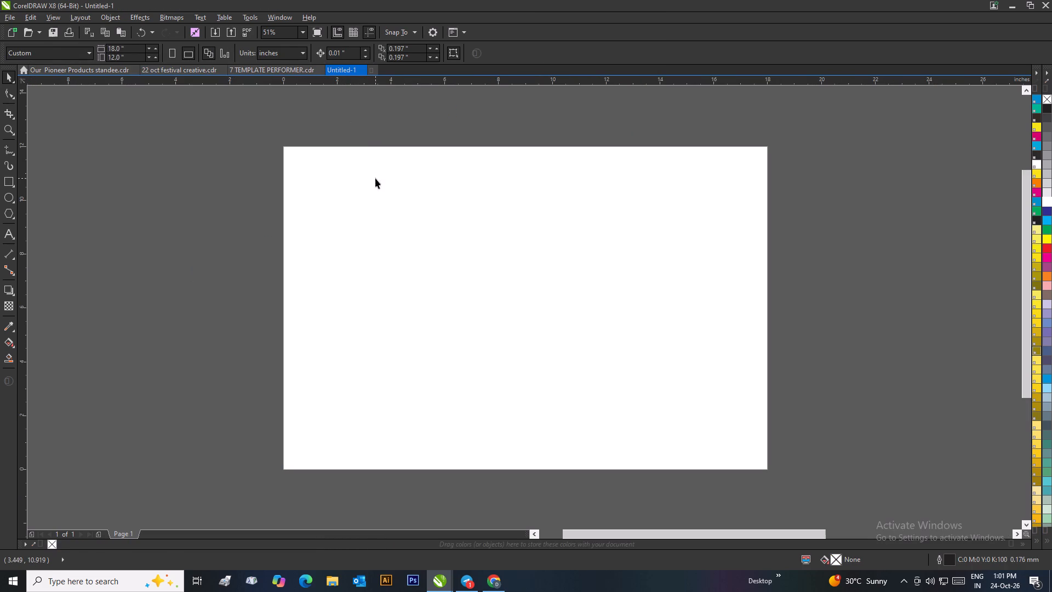
pyautogui.press('p')
pyautogui.scroll(-1, 519, 243)
pyautogui.click(699, 338)
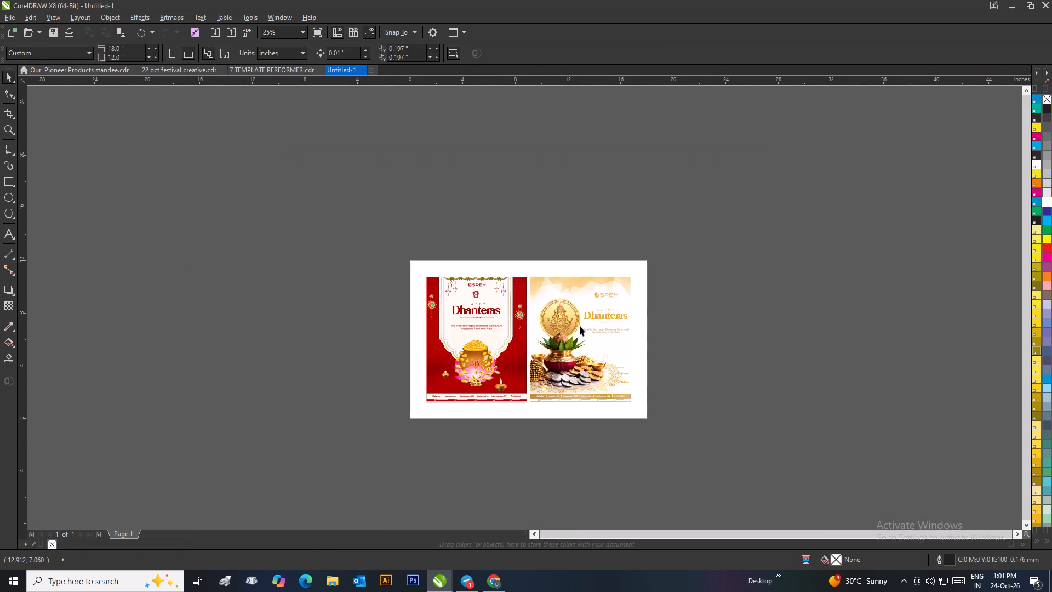
pyautogui.click(580, 326)
pyautogui.click(446, 220)
# Set the new document's units to pixels.
pyautogui.click(8, 18)
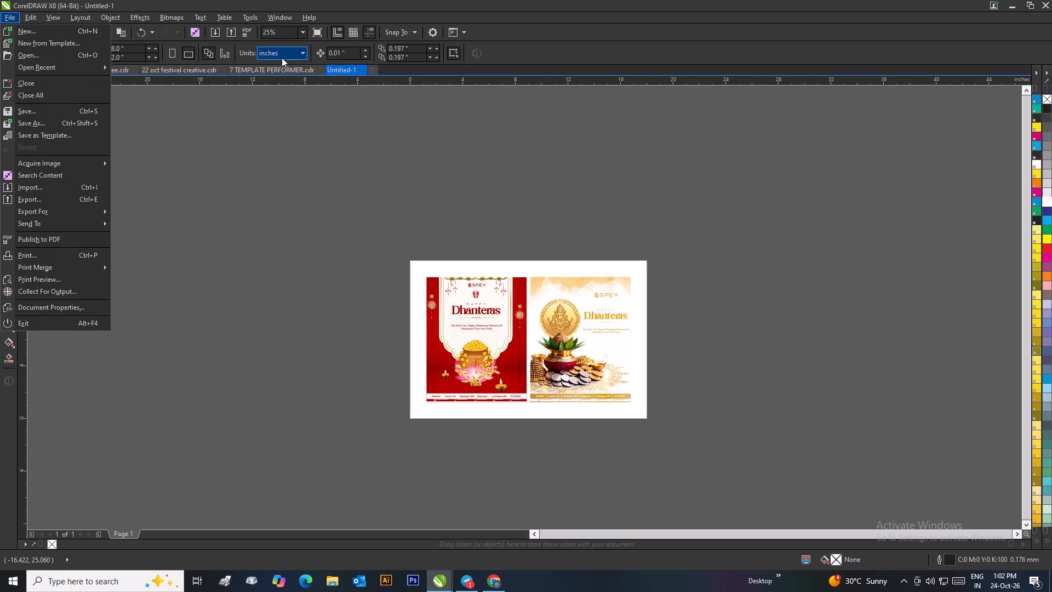
pyautogui.click(282, 57)
pyautogui.click(270, 109)
pyautogui.click(295, 146)
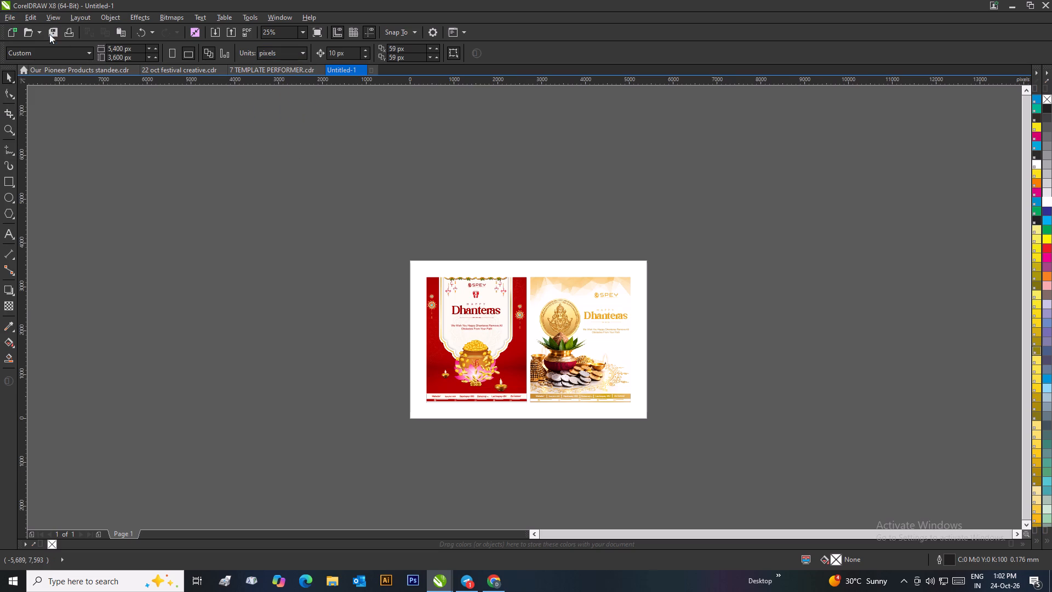
# Save the new document as a CDR file named dhanteras creatives.
pyautogui.click(13, 15)
pyautogui.click(35, 122)
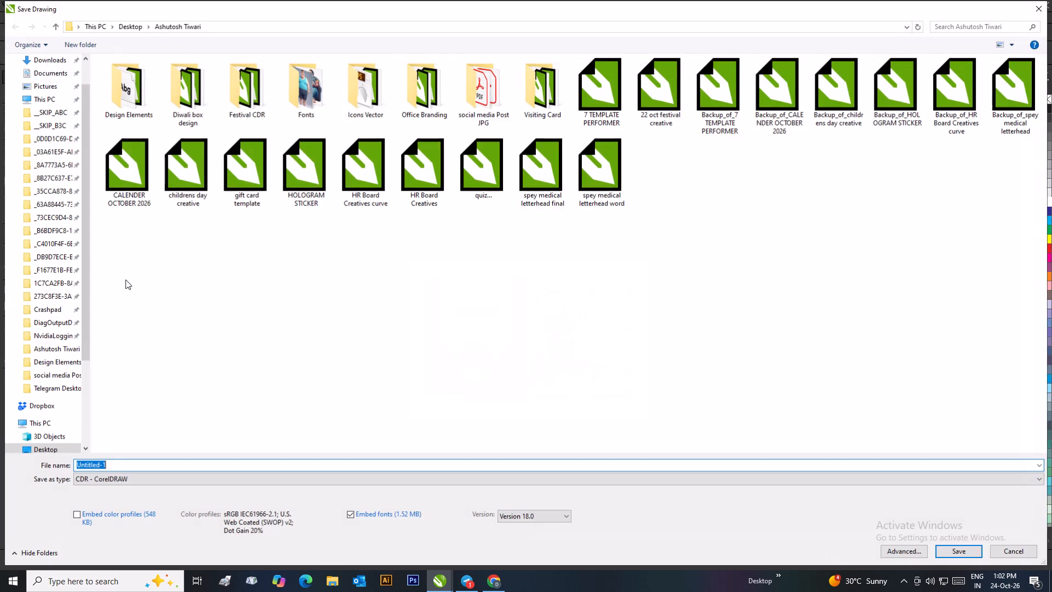
pyautogui.press('BackSpace')
pyautogui.write('dhanteras')
pyautogui.press('space')
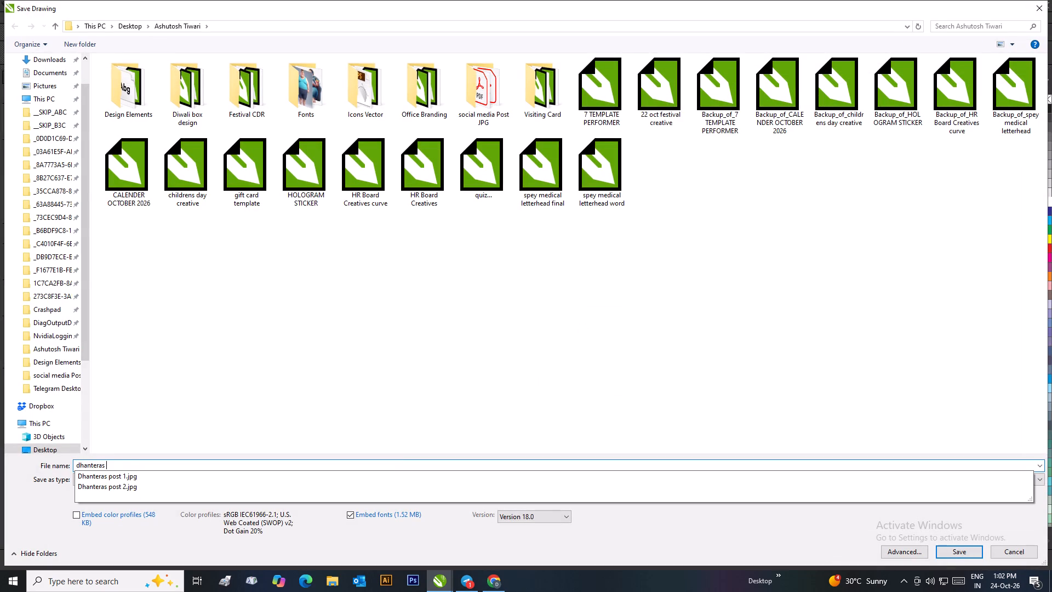
pyautogui.write('creatives')
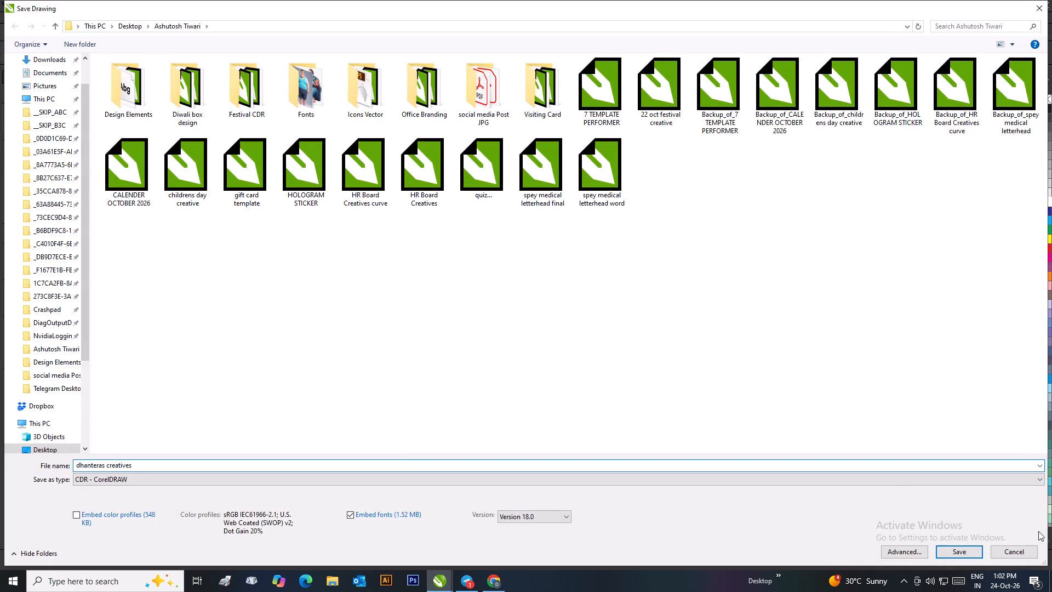
pyautogui.click(955, 553)
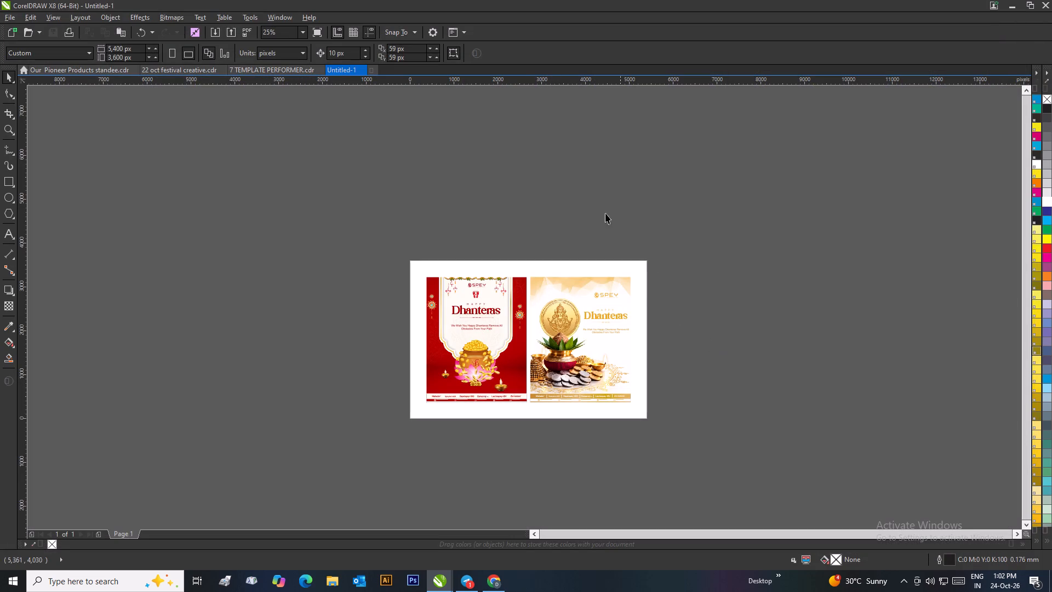
# Delete the grouped red and gold Dhanteras posters from 22 oct festival creative.cdr.
pyautogui.click(176, 70)
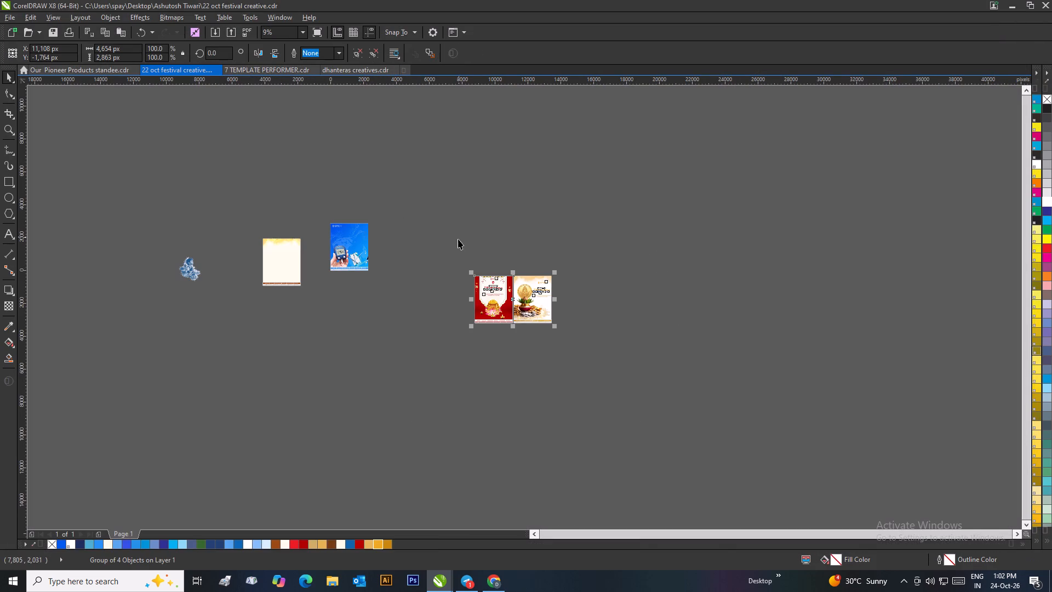
pyautogui.moveTo(458, 248); pyautogui.dragTo(582, 385)
pyautogui.press('Delete')
# View the dhanteras creatives document, and switch to 7 TEMPLATE PERFORMER.cdr.
pyautogui.click(337, 72)
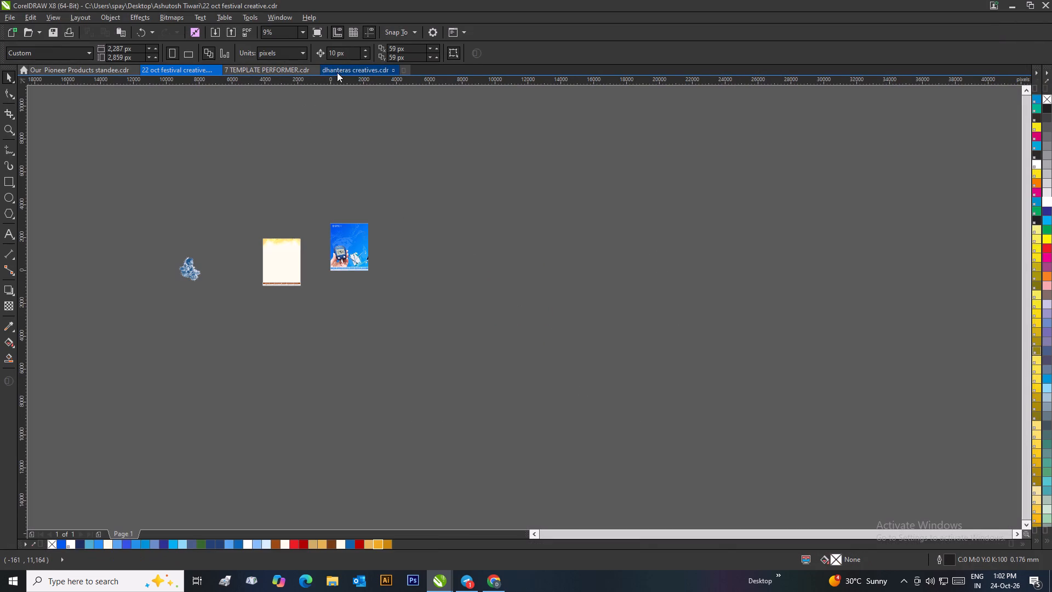
pyautogui.click(448, 169)
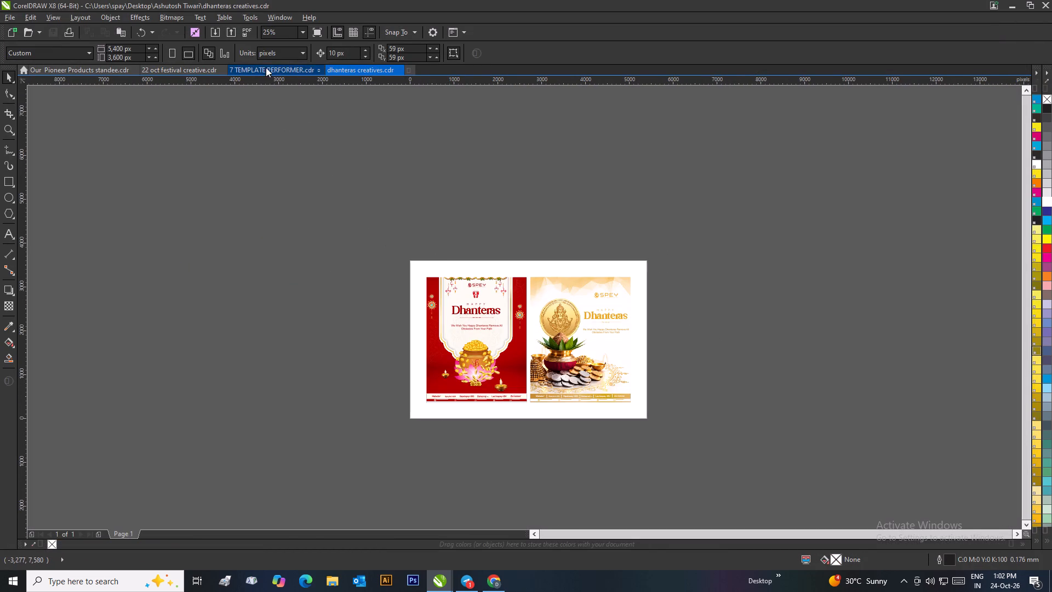
pyautogui.click(266, 67)
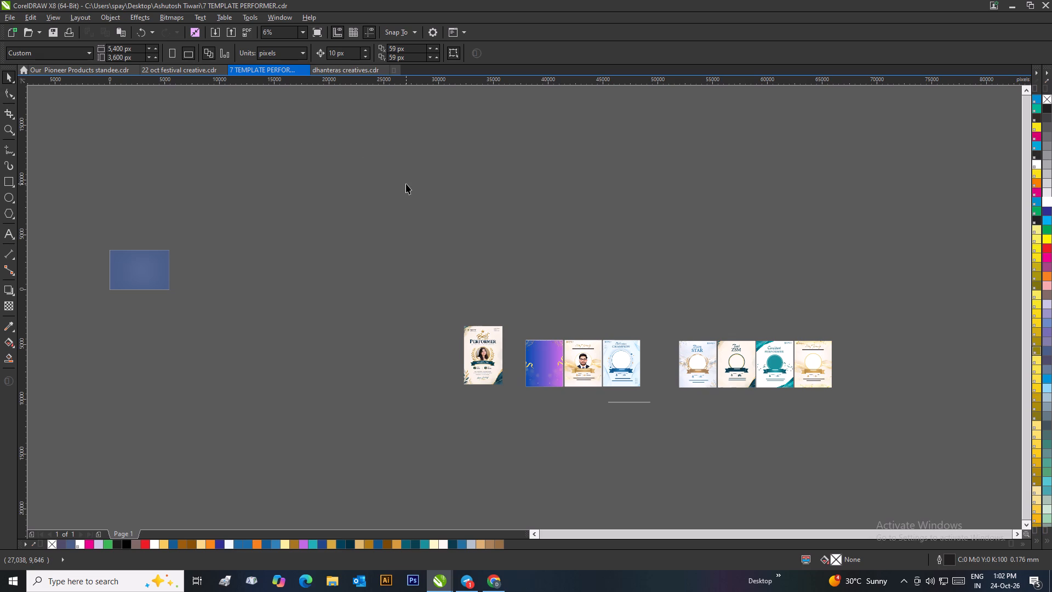